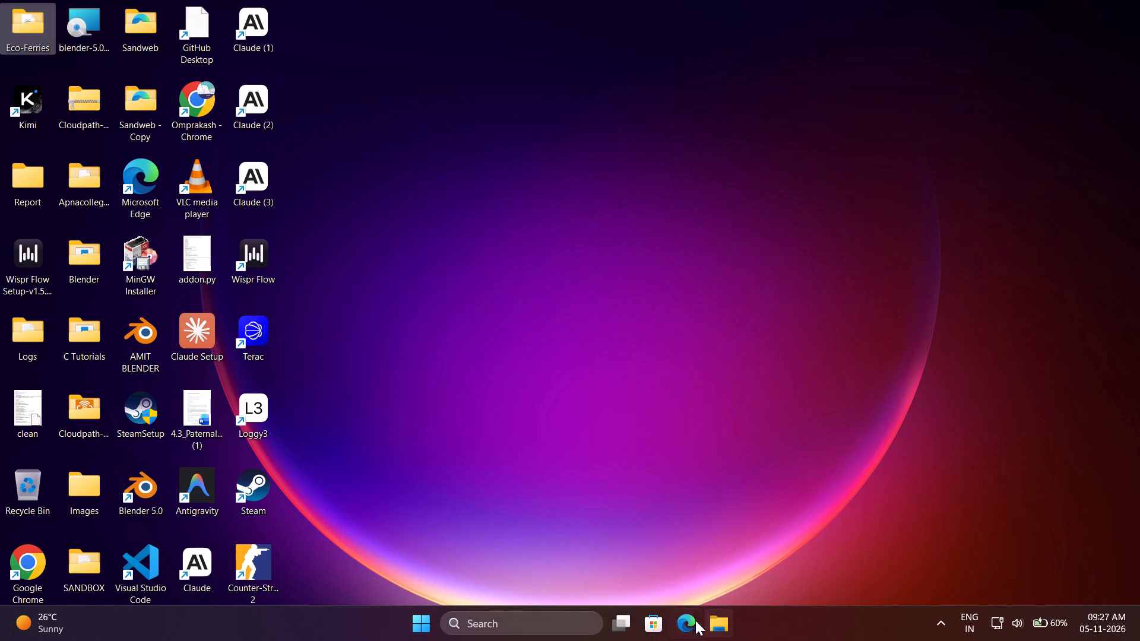
Launch Google Chrome and open the paruluniversity.ac.in profile that has the green letter A avatar.
{"action": "key", "text": "g"}
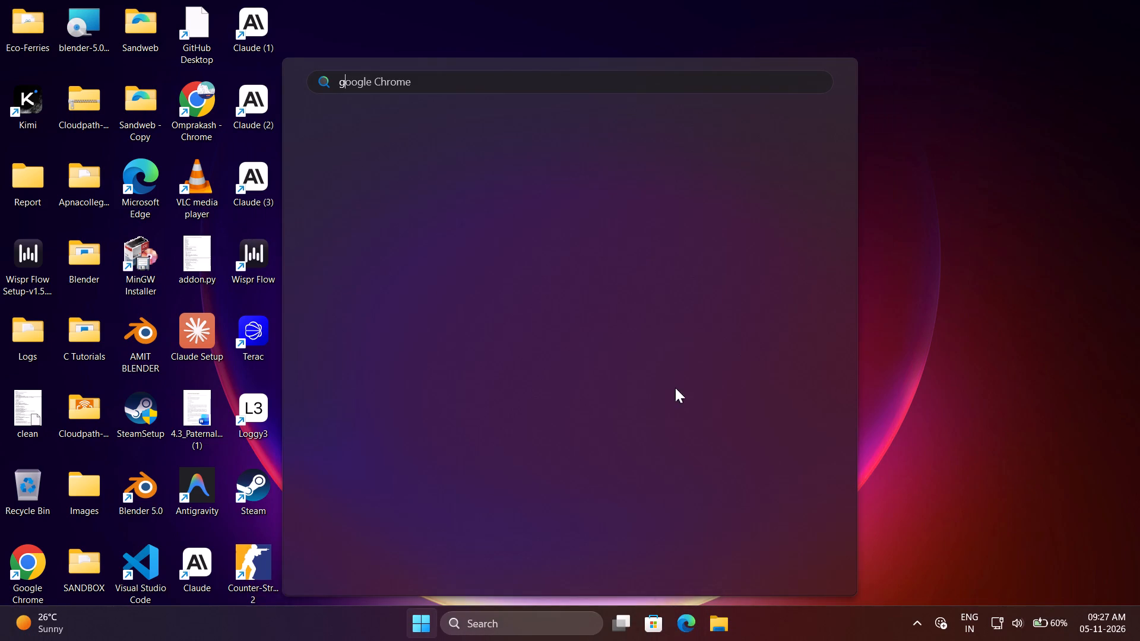
{"action": "left_click", "coordinate": [619, 302]}
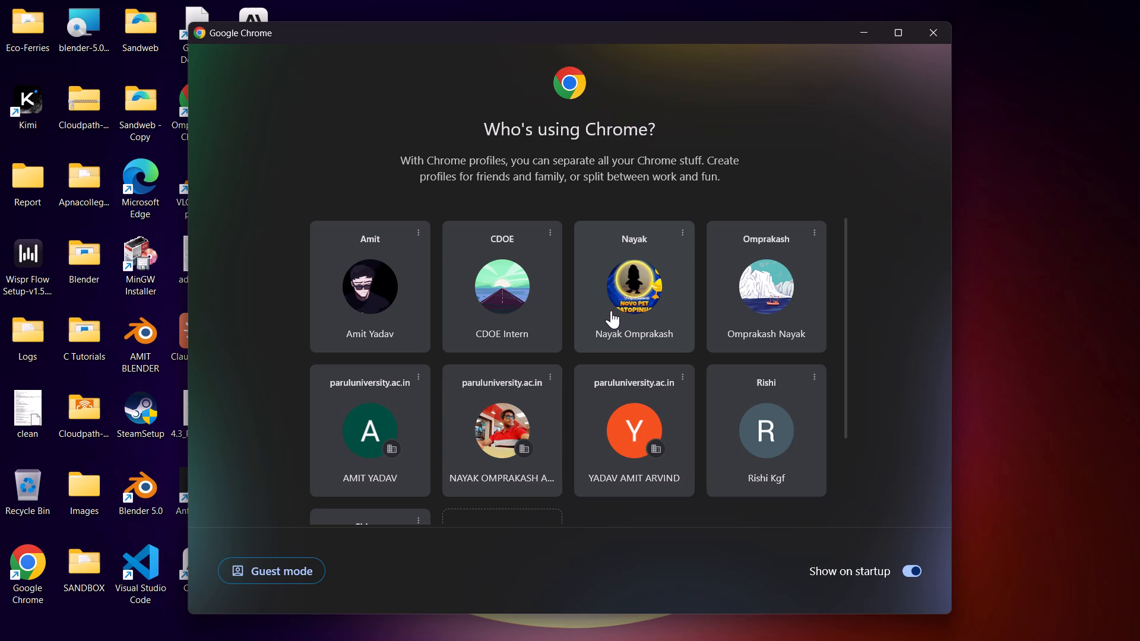
{"action": "left_click", "coordinate": [362, 420]}
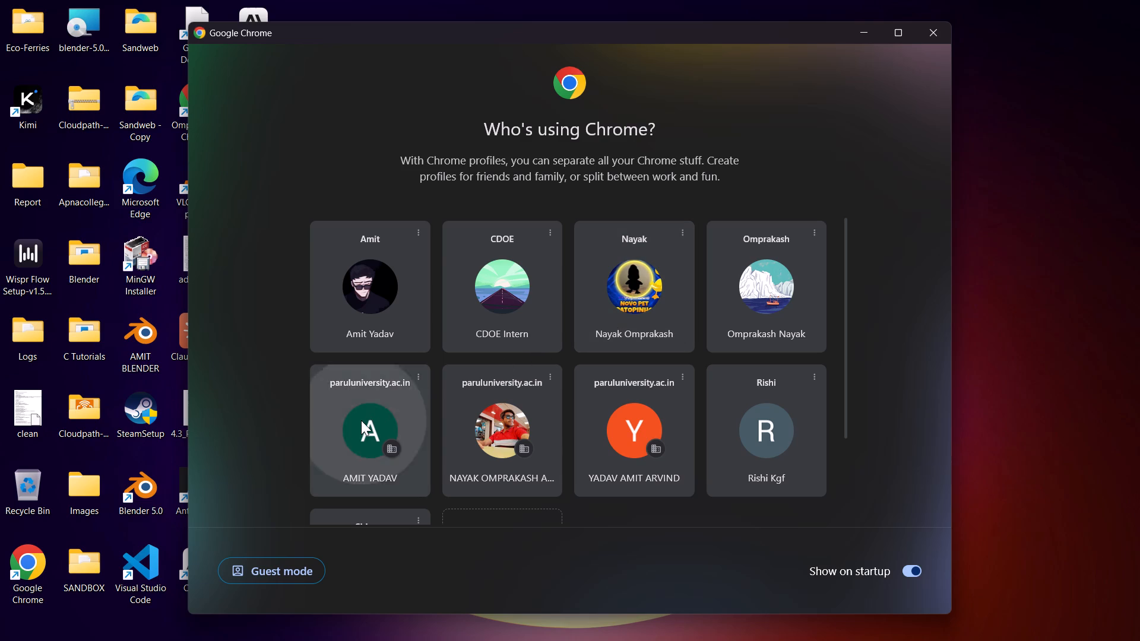
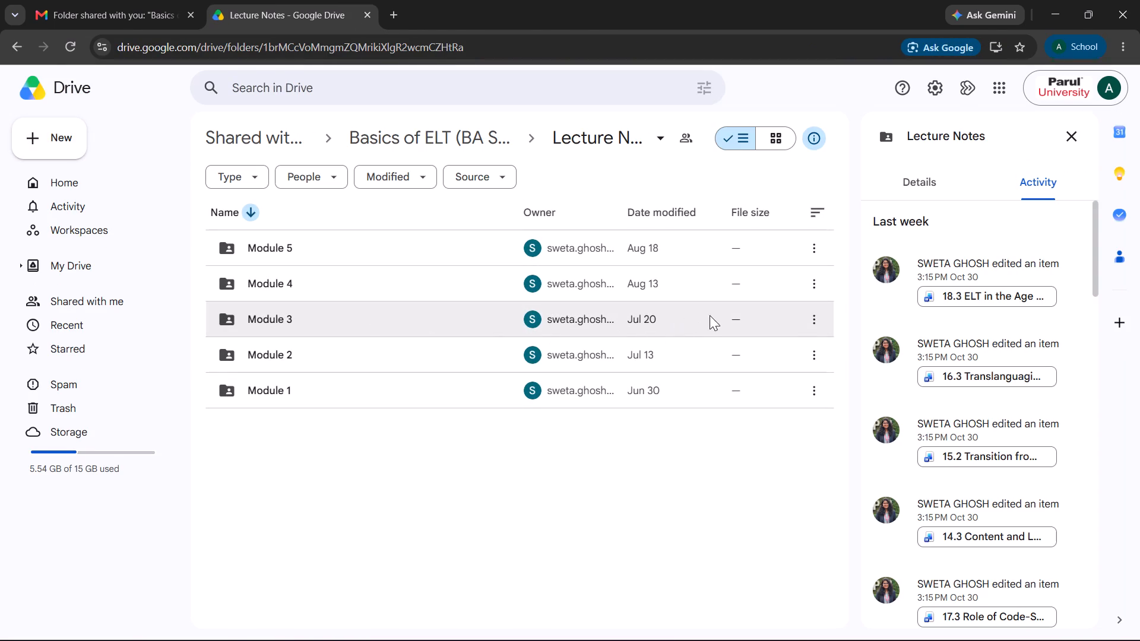
Open the available actions for the Module 3 folder in the shared Lecture Notes folder.
{"action": "left_click", "coordinate": [809, 315]}
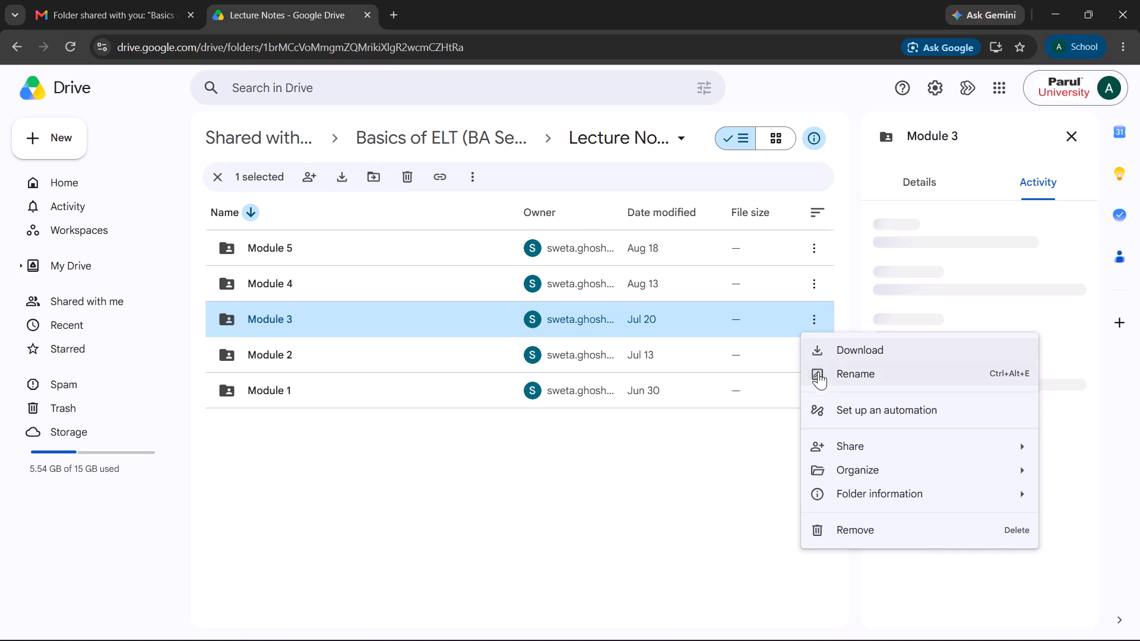
Download the Module 3, Module 4 and Module 5 folders from the shared Lecture Notes folder.
{"action": "left_click", "coordinate": [815, 350]}
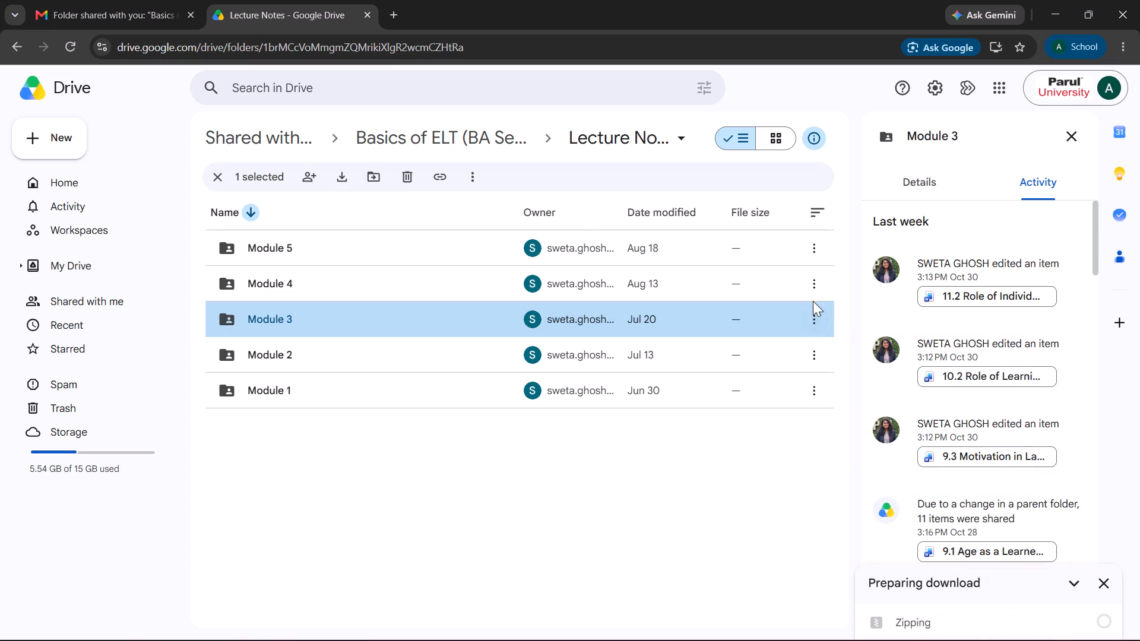
{"action": "left_click", "coordinate": [812, 287]}
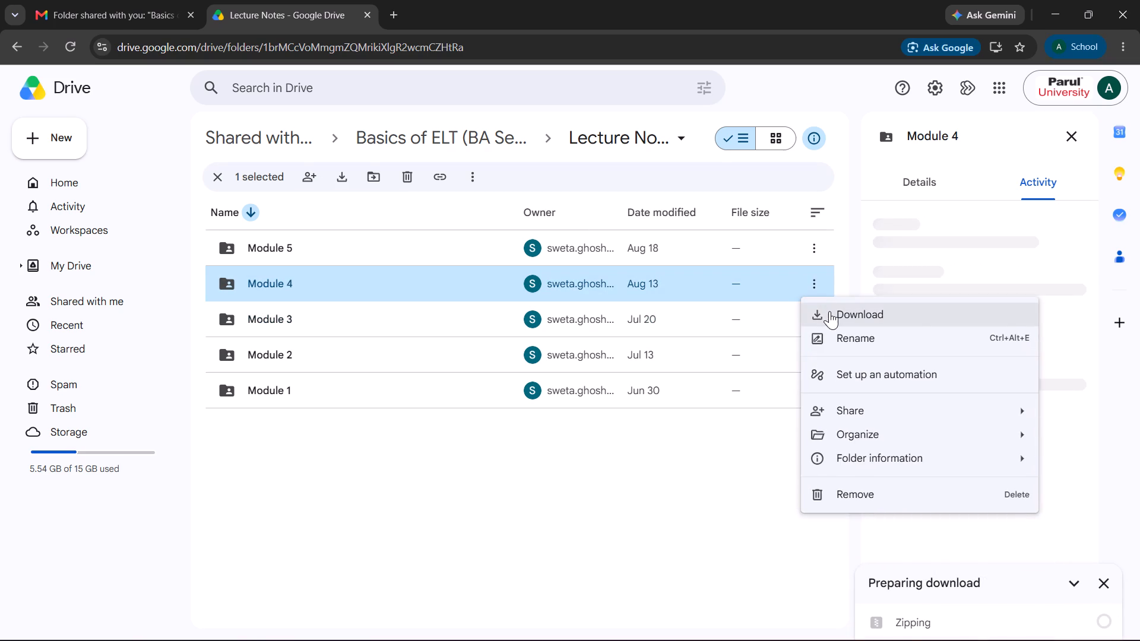
{"action": "left_click", "coordinate": [829, 311]}
{"action": "left_click", "coordinate": [818, 255]}
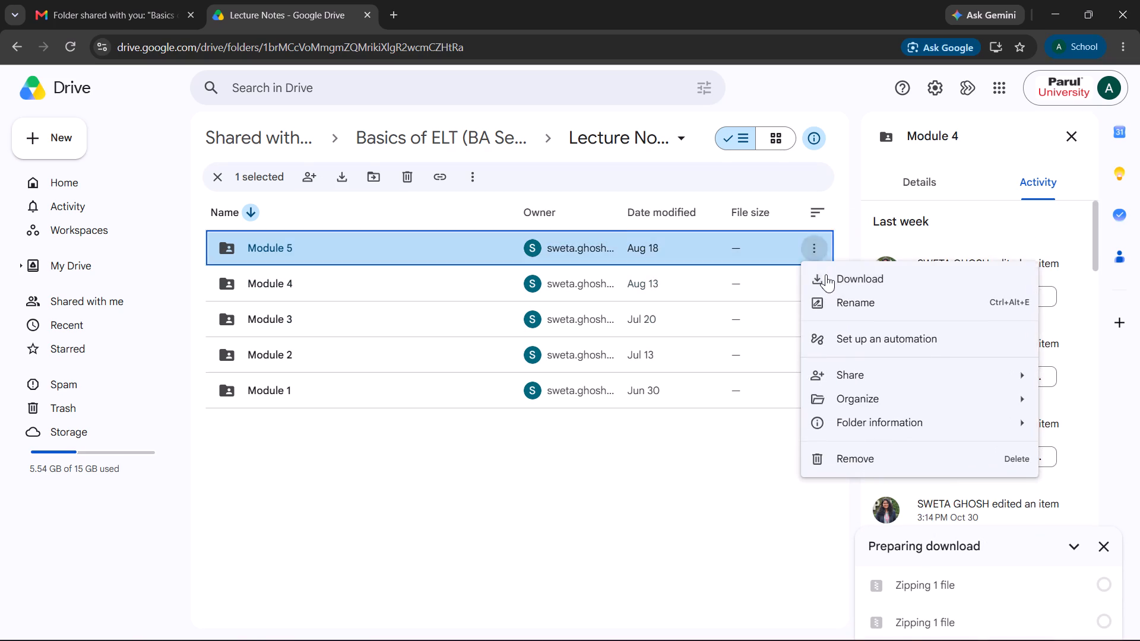
{"action": "left_click", "coordinate": [825, 276]}
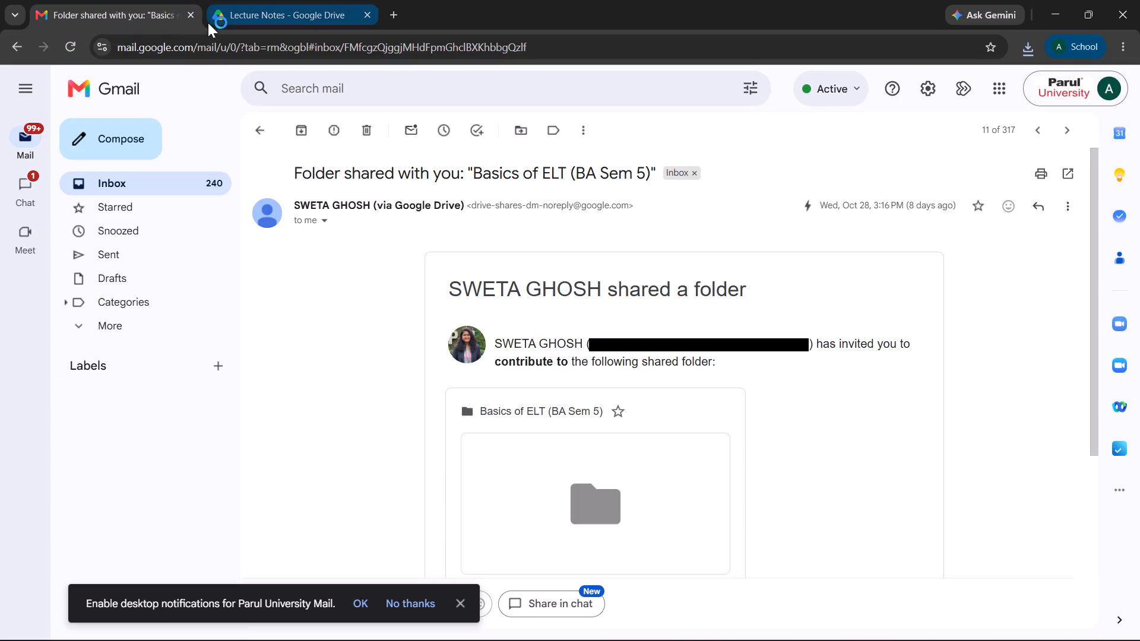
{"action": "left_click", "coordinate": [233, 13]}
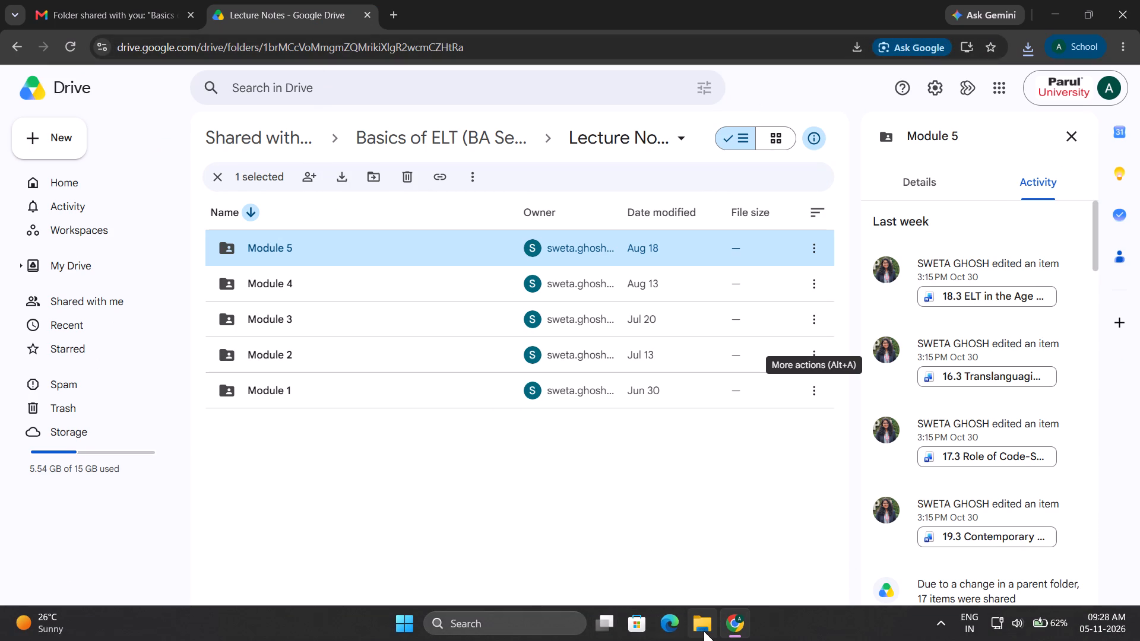
Switch to File Explorer.
{"action": "left_click", "coordinate": [704, 631]}
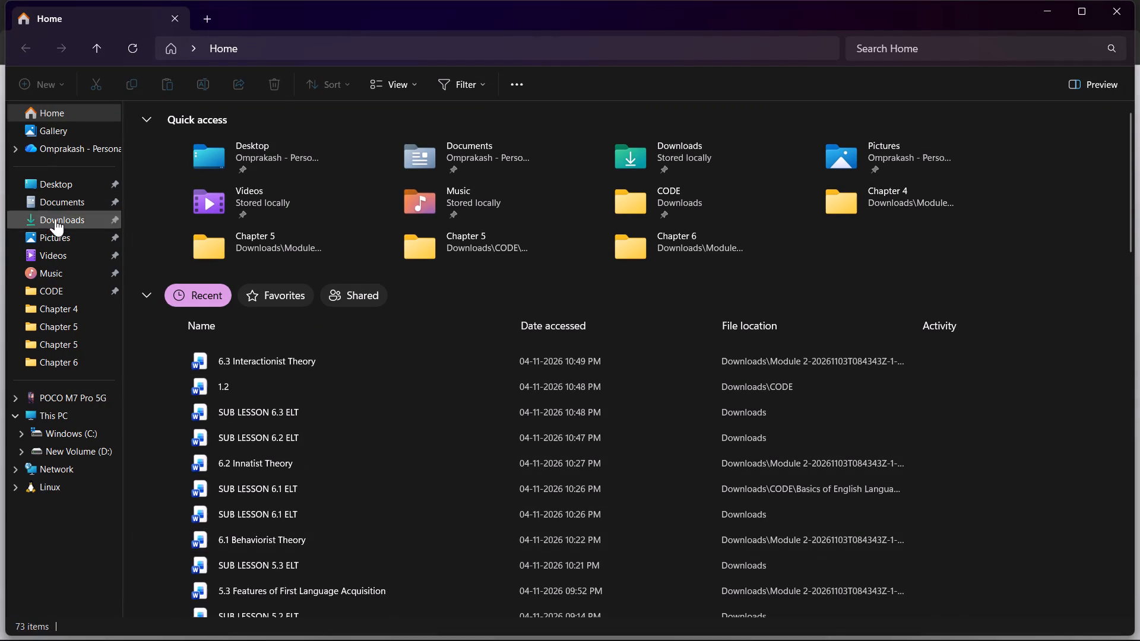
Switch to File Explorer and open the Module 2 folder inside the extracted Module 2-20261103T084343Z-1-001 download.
{"action": "left_click", "coordinate": [61, 283]}
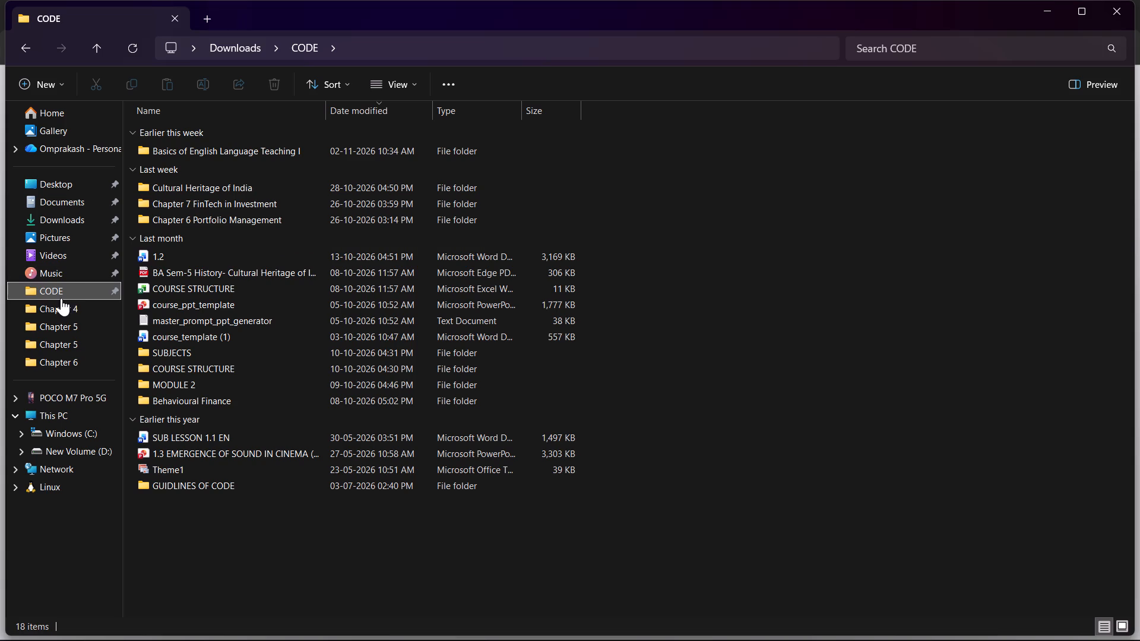
{"action": "left_click", "coordinate": [81, 225]}
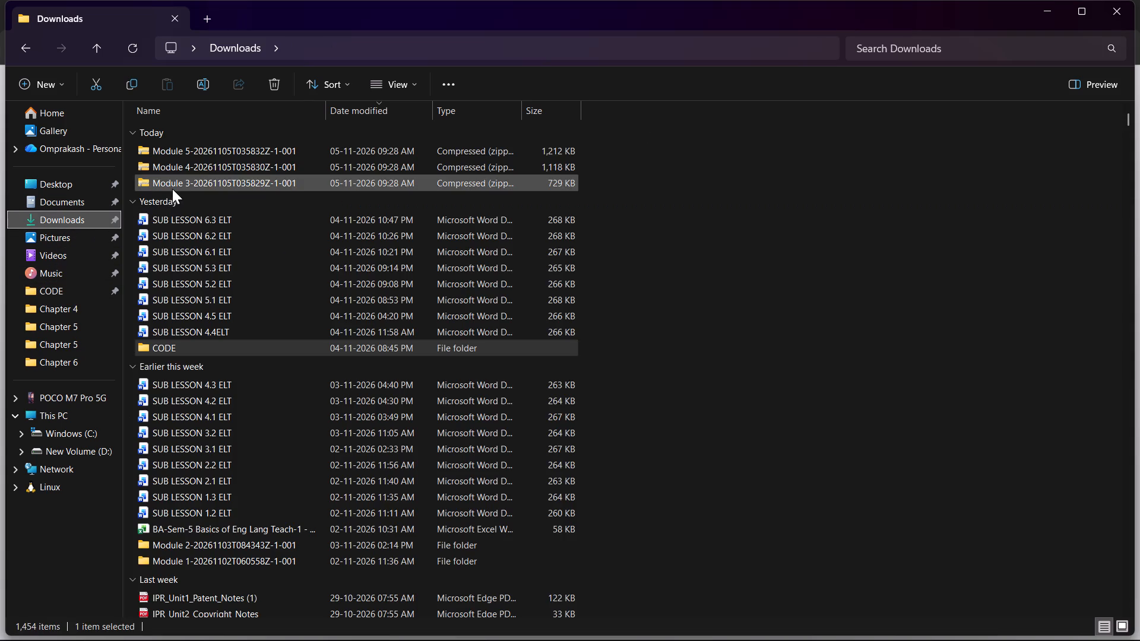
{"action": "double_click", "coordinate": [152, 541]}
{"action": "double_click", "coordinate": [191, 147]}
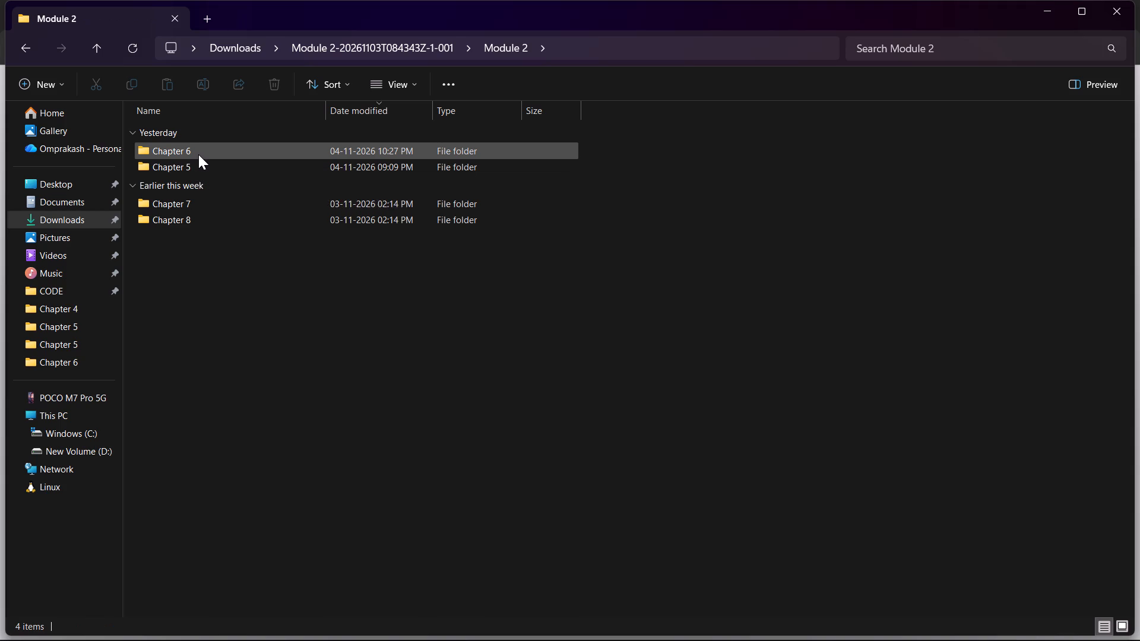
In a new File Explorer tab, open CODE > Basics of English Language Teaching I > Module 2 First and Second Language Acquisition > Chapter 6.
{"action": "left_click", "coordinate": [214, 15]}
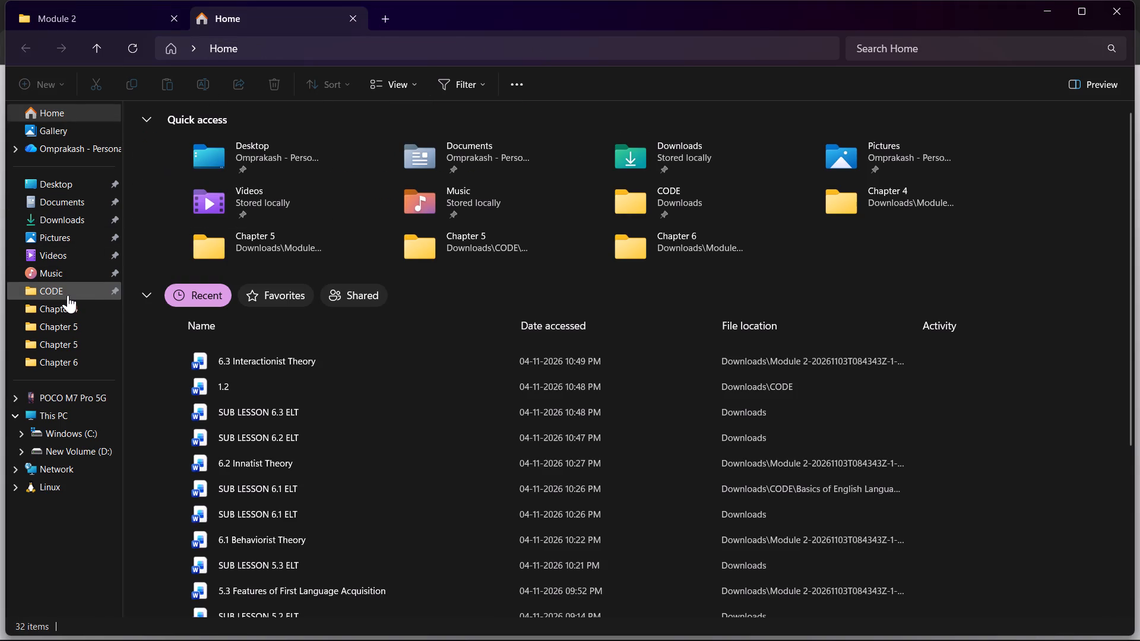
{"action": "left_click", "coordinate": [68, 295]}
{"action": "double_click", "coordinate": [245, 144]}
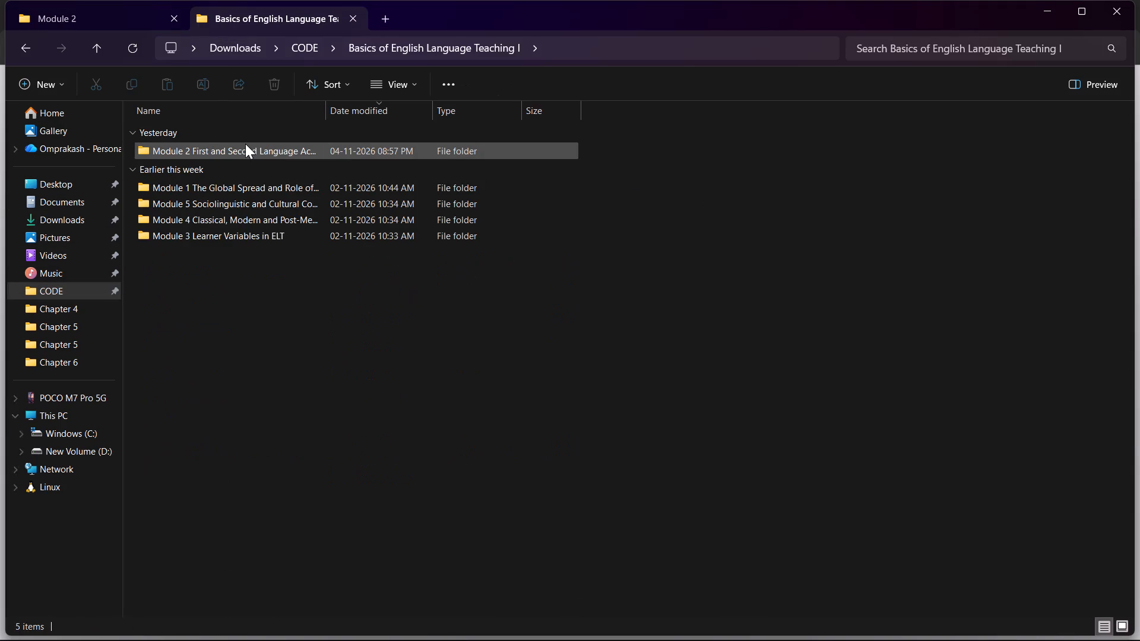
{"action": "double_click", "coordinate": [248, 151]}
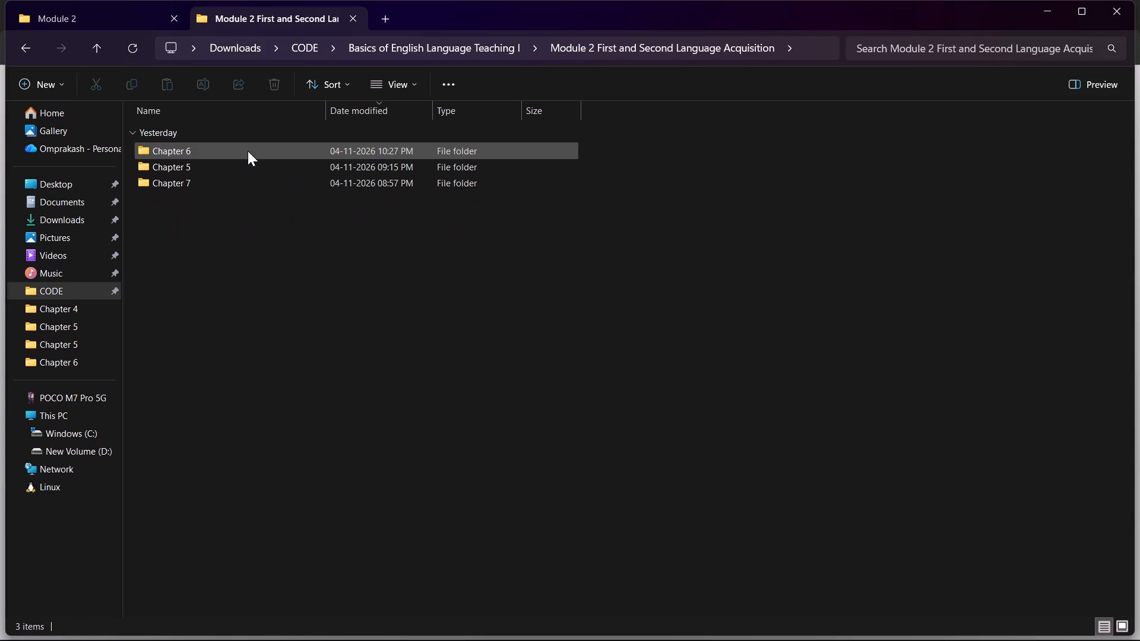
{"action": "double_click", "coordinate": [248, 151]}
Open the 6.3 Interactionist Theory document from Chapter 6 of the downloaded Module 2 folder.
{"action": "left_click", "coordinate": [121, 26]}
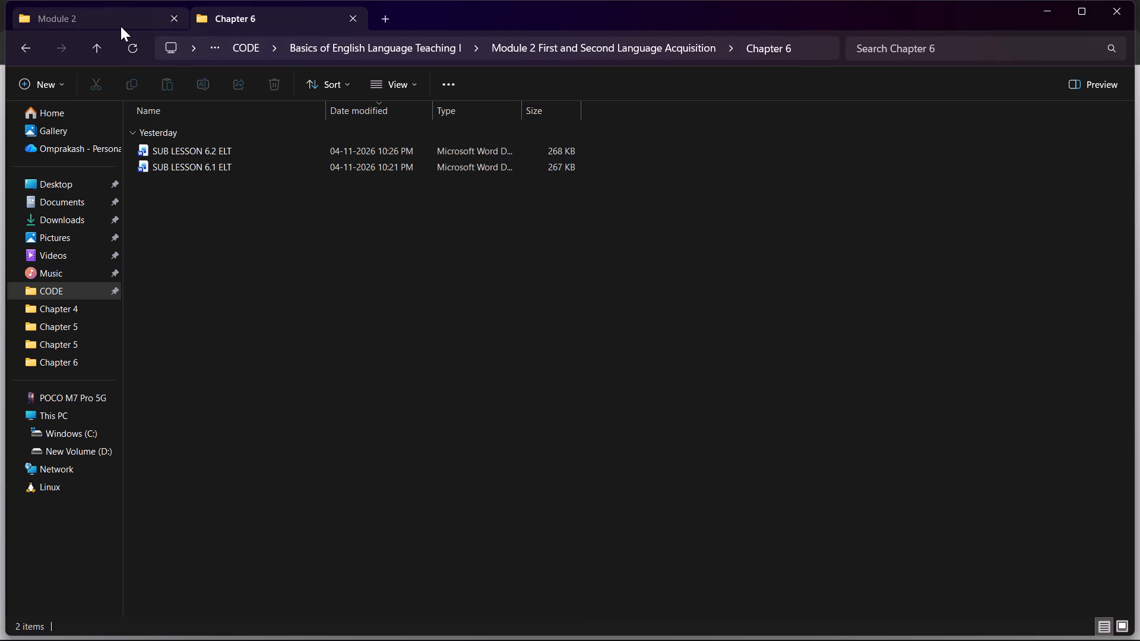
{"action": "double_click", "coordinate": [173, 147]}
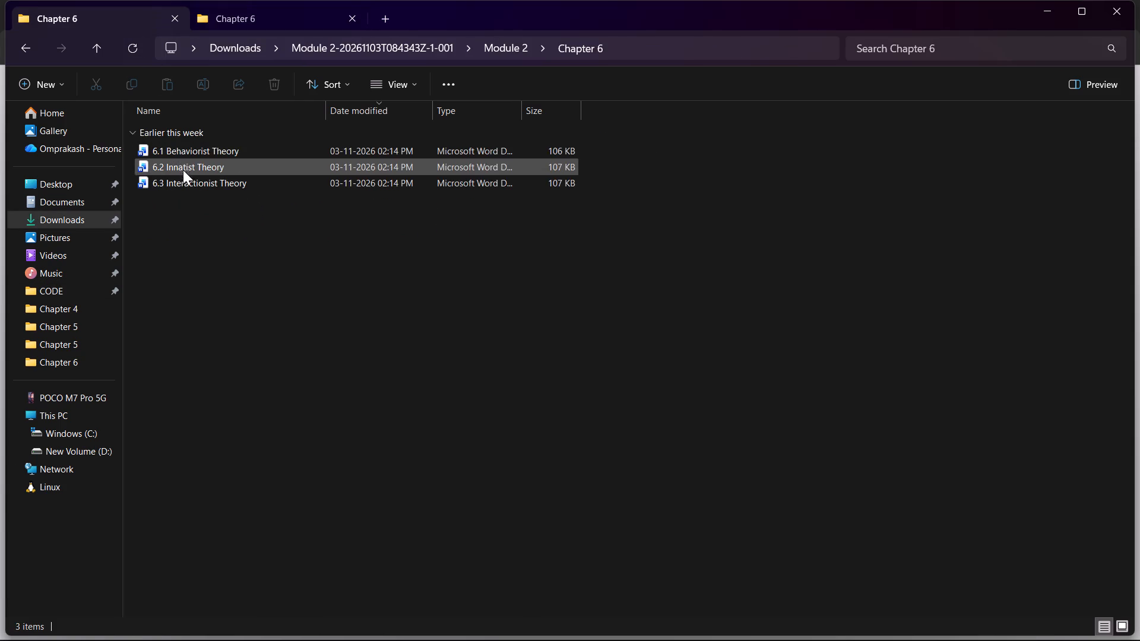
{"action": "double_click", "coordinate": [190, 189]}
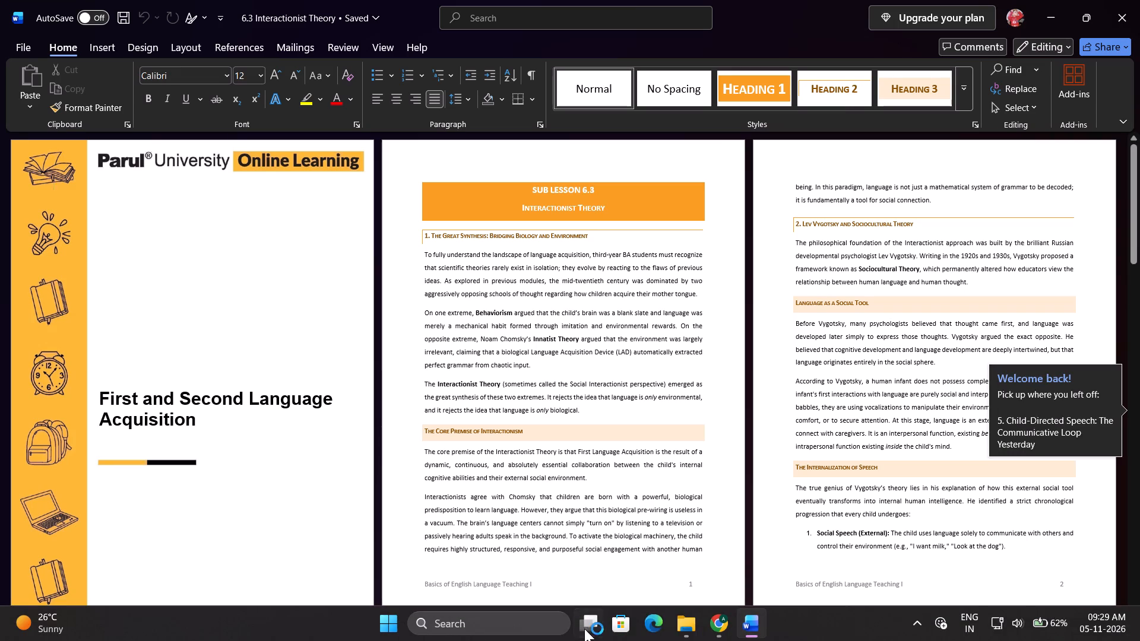
Return to File Explorer and open the 1.2 document from the CODE folder in an additional tab.
{"action": "left_click", "coordinate": [678, 627]}
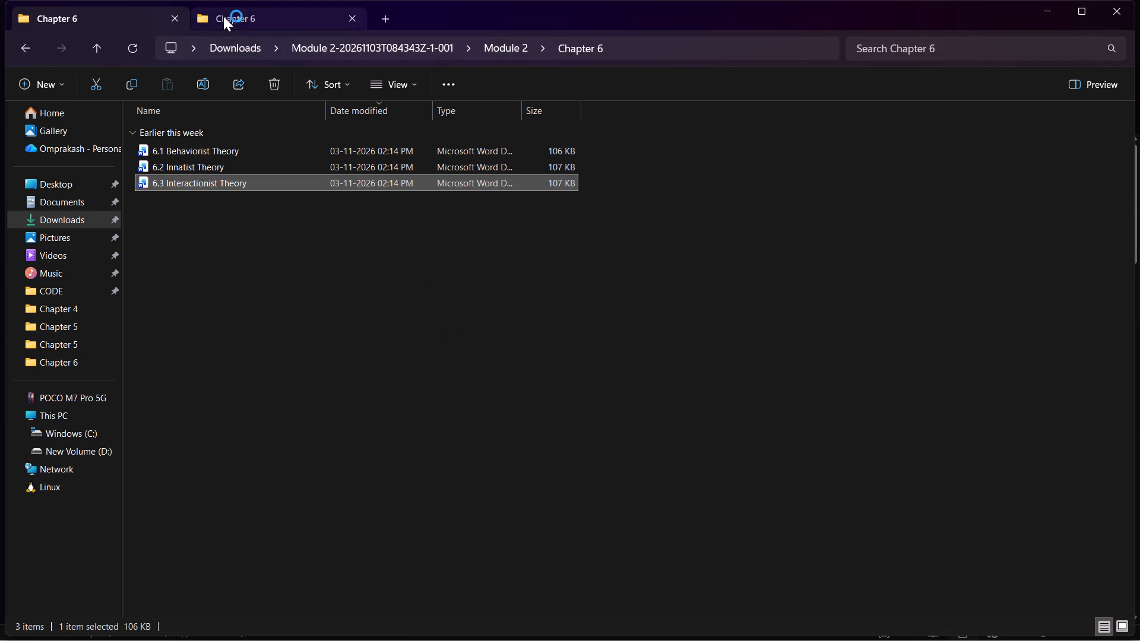
{"action": "left_click", "coordinate": [385, 15]}
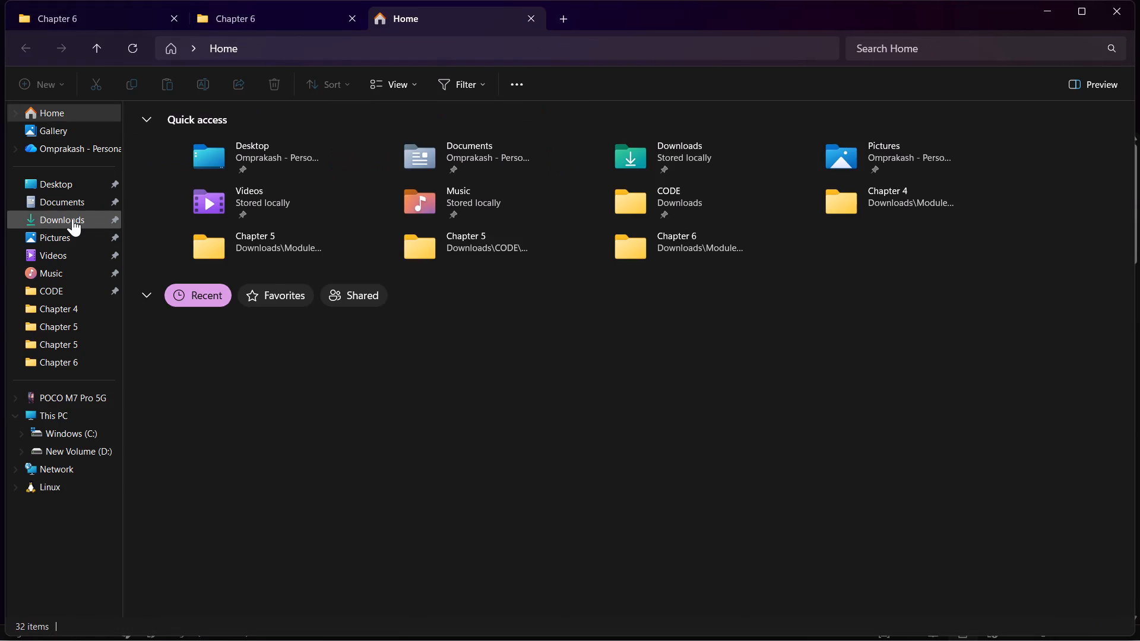
{"action": "left_click", "coordinate": [72, 218]}
{"action": "left_click", "coordinate": [256, 11]}
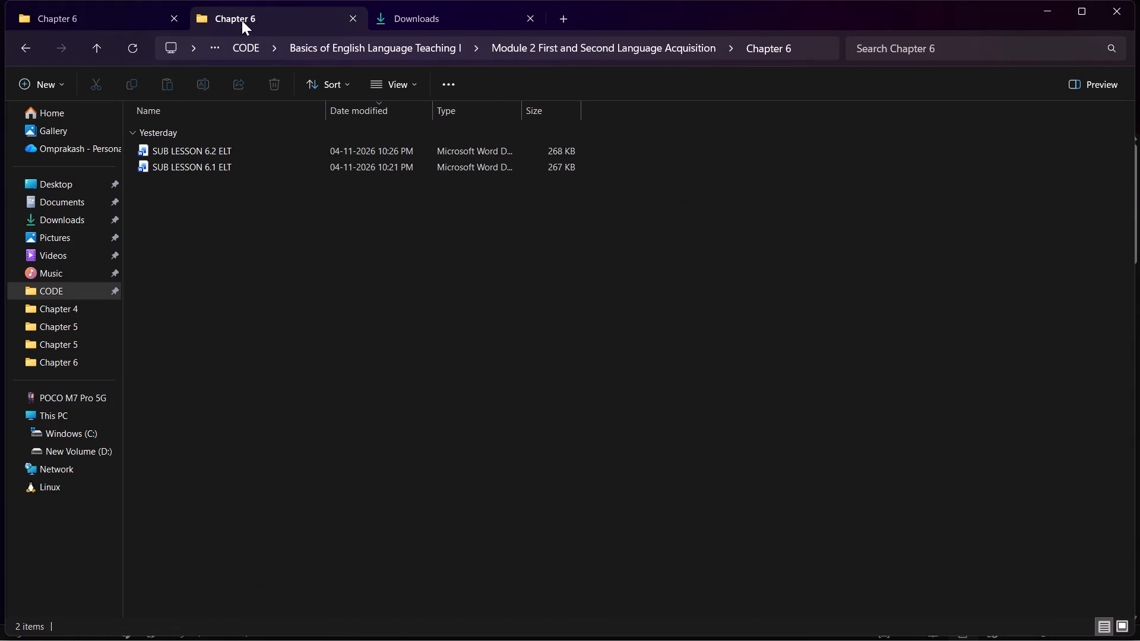
{"action": "left_click", "coordinate": [403, 18]}
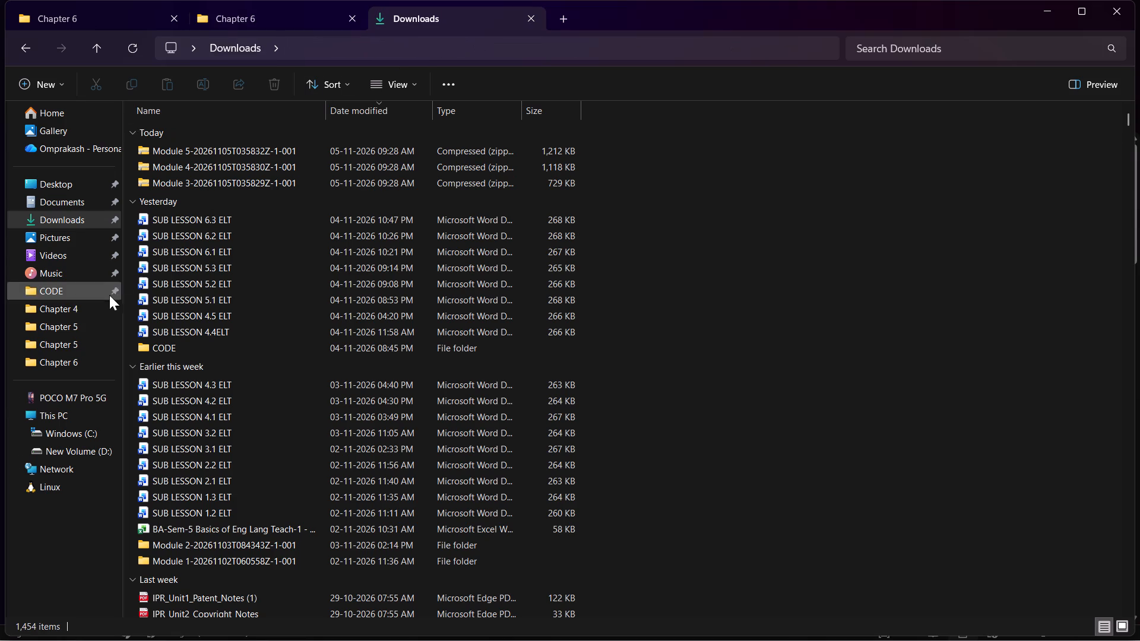
{"action": "left_click", "coordinate": [55, 290]}
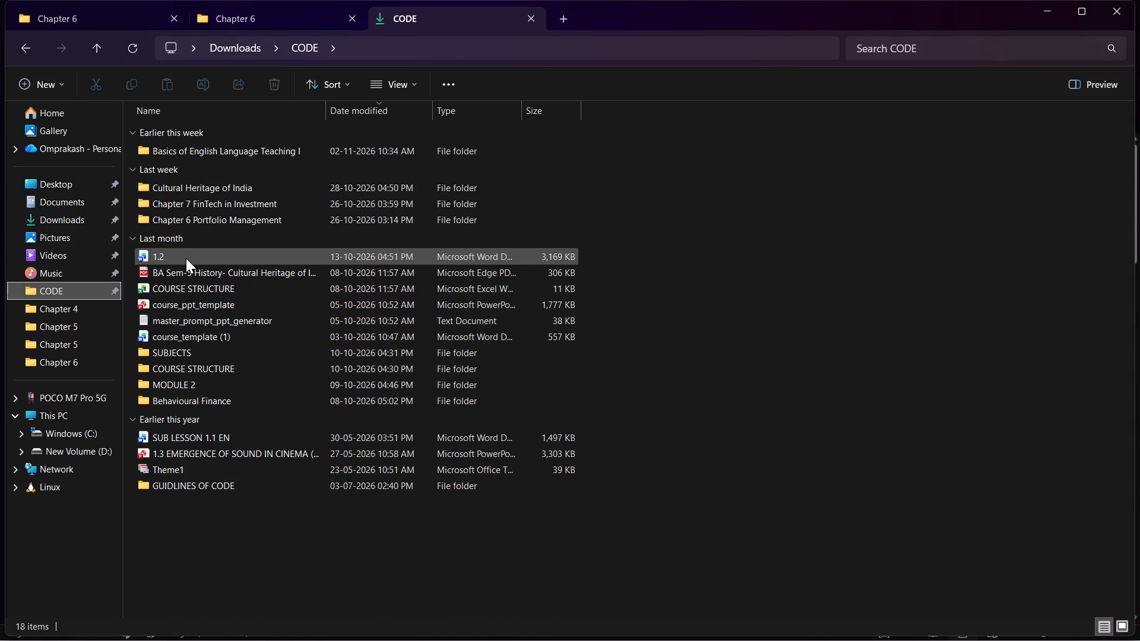
{"action": "double_click", "coordinate": [186, 258]}
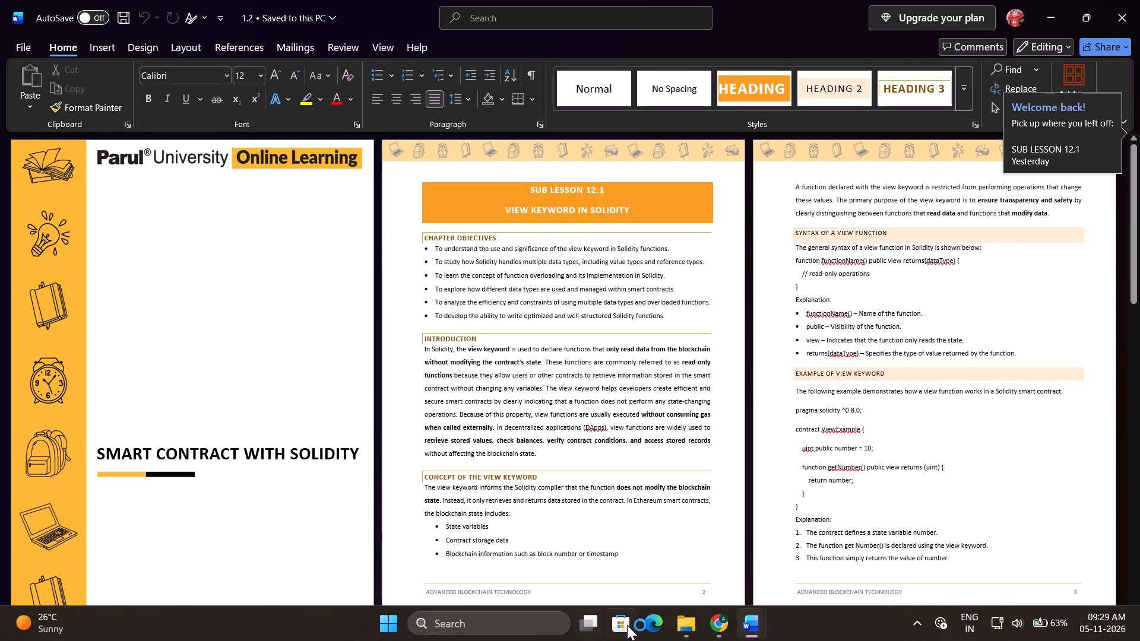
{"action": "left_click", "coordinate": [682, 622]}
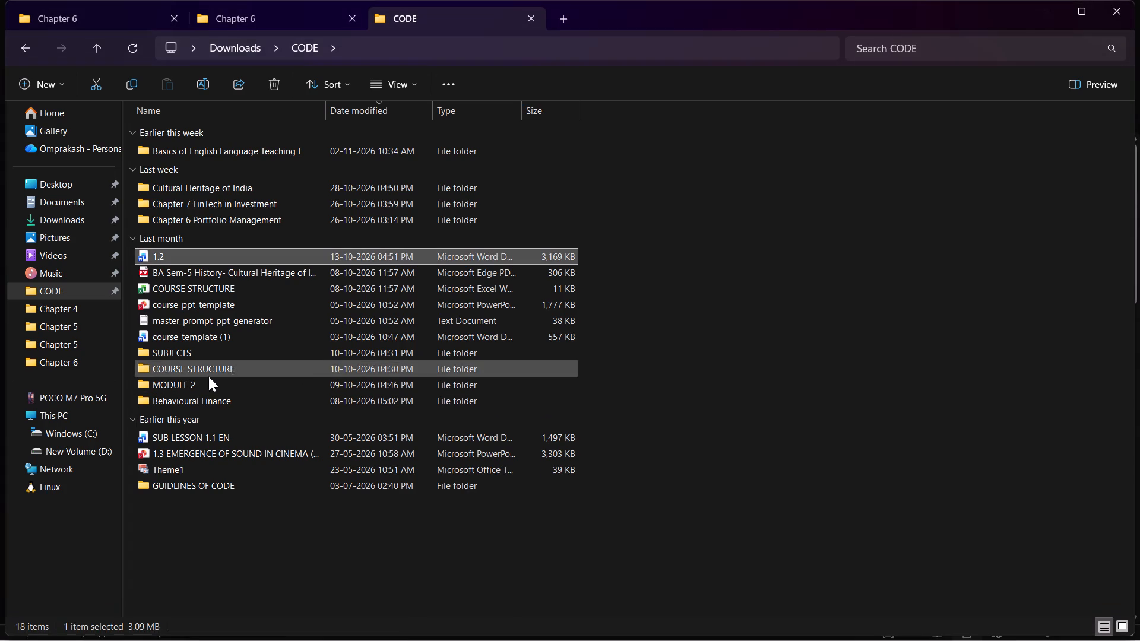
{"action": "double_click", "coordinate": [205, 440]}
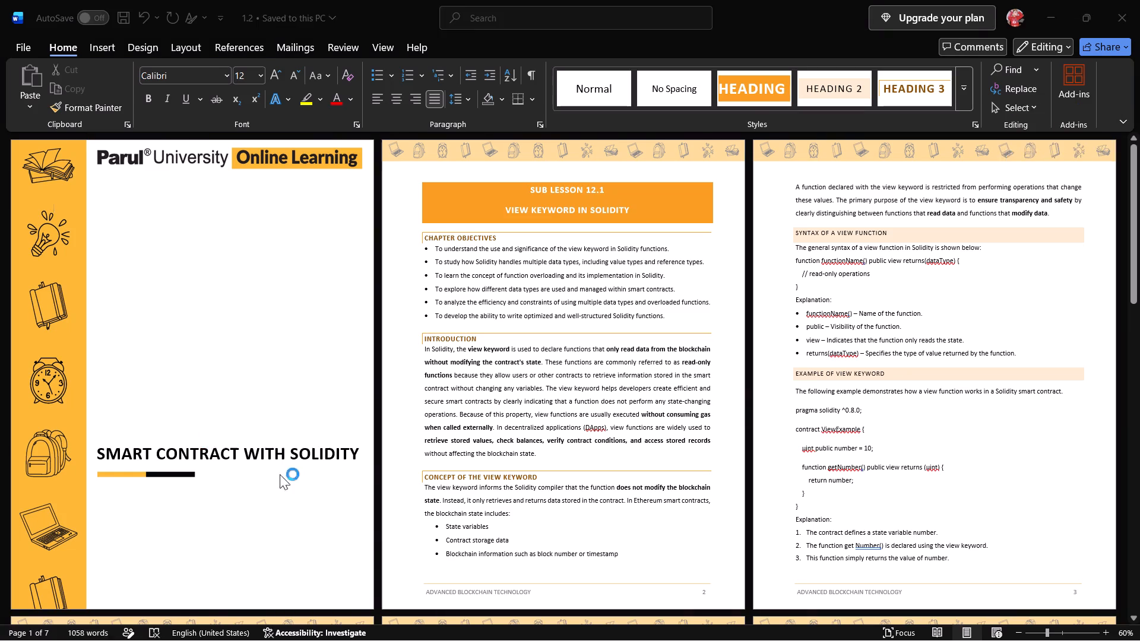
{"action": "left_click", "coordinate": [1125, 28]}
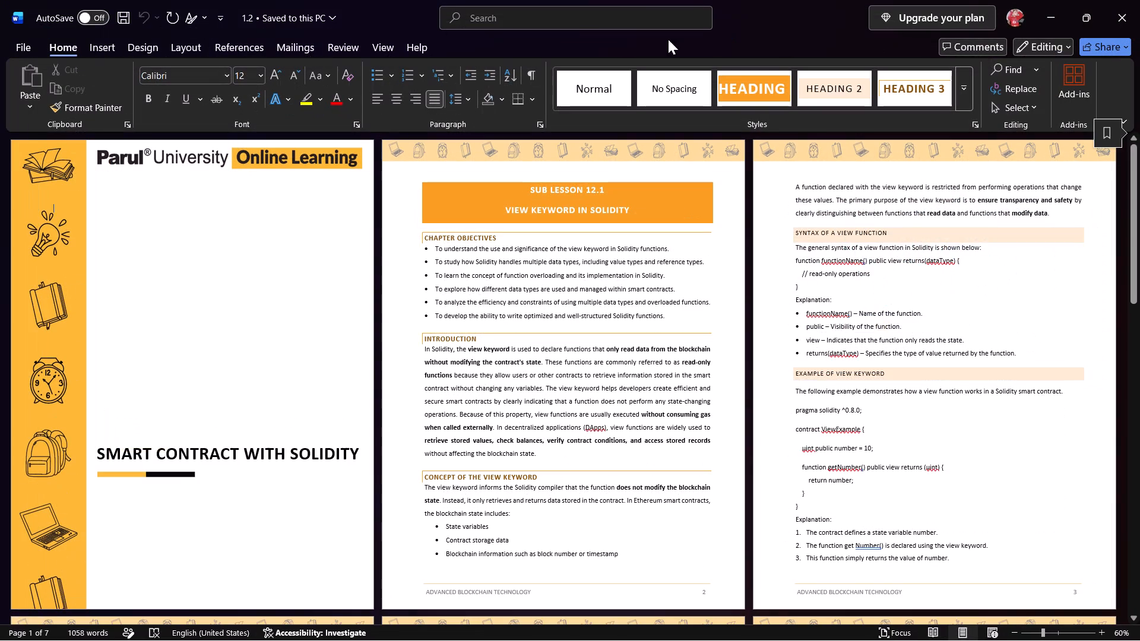
Open SUB LESSON 6.3 ELT from Downloads and look through its pages to the end.
{"action": "left_click", "coordinate": [685, 624]}
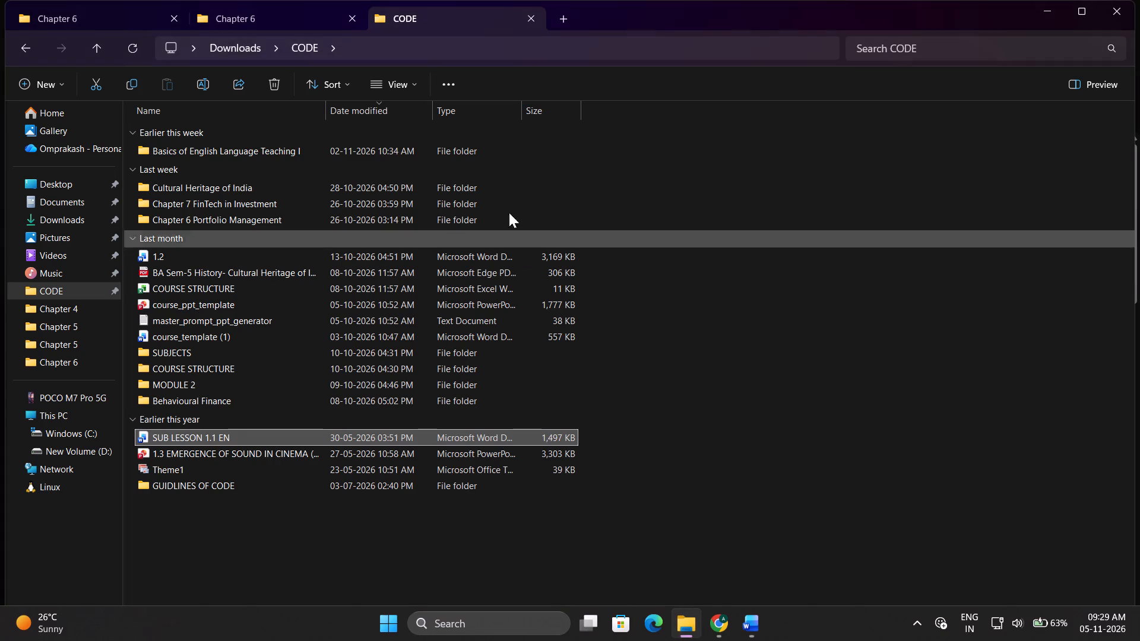
{"action": "left_click", "coordinate": [57, 220]}
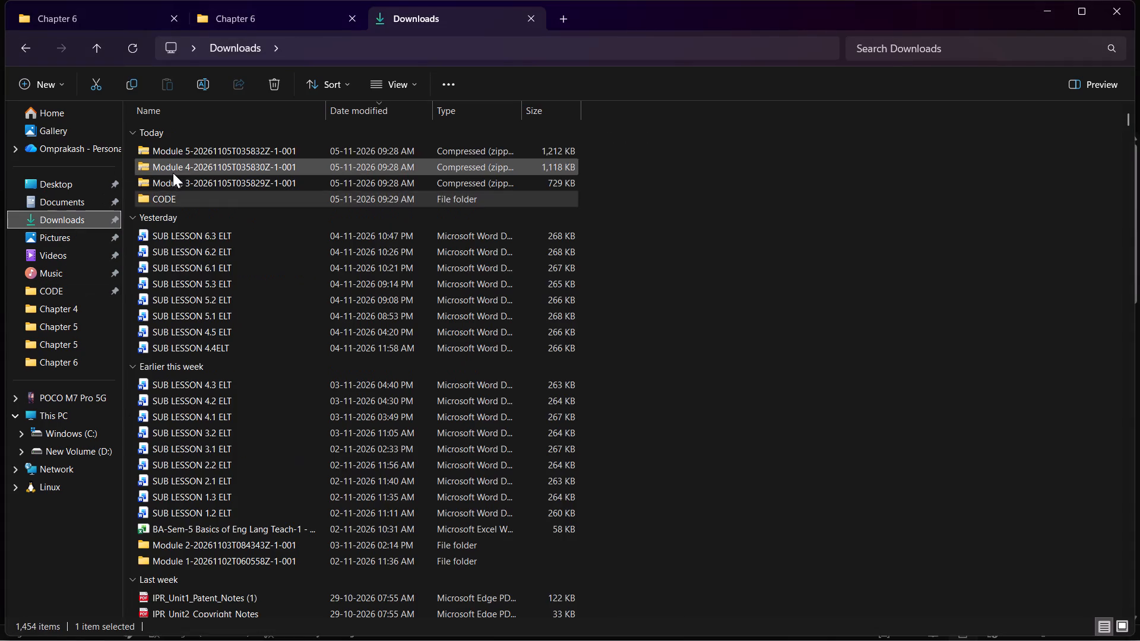
{"action": "double_click", "coordinate": [194, 233]}
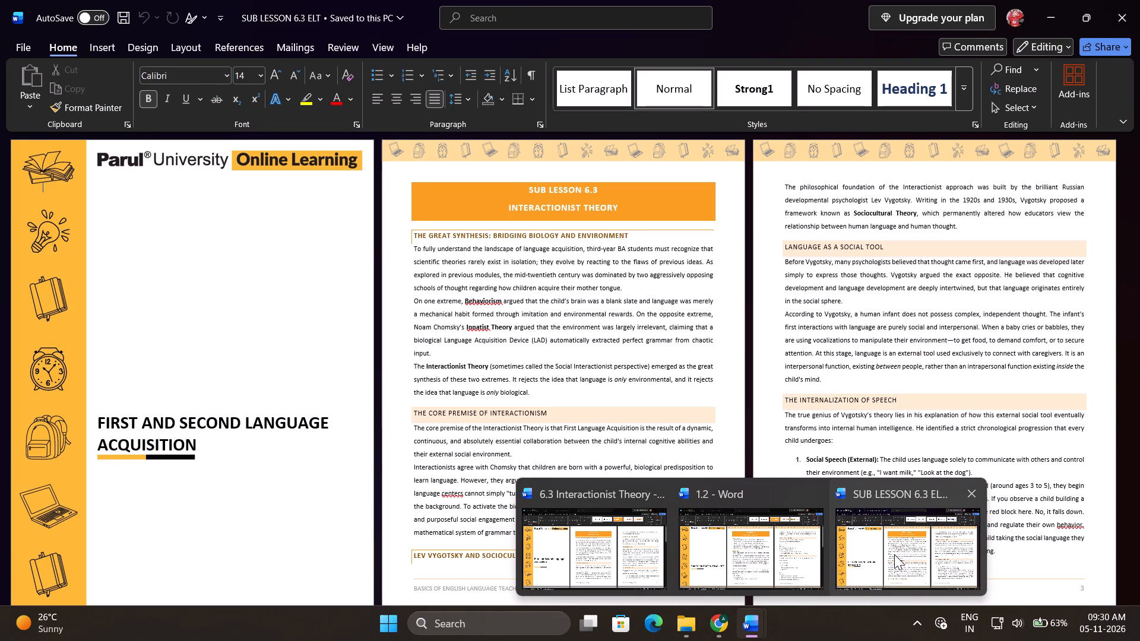
{"action": "left_click", "coordinate": [894, 554]}
{"action": "left_click_drag", "start_coordinate": [1135, 259], "coordinate": [1135, 284]}
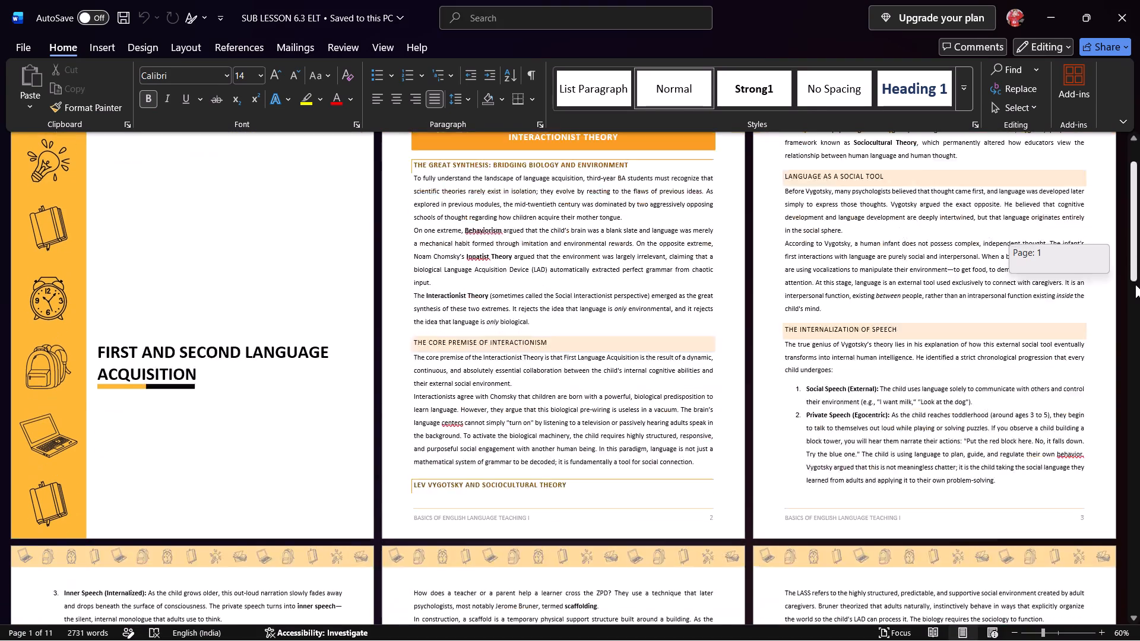
{"action": "left_click_drag", "start_coordinate": [1135, 284], "coordinate": [1120, 389]}
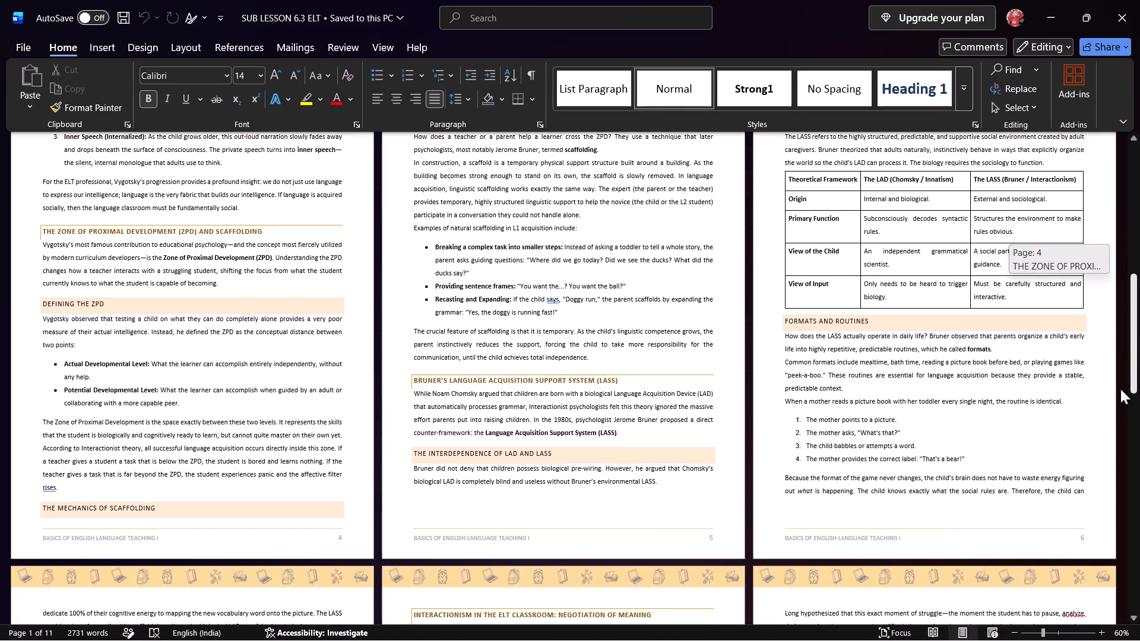
{"action": "left_click_drag", "start_coordinate": [1120, 389], "coordinate": [1119, 580]}
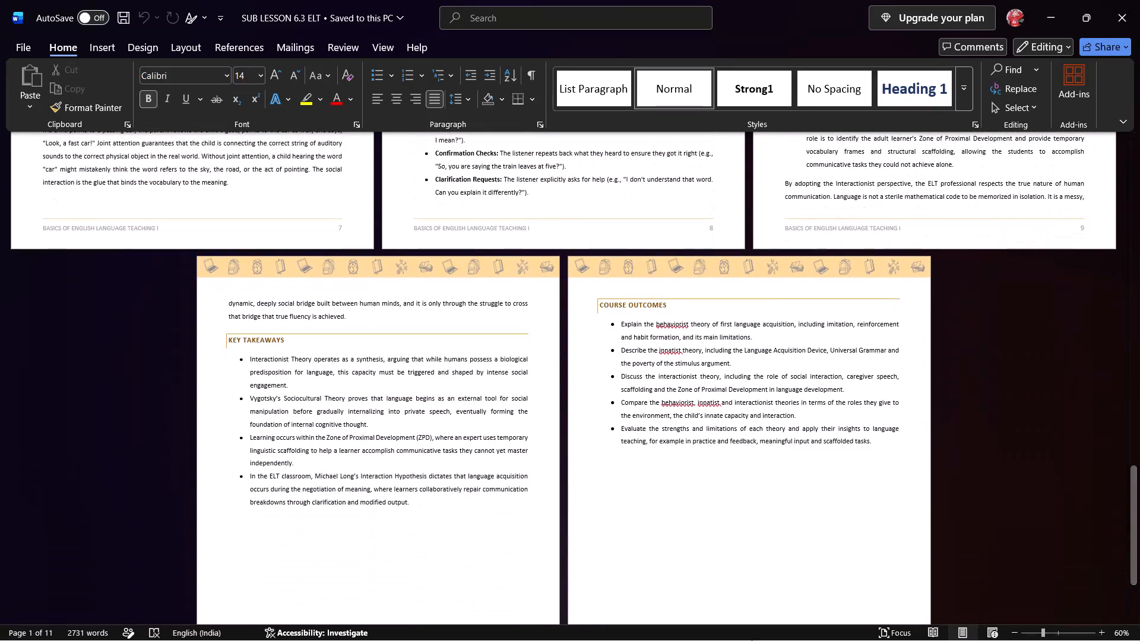
Copy SUB LESSON 6.3 ELT from Downloads into the Chapter 6 folder under Module 2 First and Second Language Acquisition.
{"action": "left_click", "coordinate": [677, 623]}
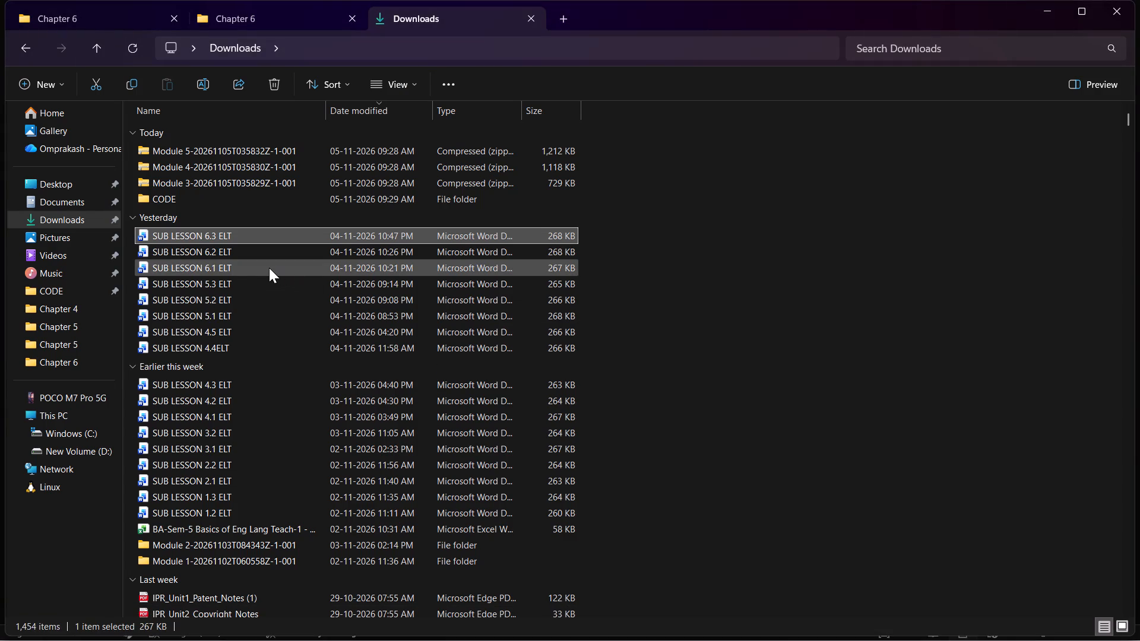
{"action": "left_click", "coordinate": [294, 20]}
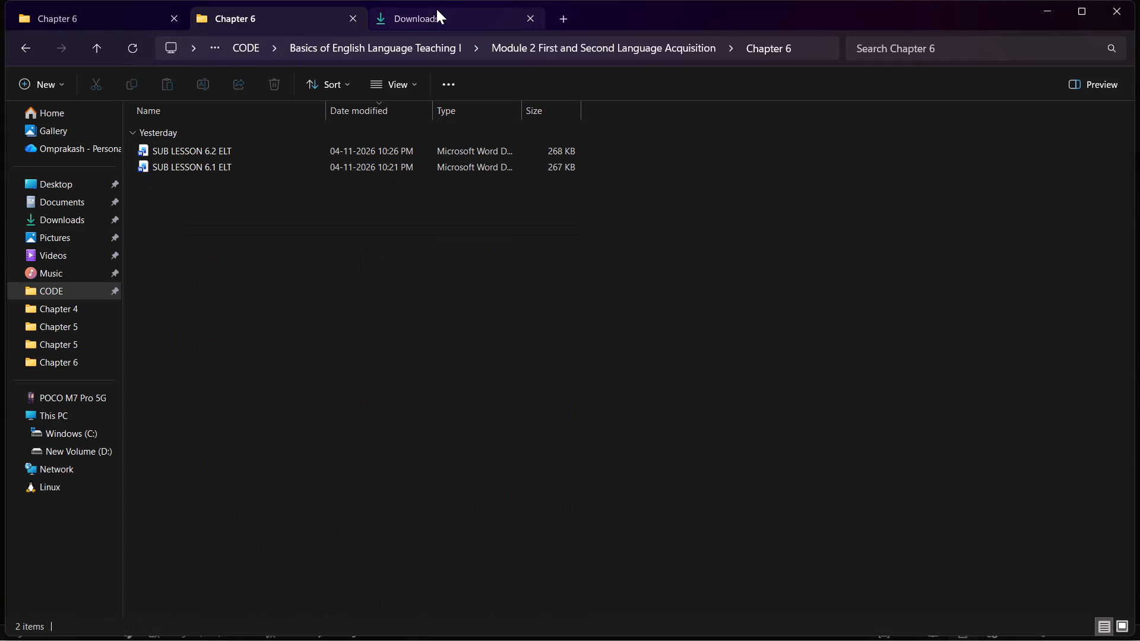
{"action": "left_click", "coordinate": [436, 9]}
{"action": "left_click", "coordinate": [134, 84]}
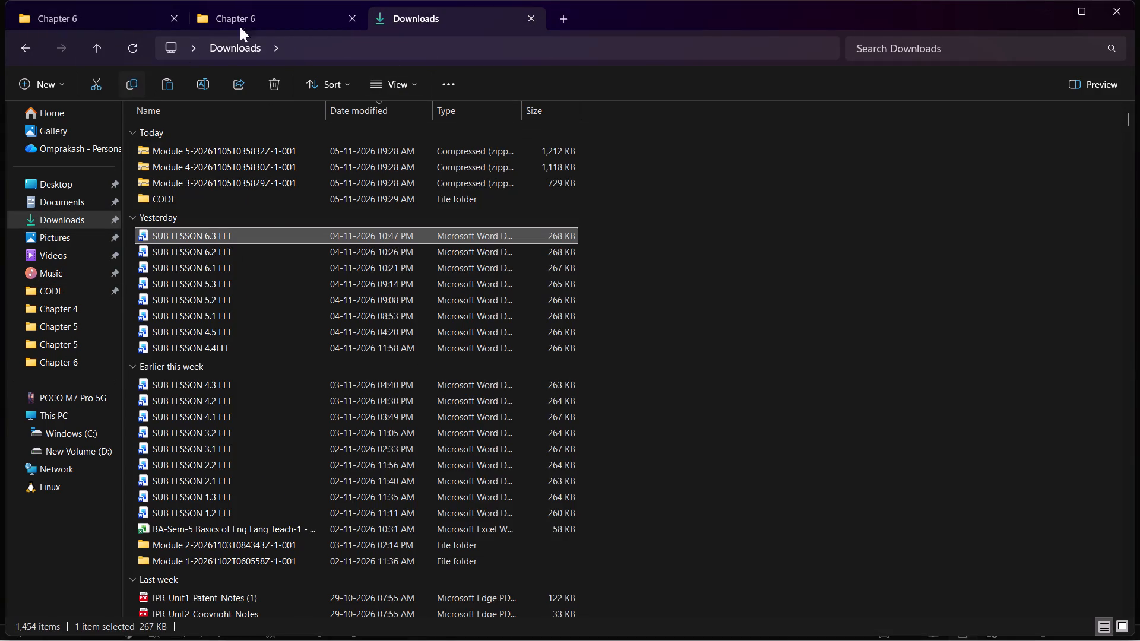
{"action": "left_click", "coordinate": [262, 15]}
{"action": "left_click", "coordinate": [173, 85]}
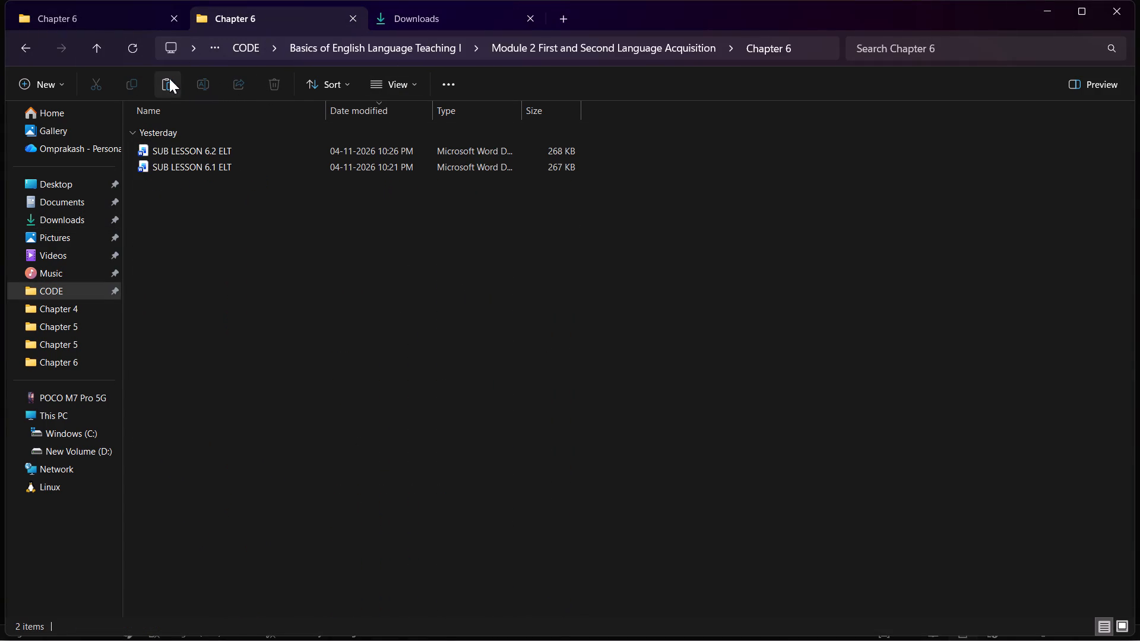
Open the Chapter 7 folders of the downloaded Module 2 and the CODE course's Module 2, ending on the downloaded one.
{"action": "left_click", "coordinate": [129, 24]}
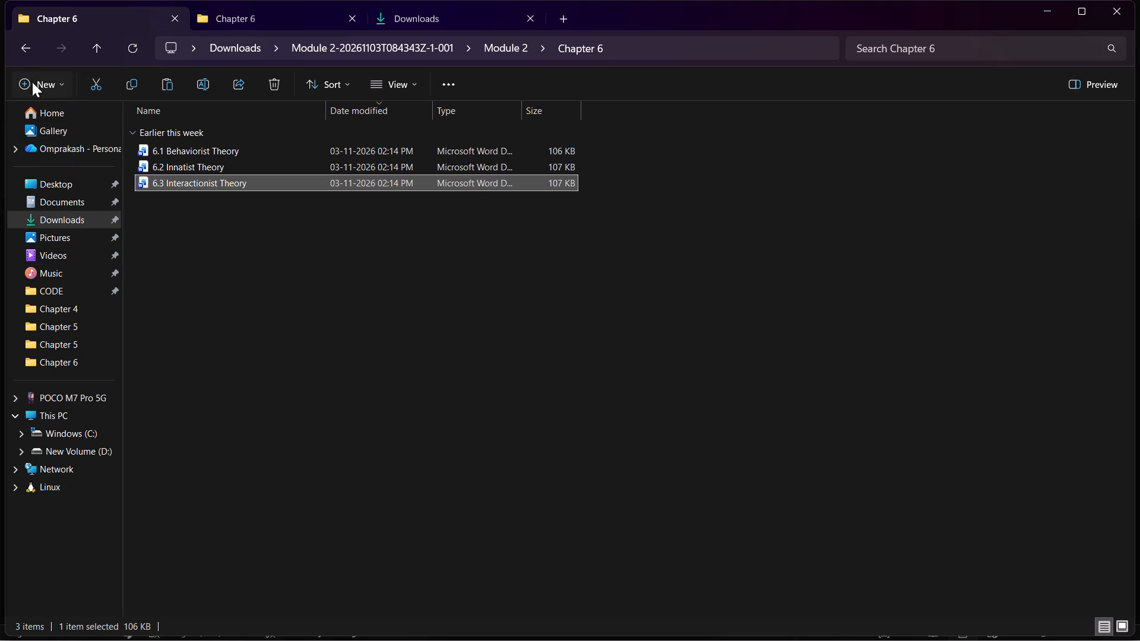
{"action": "left_click", "coordinate": [27, 49]}
{"action": "double_click", "coordinate": [191, 225]}
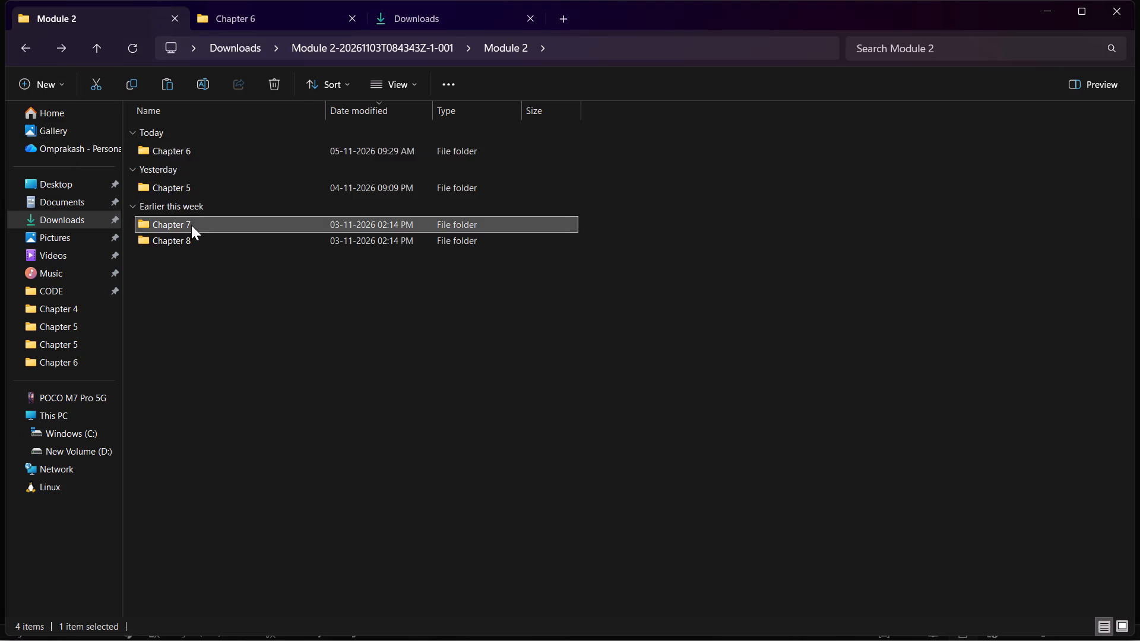
{"action": "left_click", "coordinate": [248, 18]}
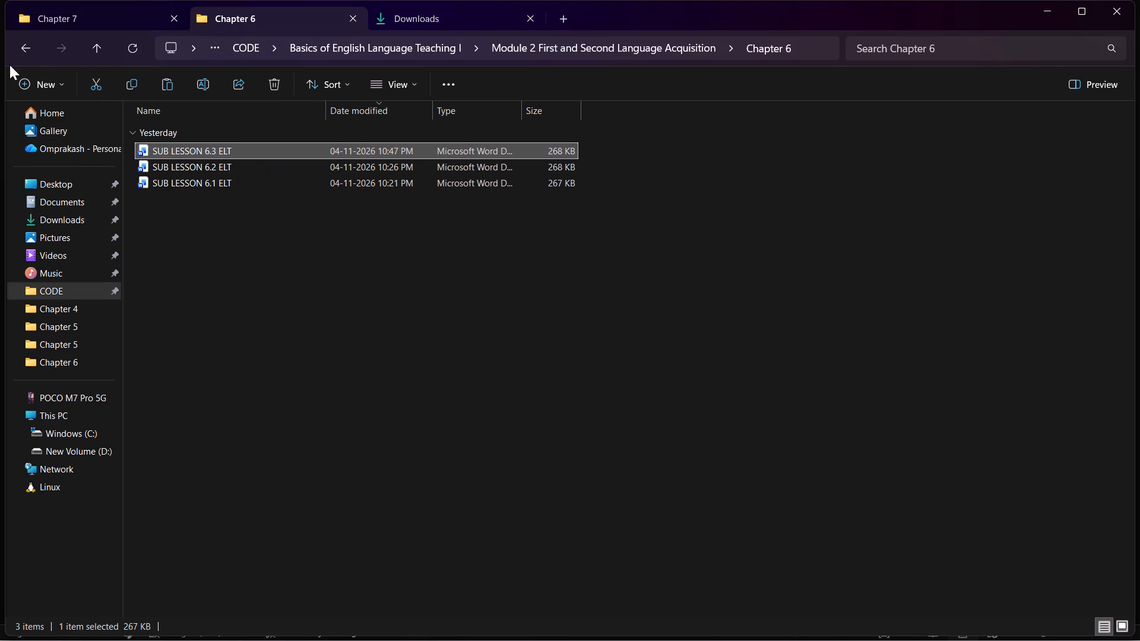
{"action": "left_click", "coordinate": [24, 56]}
{"action": "double_click", "coordinate": [178, 201]}
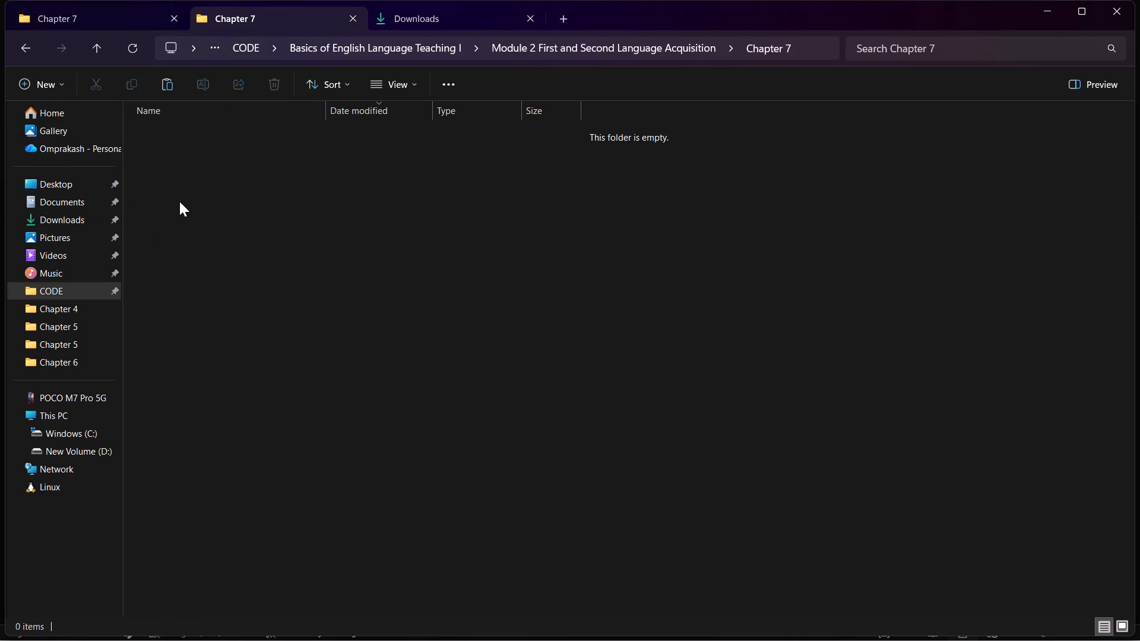
{"action": "left_click", "coordinate": [86, 20]}
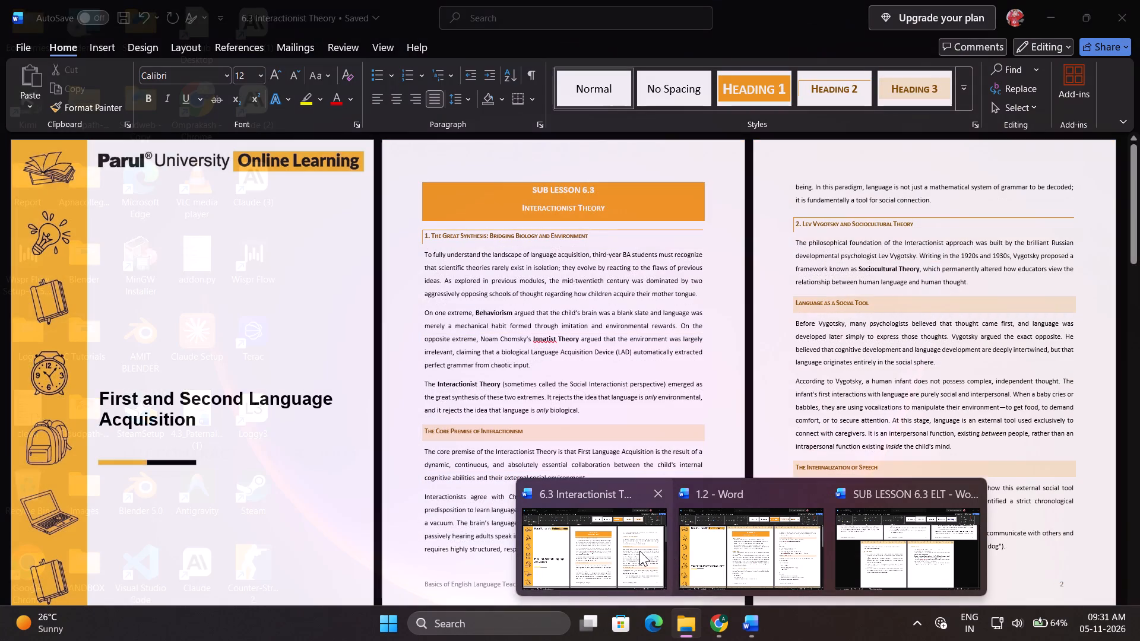
Close the 6.3 Interactionist Theory document in Word.
{"action": "left_click", "coordinate": [639, 551]}
{"action": "left_click", "coordinate": [1137, 13]}
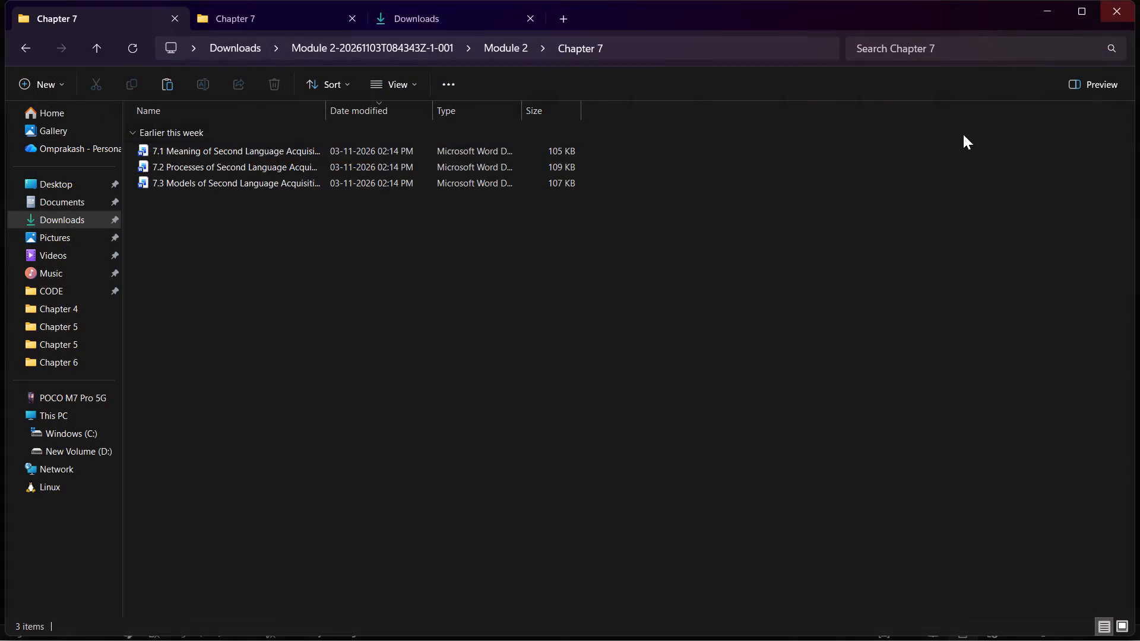
Open 7.1 Meaning of Second Language Acquisition from the downloaded Chapter 7 folder, enable editing and look over its opening pages.
{"action": "double_click", "coordinate": [220, 157]}
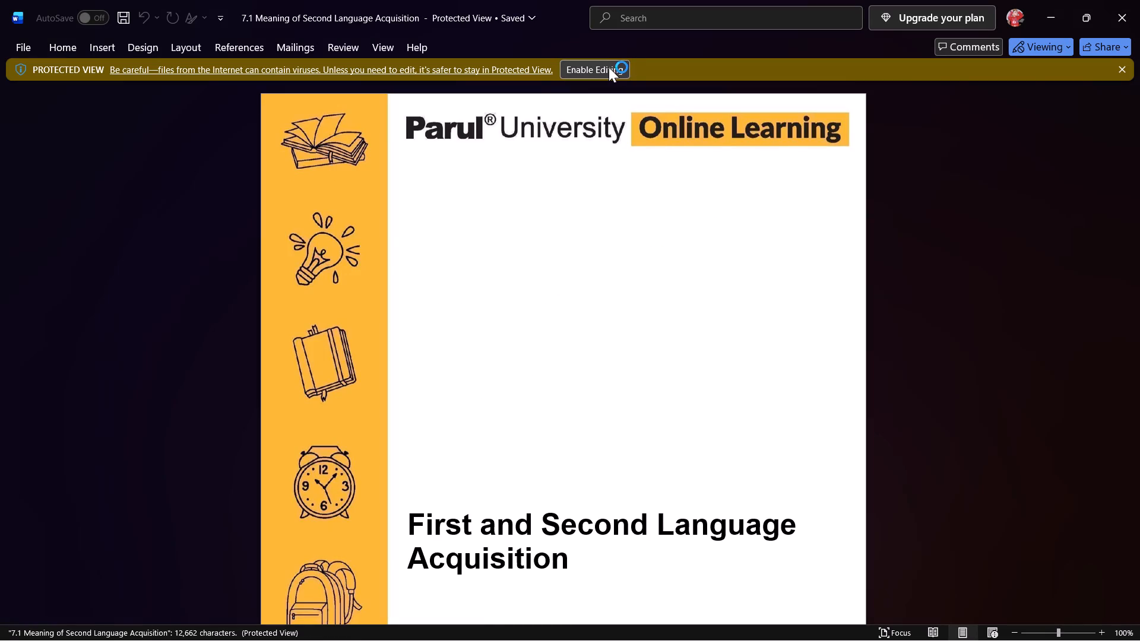
{"action": "left_click", "coordinate": [609, 67]}
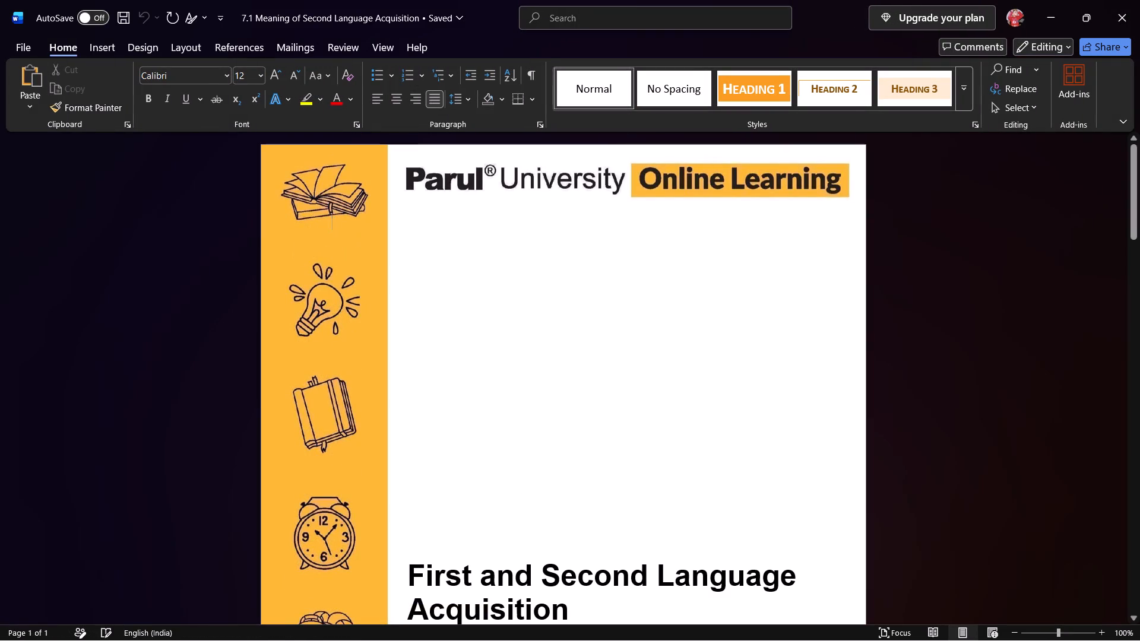
{"action": "scroll", "coordinate": [579, 317], "scroll_direction": "down", "scroll_amount": 2, "text": "ctrl"}
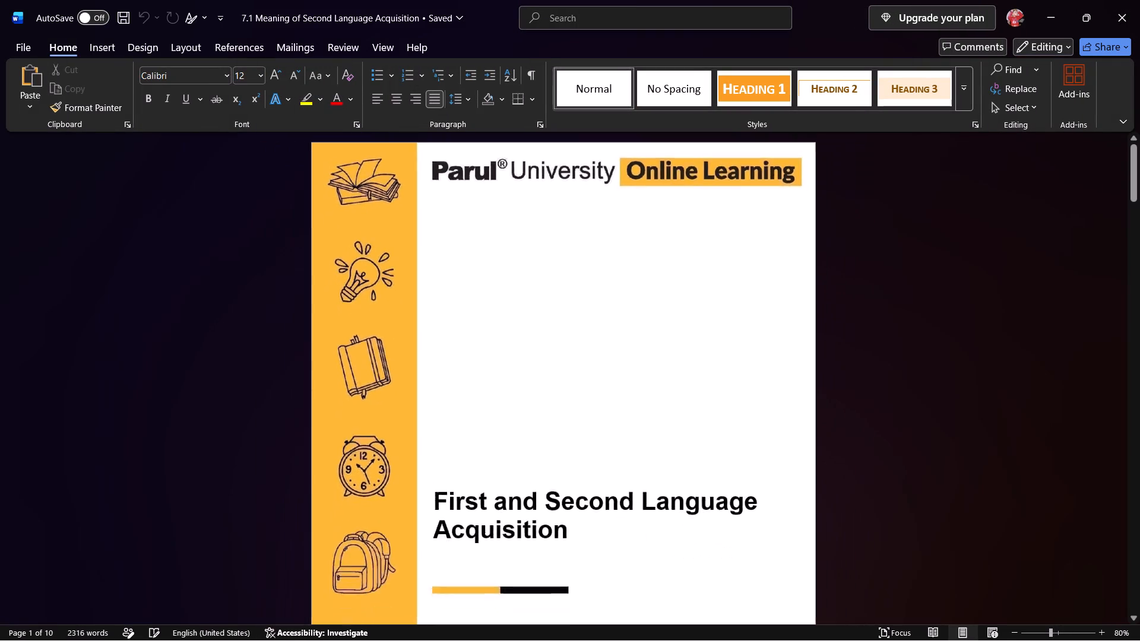
{"action": "scroll", "coordinate": [579, 317], "scroll_direction": "down", "scroll_amount": 1, "text": "ctrl"}
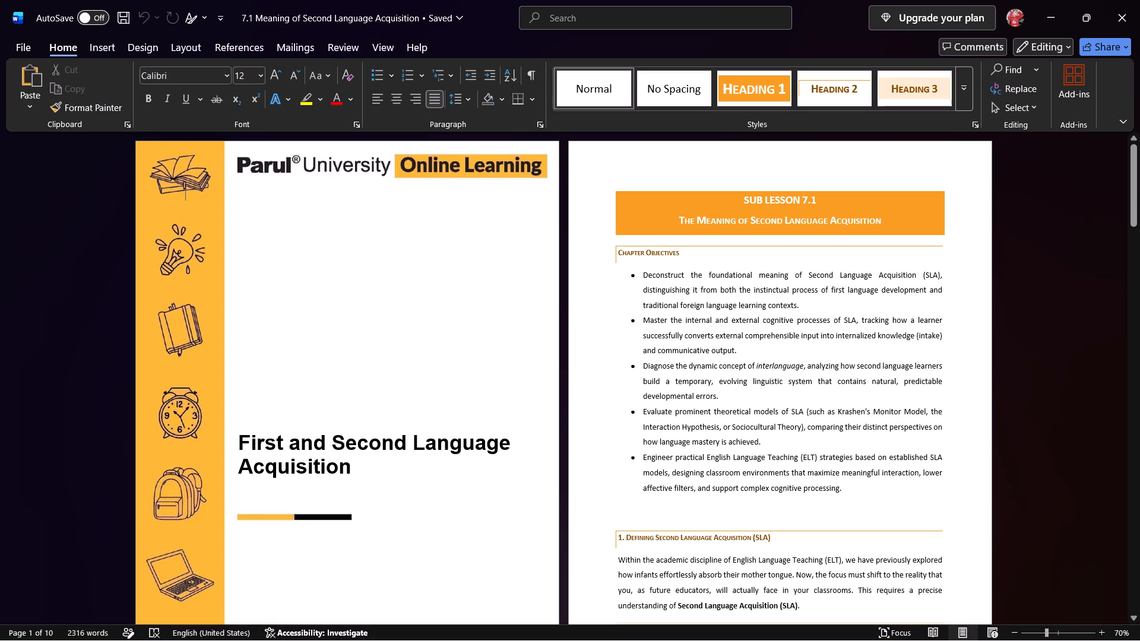
{"action": "scroll", "coordinate": [575, 288], "scroll_direction": "down", "scroll_amount": 10}
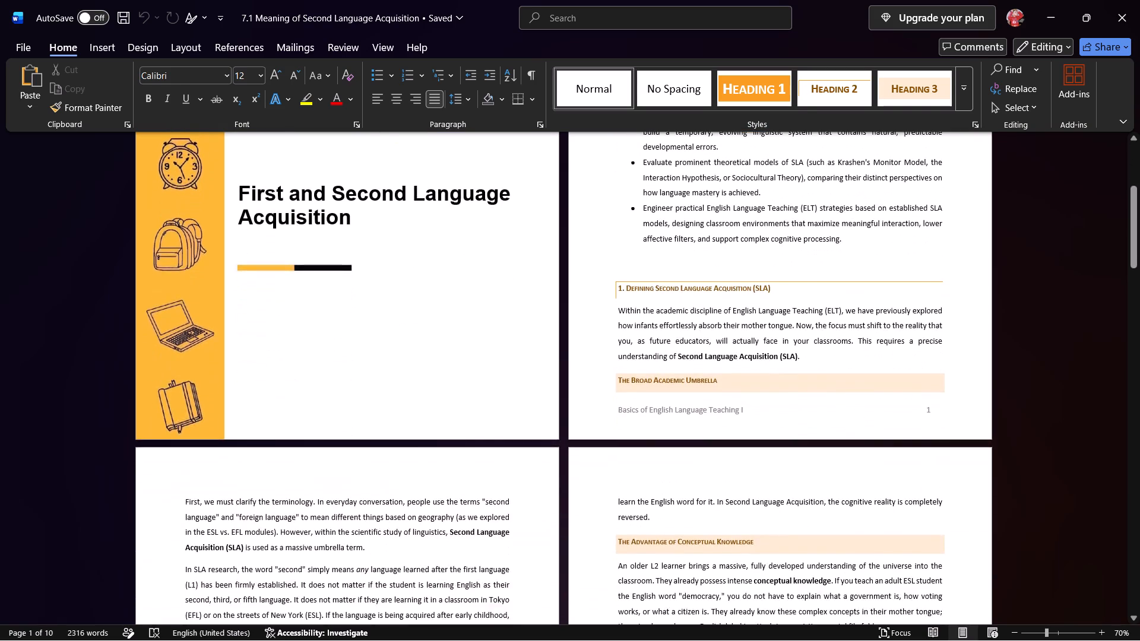
{"action": "scroll", "coordinate": [569, 279], "scroll_direction": "down", "scroll_amount": 12}
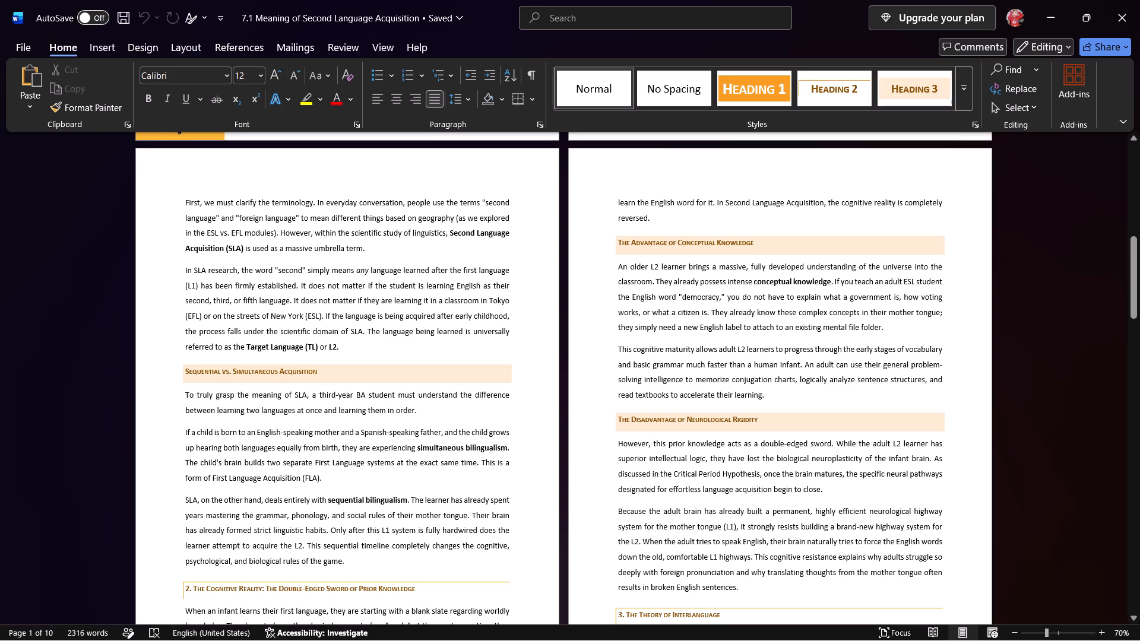
{"action": "scroll", "coordinate": [667, 415], "scroll_direction": "up", "scroll_amount": 20}
{"action": "scroll", "coordinate": [667, 415], "scroll_direction": "up", "scroll_amount": 5}
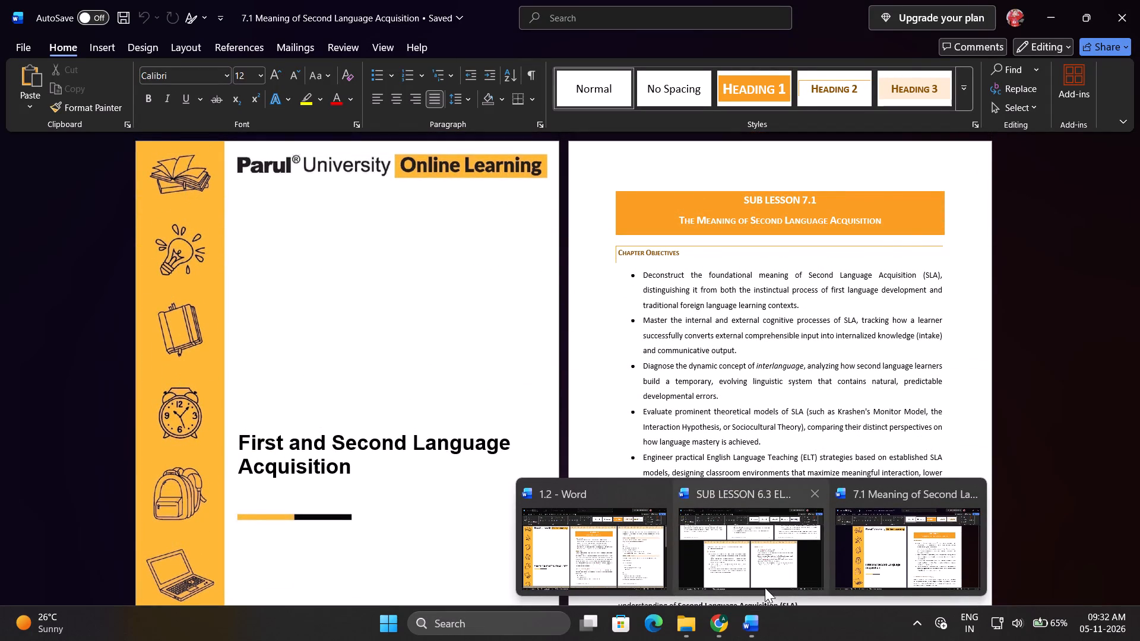
Replace the entire lesson body after the cover in SUB LESSON 6.3 ELT with the full lesson text copied from the 7.1 document.
{"action": "left_click", "coordinate": [764, 572]}
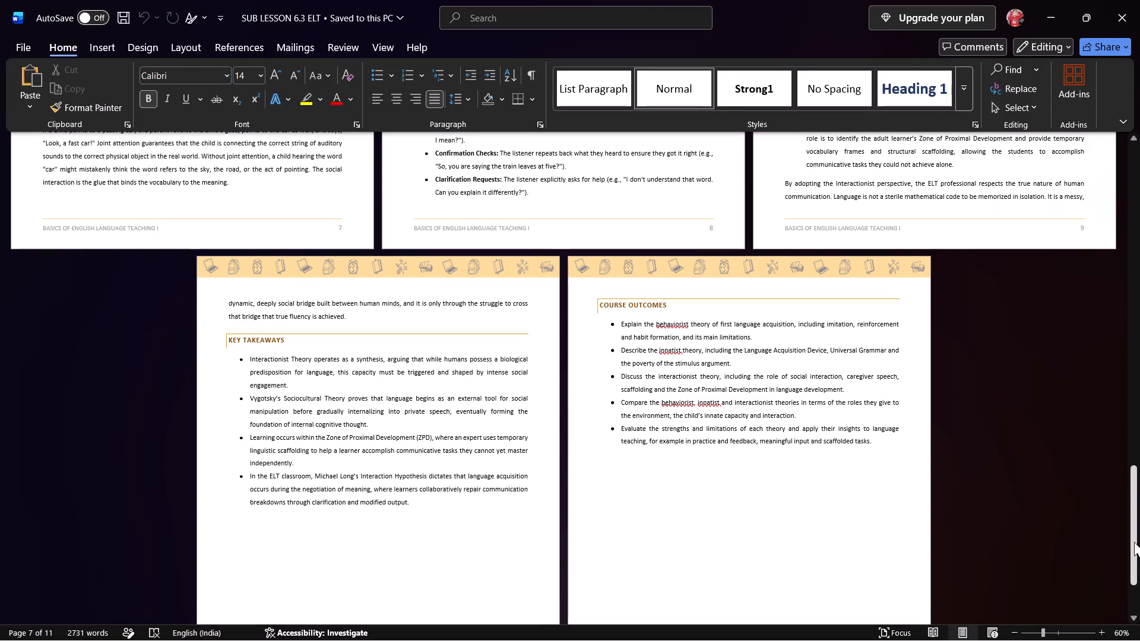
{"action": "left_click_drag", "start_coordinate": [901, 460], "coordinate": [610, 88]}
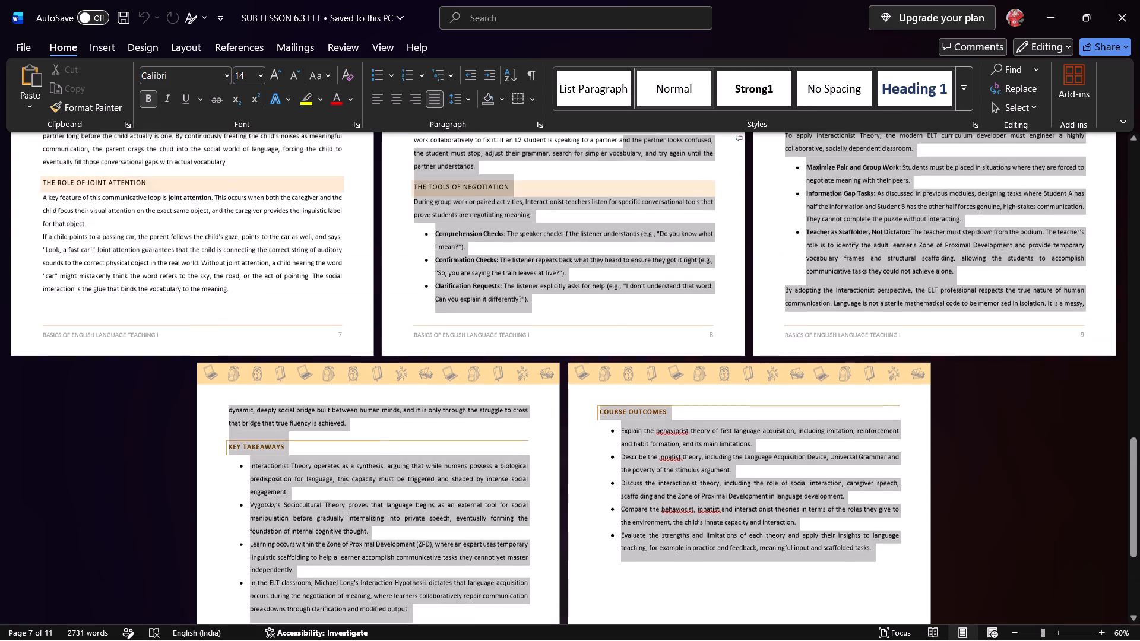
{"action": "left_click_drag", "start_coordinate": [610, 88], "coordinate": [575, 106]}
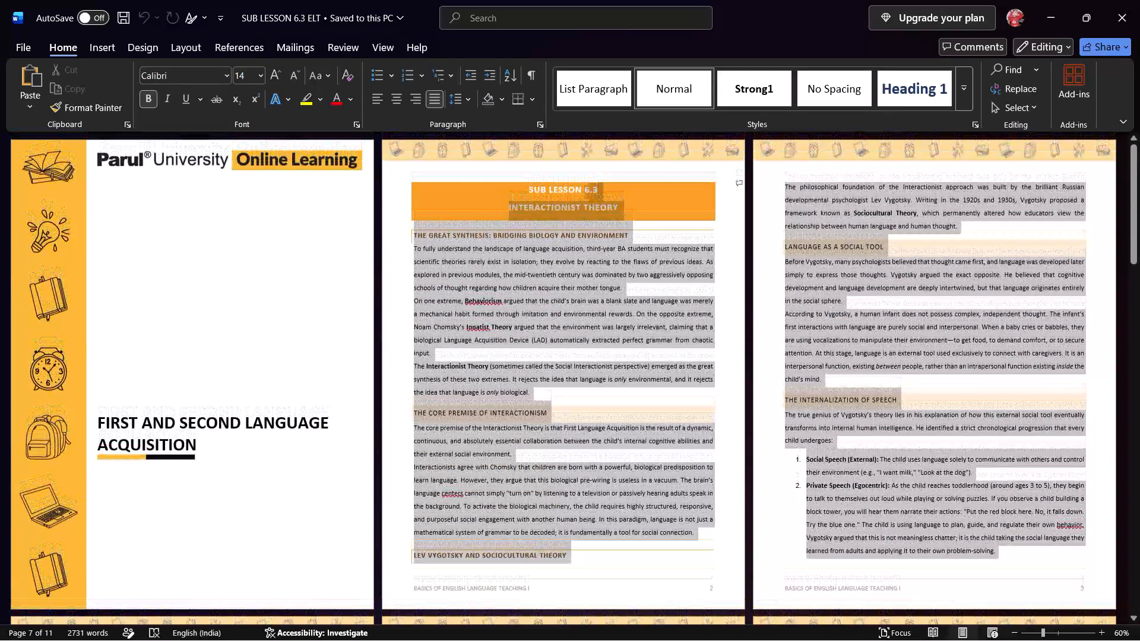
{"action": "left_click_drag", "start_coordinate": [575, 106], "coordinate": [519, 146]}
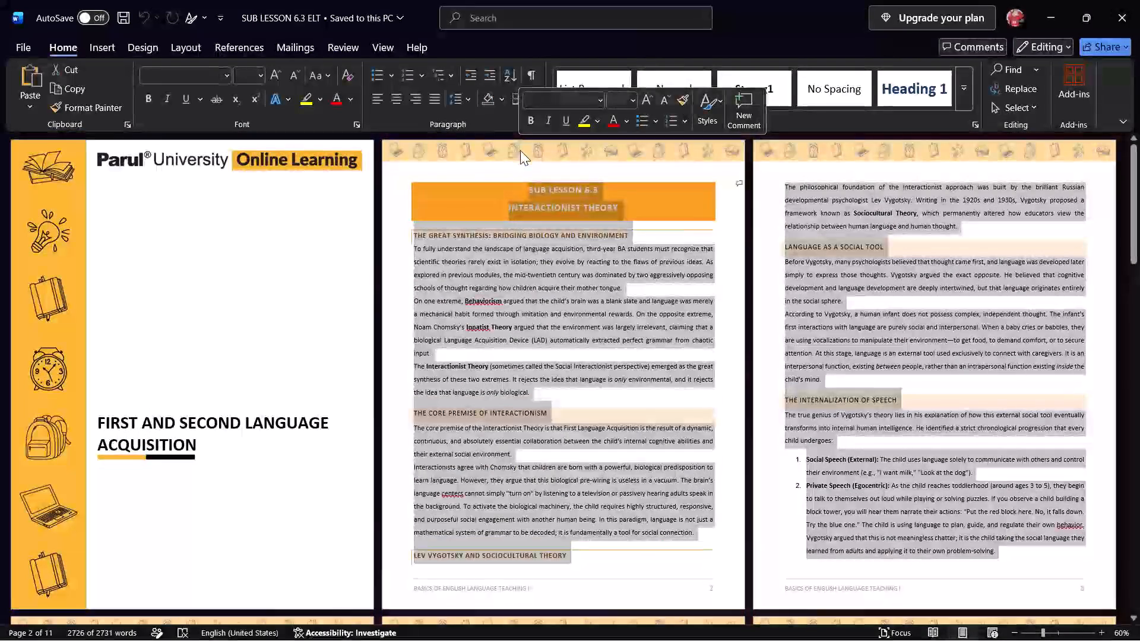
{"action": "key", "text": "alt+Tab"}
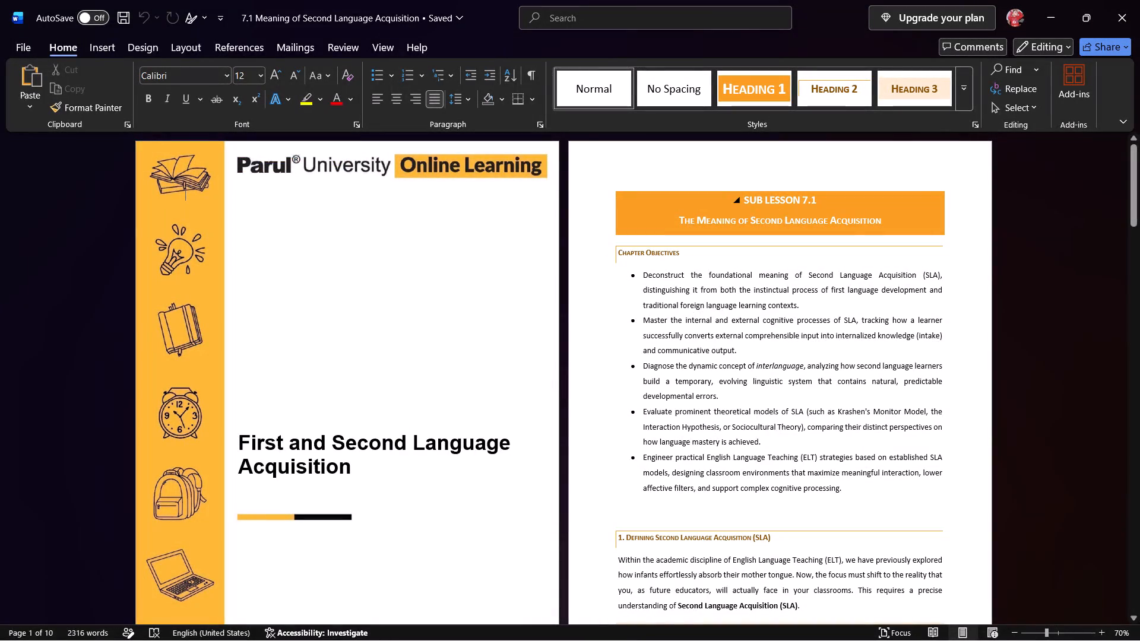
{"action": "left_click_drag", "start_coordinate": [743, 199], "coordinate": [989, 634]}
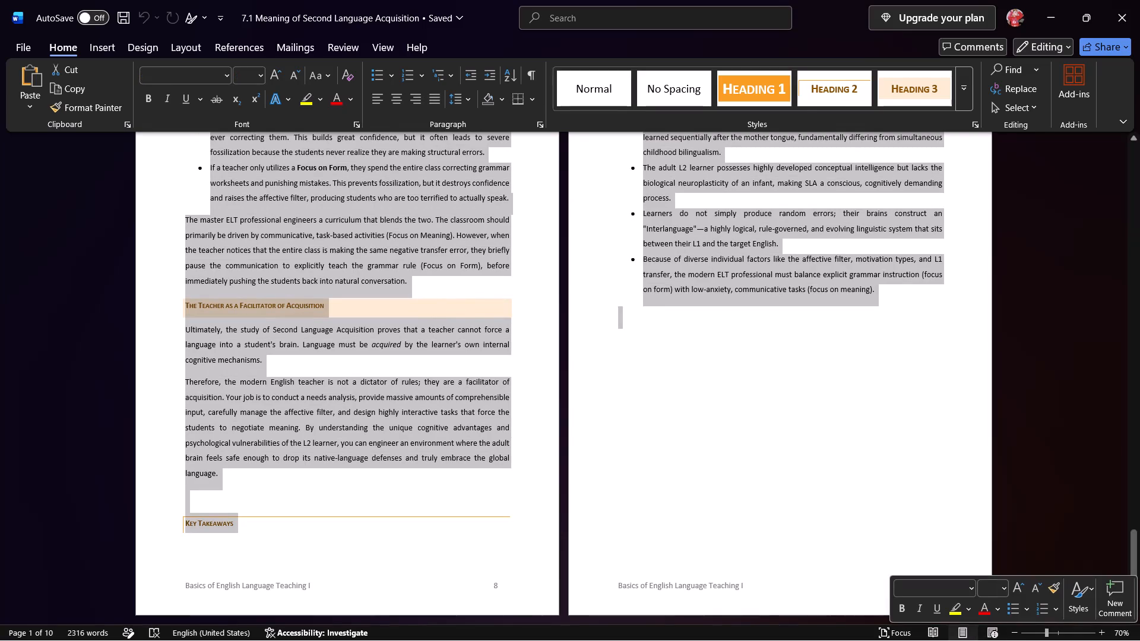
{"action": "key", "text": "ctrl+c"}
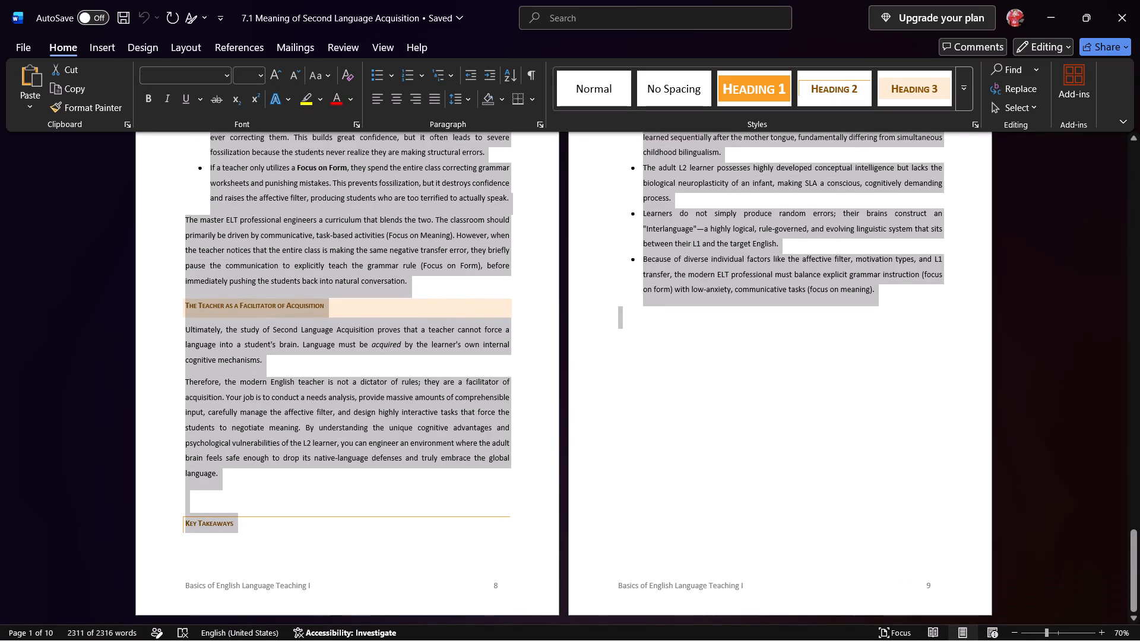
{"action": "key", "text": "alt+Tab"}
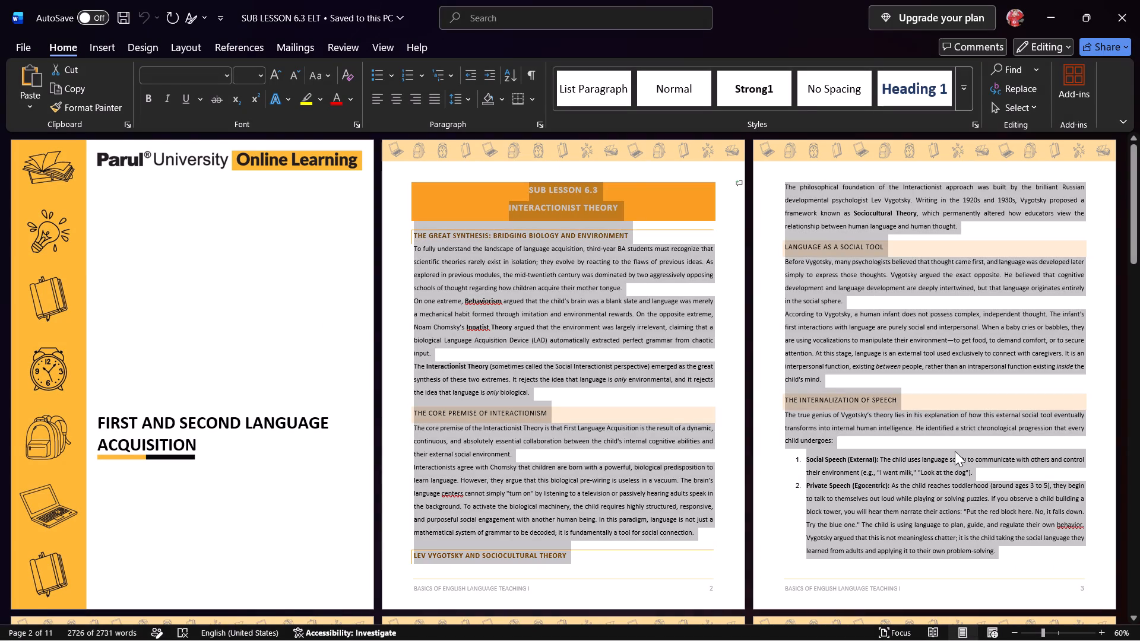
{"action": "key", "text": "ctrl+v"}
Copy the orange banner formatting of the Sub Lesson 12.1 title in document 1.2 onto the two SUB LESSON 7.1 title lines.
{"action": "left_click_drag", "start_coordinate": [1132, 477], "coordinate": [1123, 407]}
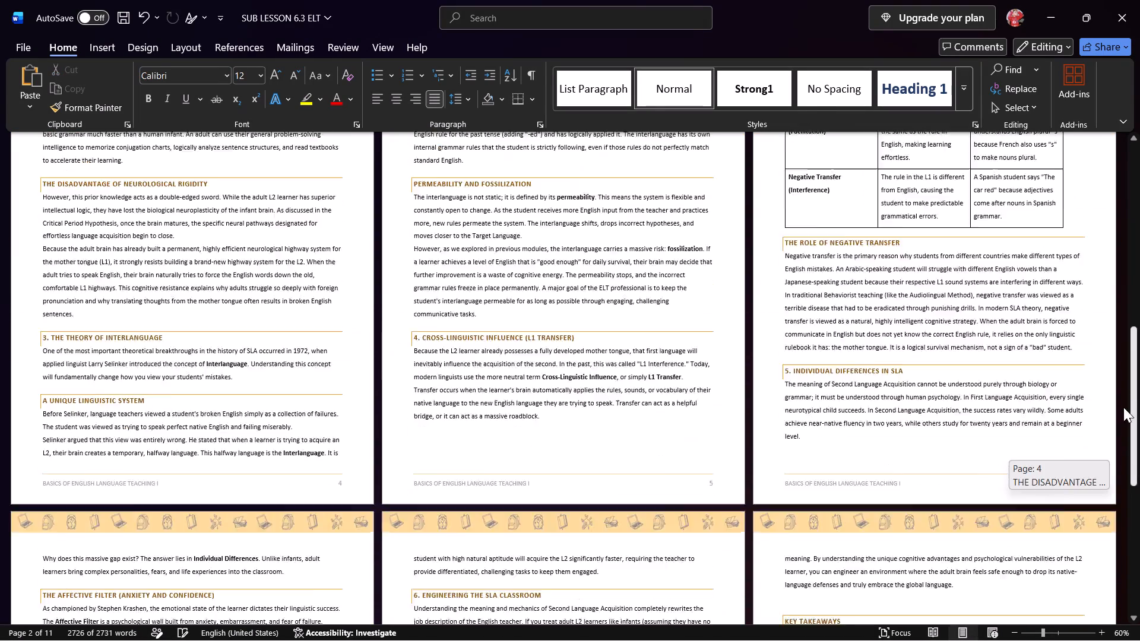
{"action": "left_click_drag", "start_coordinate": [1123, 407], "coordinate": [1139, 134]}
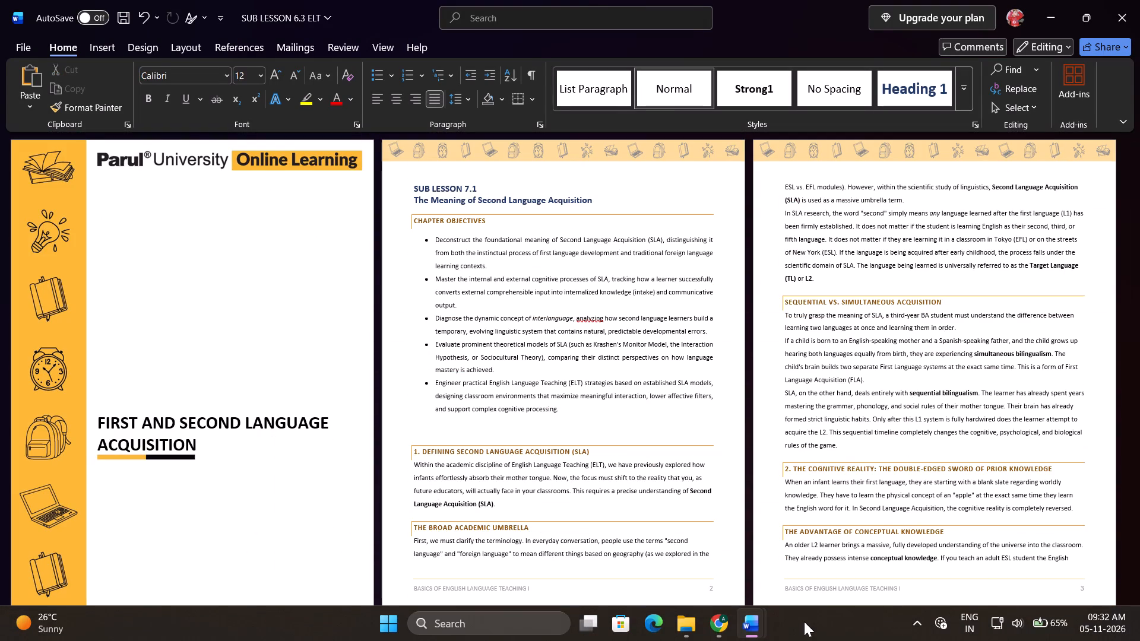
{"action": "left_click", "coordinate": [644, 561]}
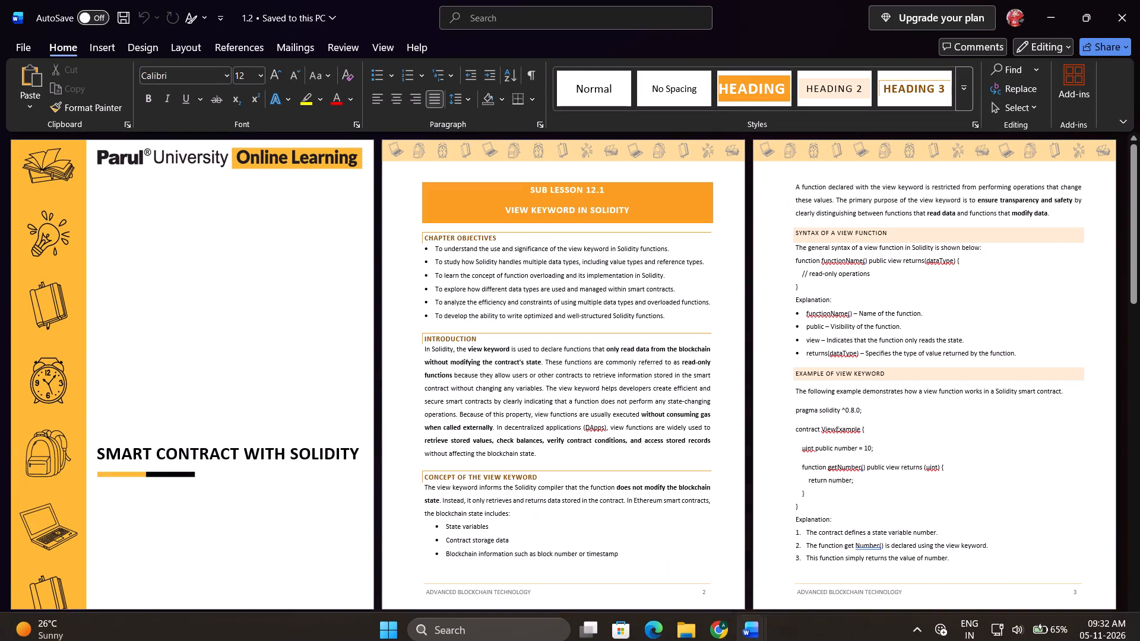
{"action": "left_click", "coordinate": [619, 192]}
{"action": "left_click_drag", "start_coordinate": [641, 207], "coordinate": [540, 189]}
{"action": "left_click", "coordinate": [78, 109]}
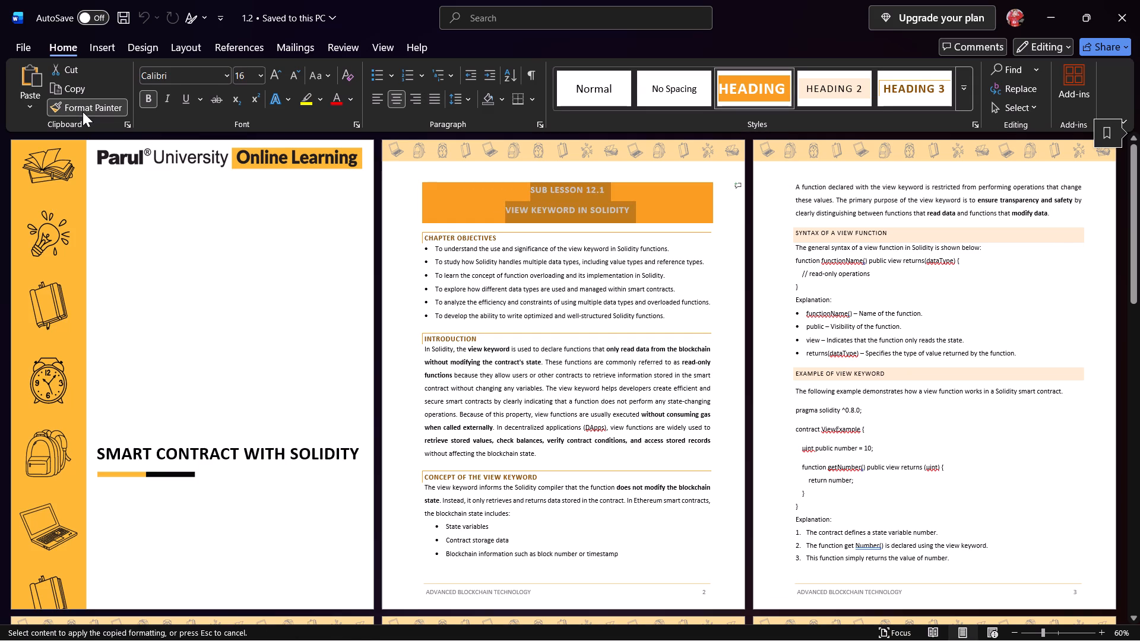
{"action": "key", "text": "alt+Tab"}
{"action": "left_click_drag", "start_coordinate": [607, 204], "coordinate": [448, 178]}
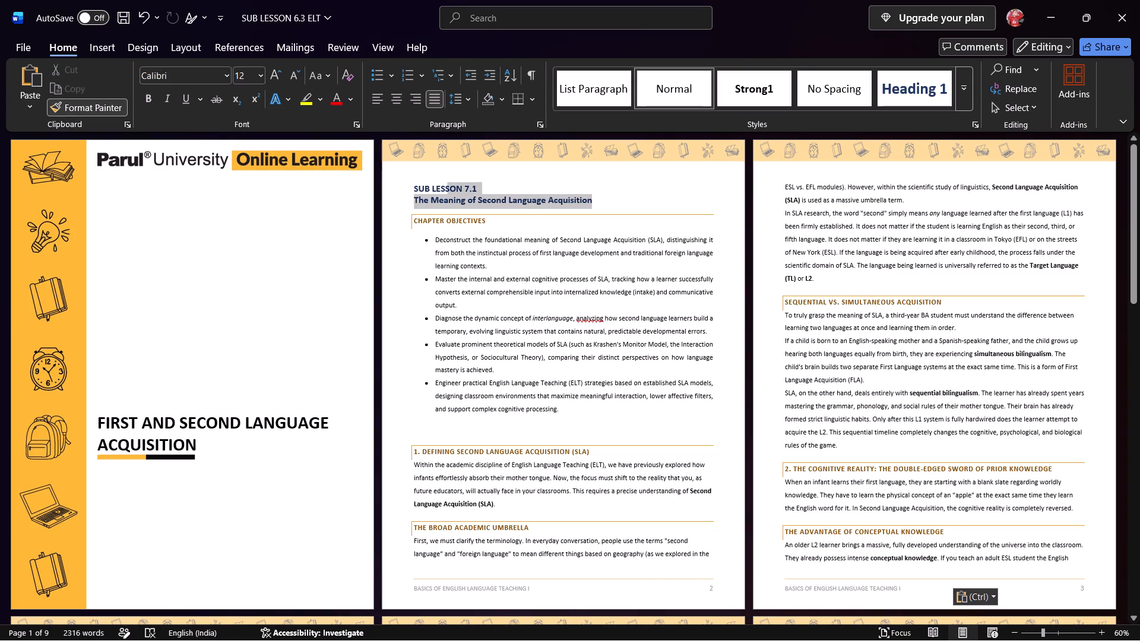
{"action": "left_click_drag", "start_coordinate": [448, 178], "coordinate": [425, 176]}
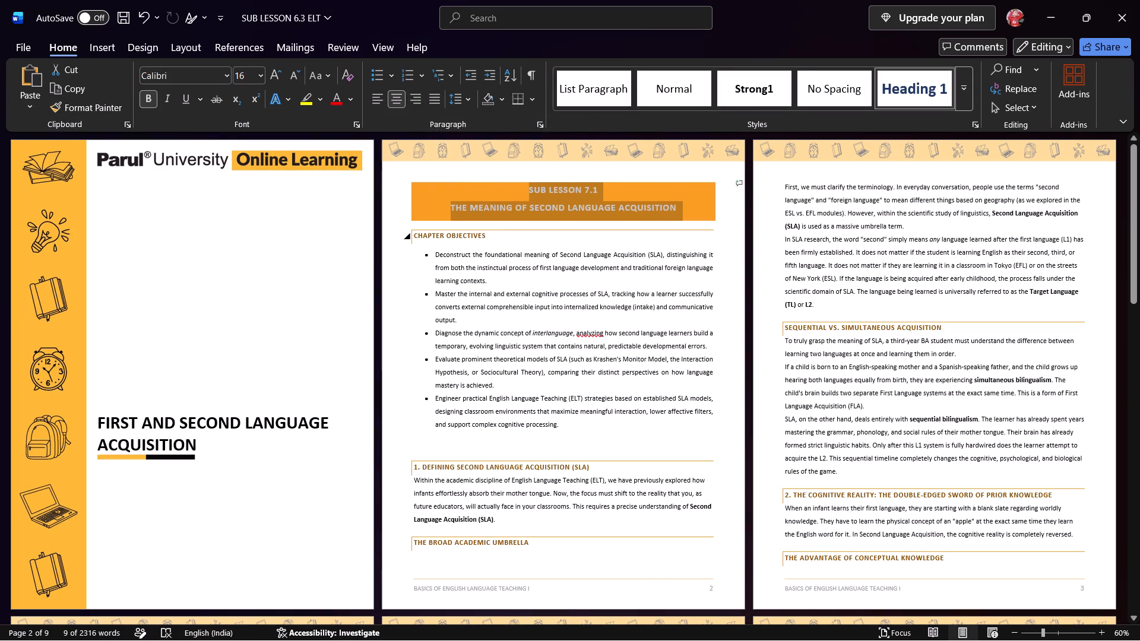
Delete the empty paragraph between the chapter objectives and the heading "1. Defining Second Language Acquisition (SLA)".
{"action": "left_click", "coordinate": [483, 240]}
{"action": "left_click", "coordinate": [454, 443]}
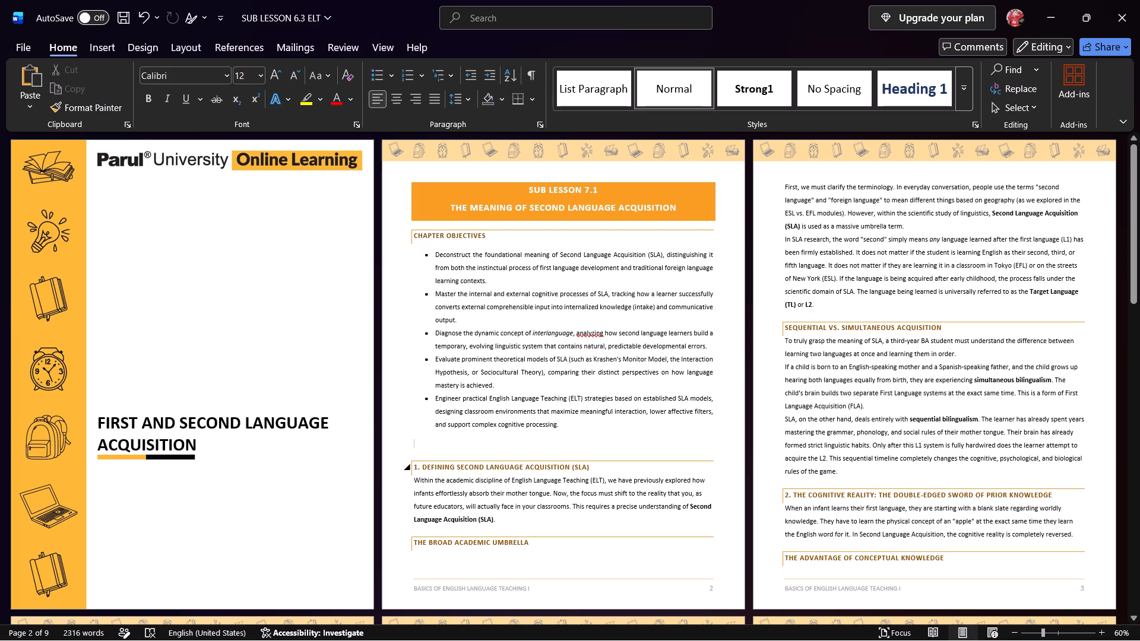
{"action": "key", "text": "Delete"}
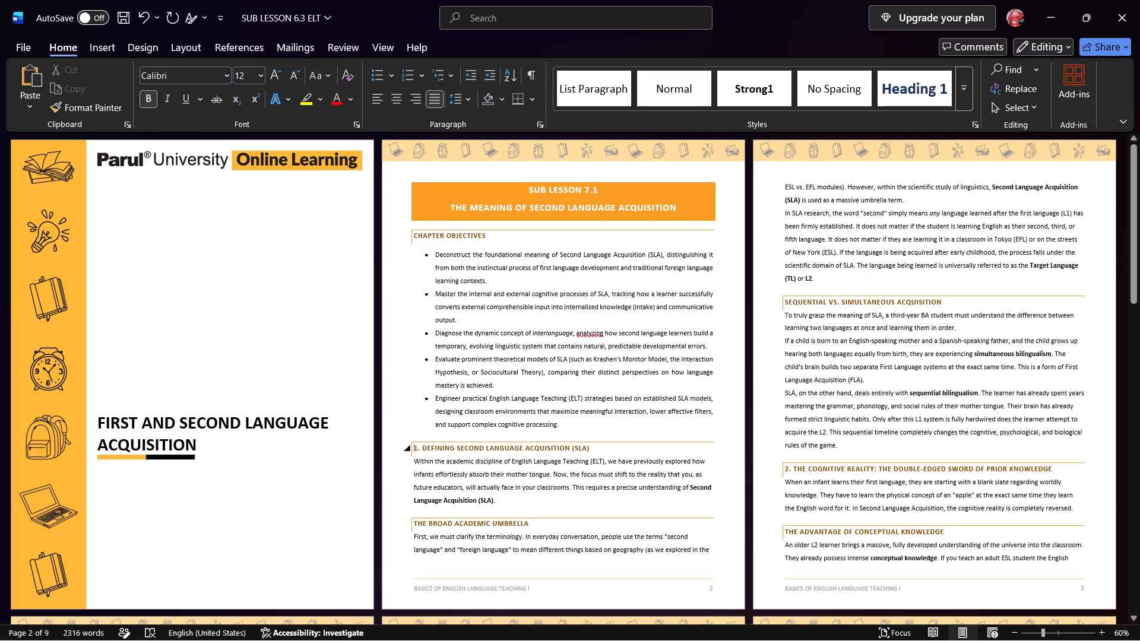
Apply Heading 4 to The Broad Academic Umbrella, Sequential vs. Simultaneous Acquisition and The Advantage of Conceptual Knowledge.
{"action": "left_click", "coordinate": [474, 523]}
{"action": "left_click", "coordinate": [962, 102]}
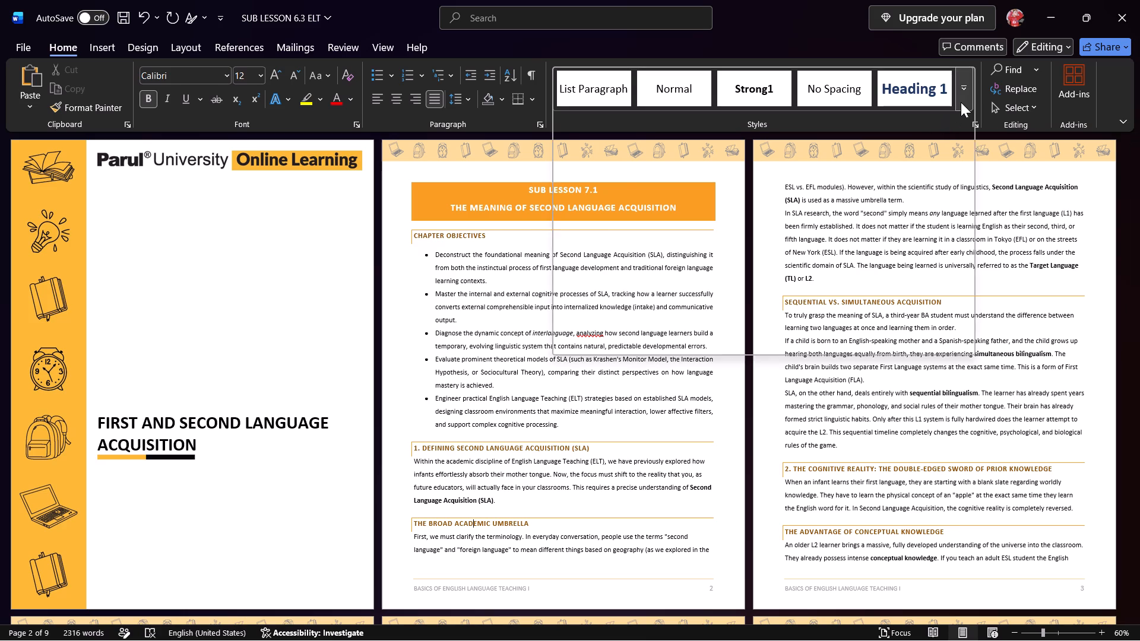
{"action": "left_click", "coordinate": [758, 127]}
{"action": "left_click", "coordinate": [818, 300]}
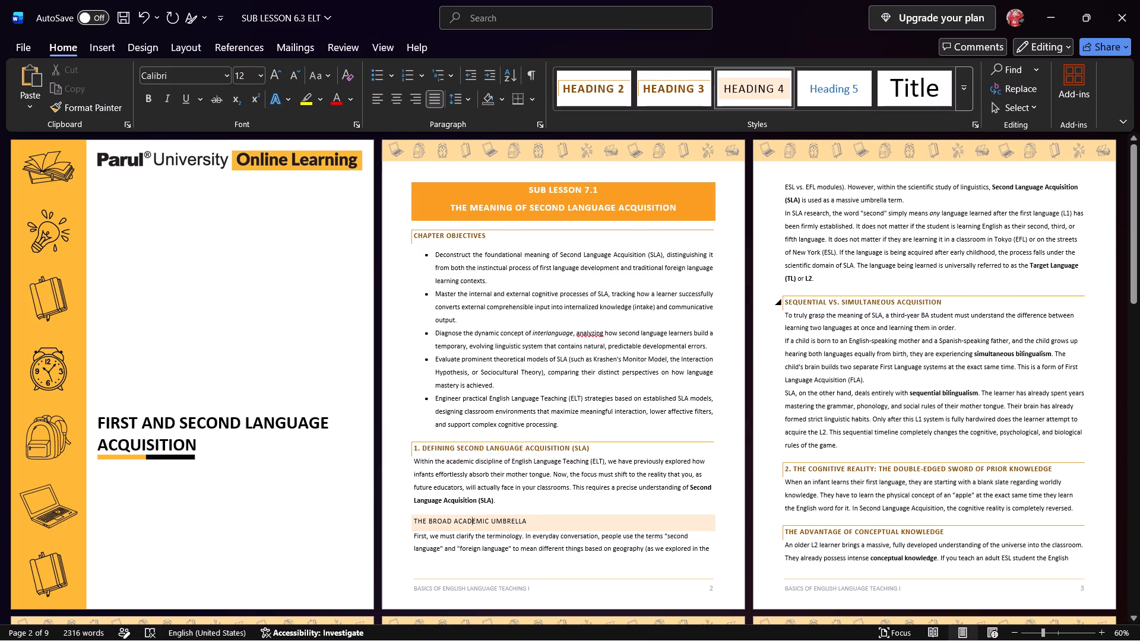
{"action": "left_click", "coordinate": [754, 90]}
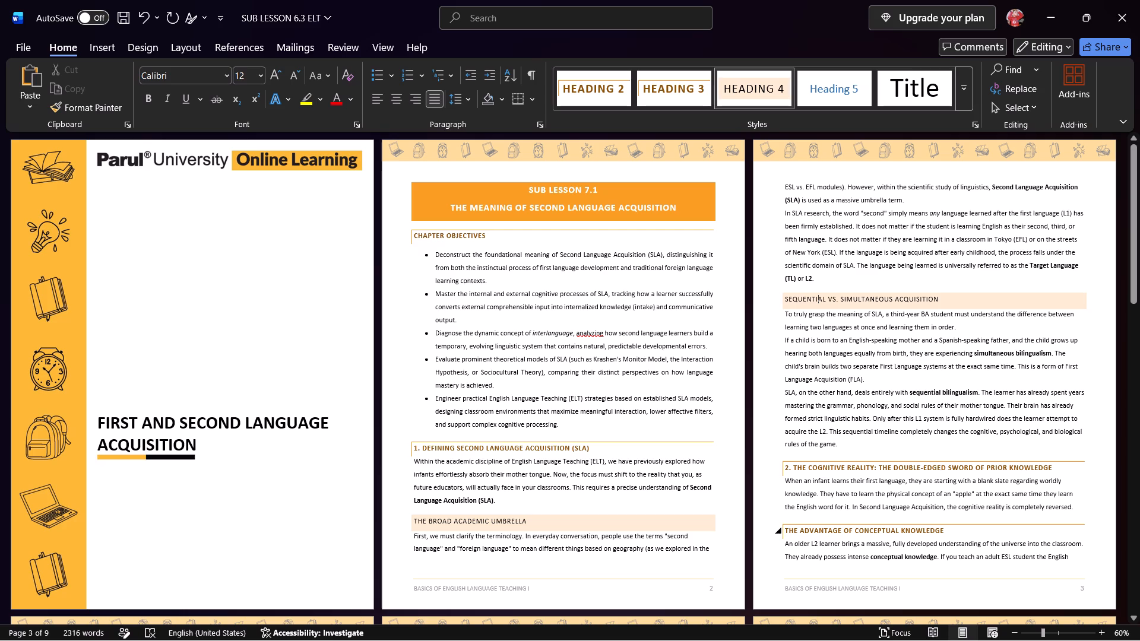
{"action": "left_click", "coordinate": [825, 529]}
{"action": "left_click", "coordinate": [740, 94]}
Apply Heading 4 to The Disadvantage of Neurological Rigidity, A Unique Linguistic System, Permeability and Fossilization, and The Role of Negative Transfer.
{"action": "scroll", "coordinate": [749, 270], "scroll_direction": "down", "scroll_amount": 6}
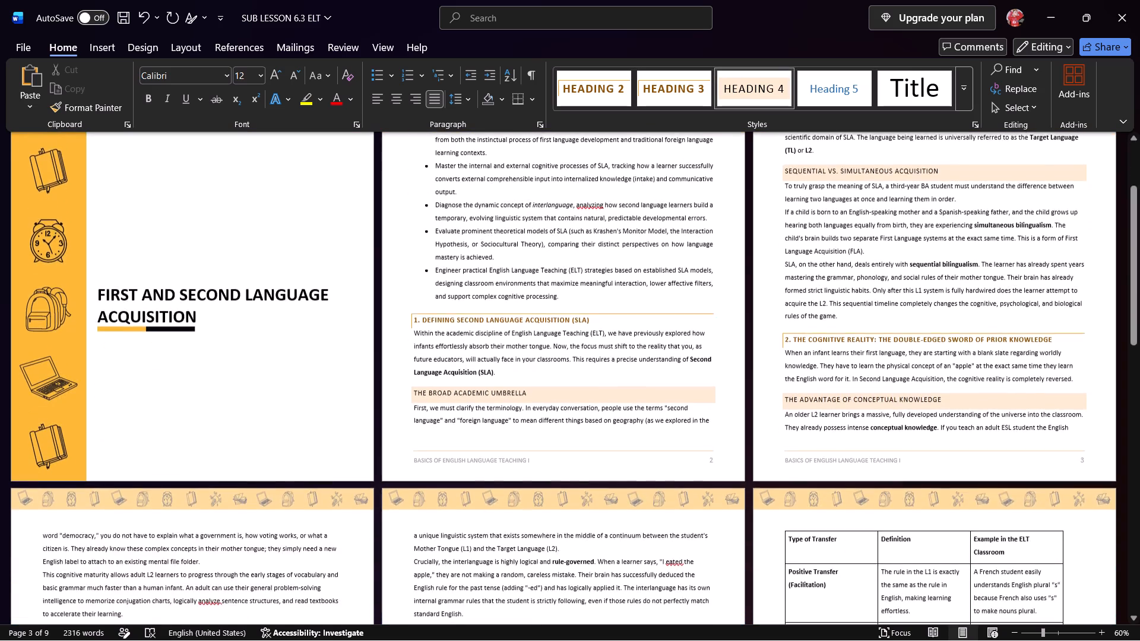
{"action": "scroll", "coordinate": [652, 254], "scroll_direction": "down", "scroll_amount": 7}
{"action": "scroll", "coordinate": [539, 261], "scroll_direction": "down", "scroll_amount": 4}
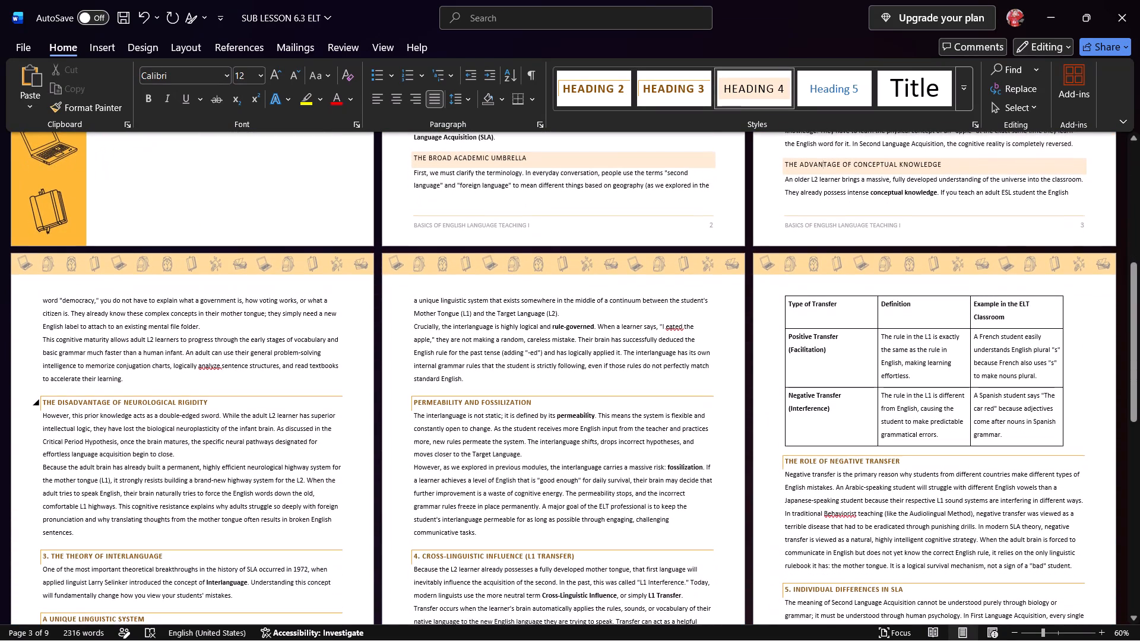
{"action": "scroll", "coordinate": [204, 376], "scroll_direction": "down", "scroll_amount": 4}
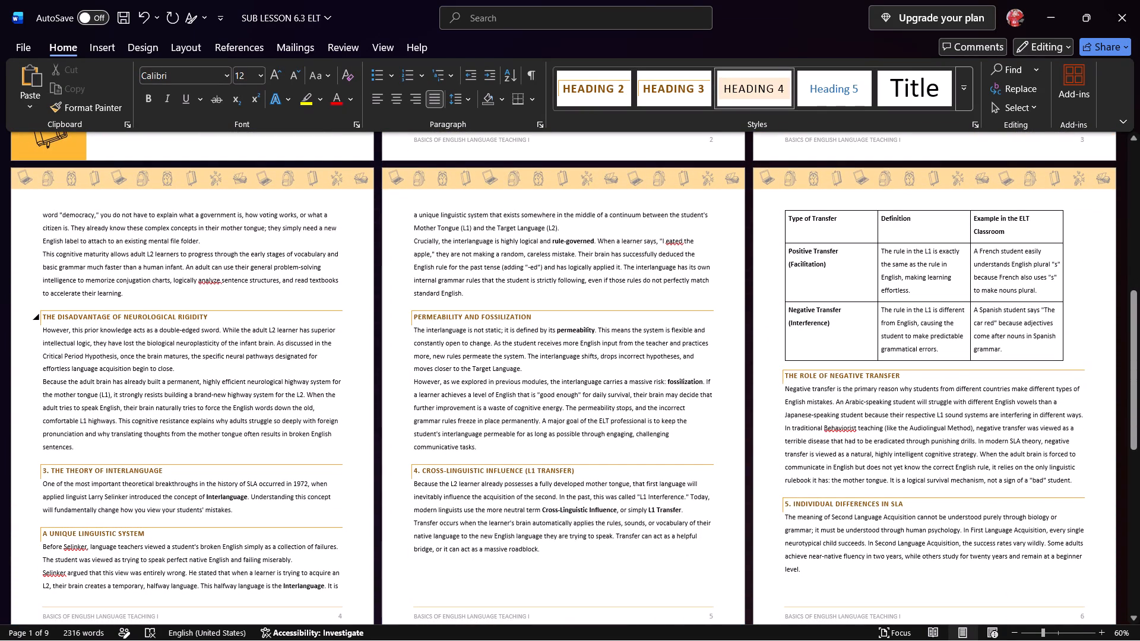
{"action": "left_click", "coordinate": [178, 315]}
{"action": "left_click", "coordinate": [769, 79]}
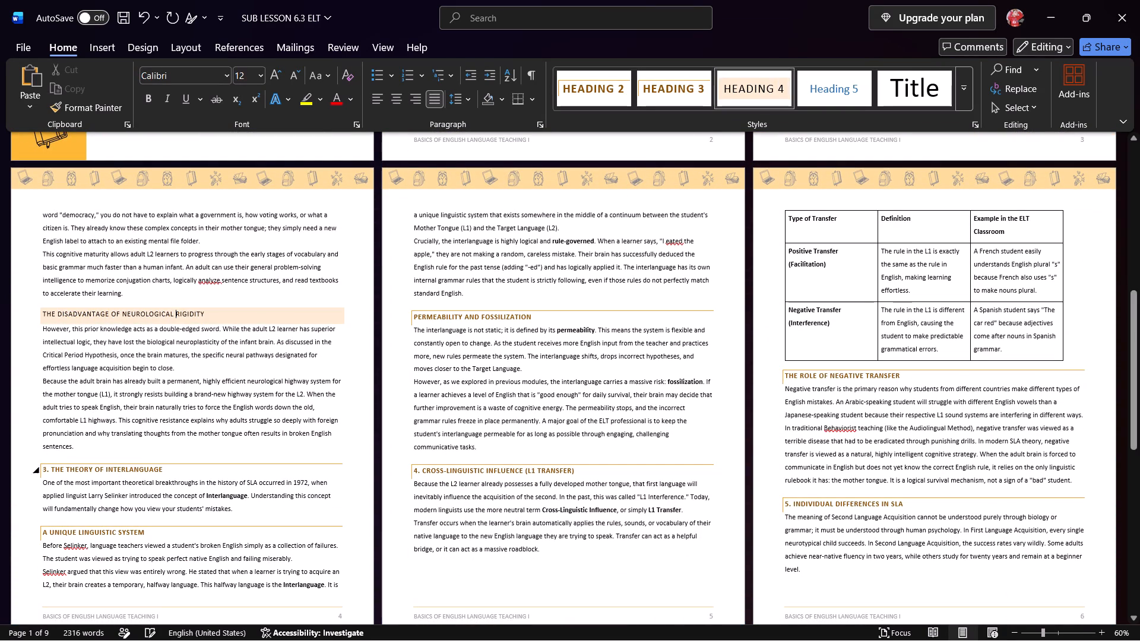
{"action": "left_click", "coordinate": [129, 528]}
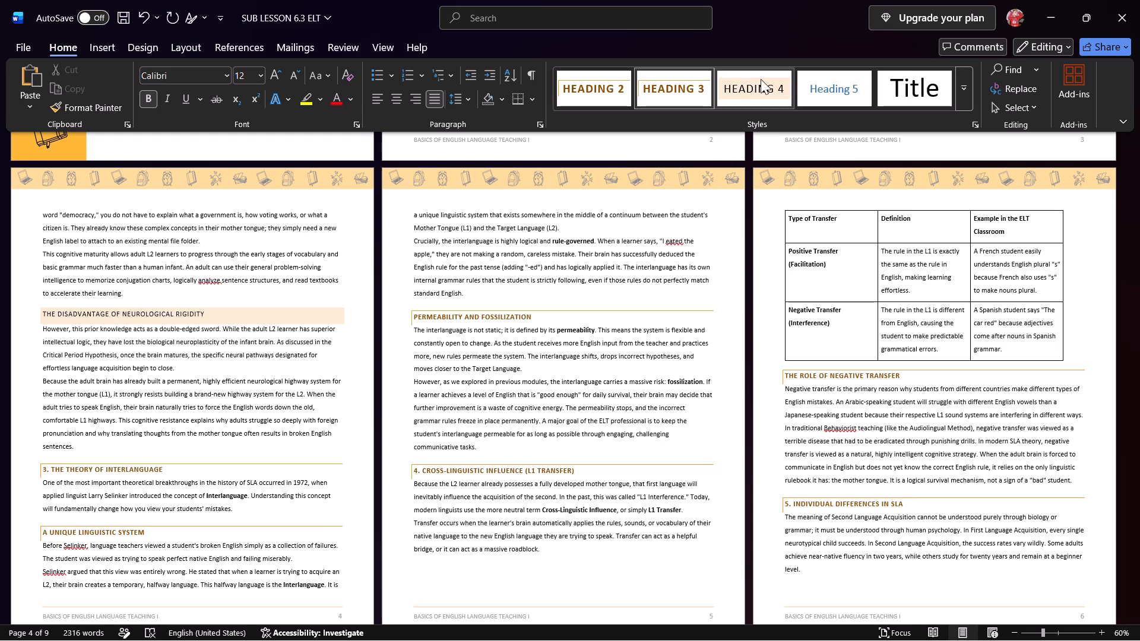
{"action": "left_click", "coordinate": [761, 79]}
{"action": "left_click", "coordinate": [468, 315]}
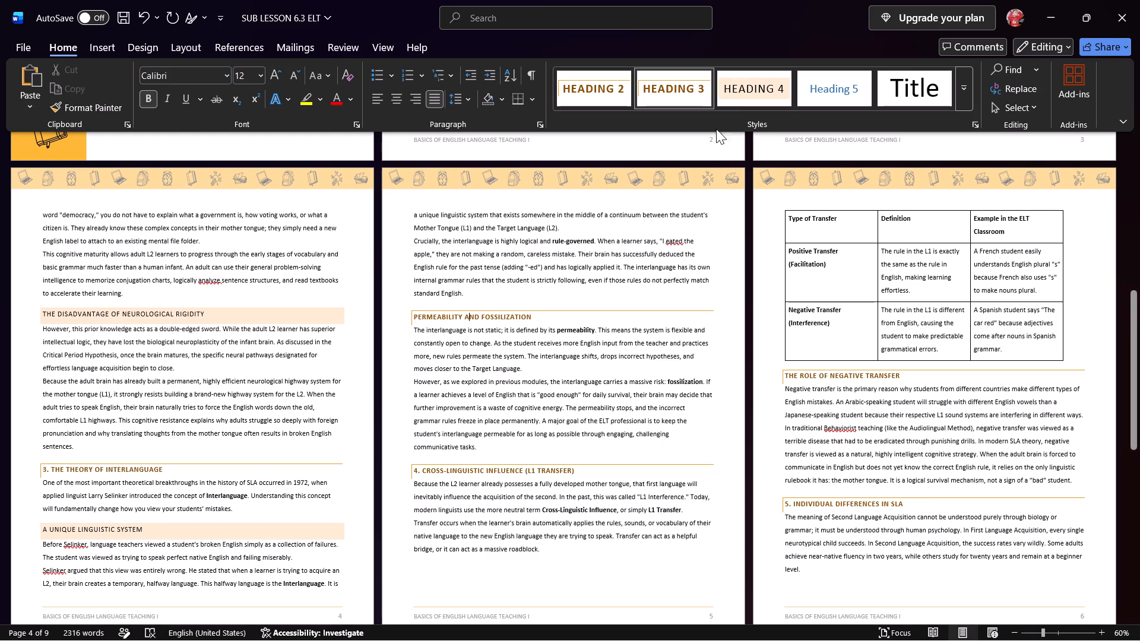
{"action": "left_click", "coordinate": [739, 93]}
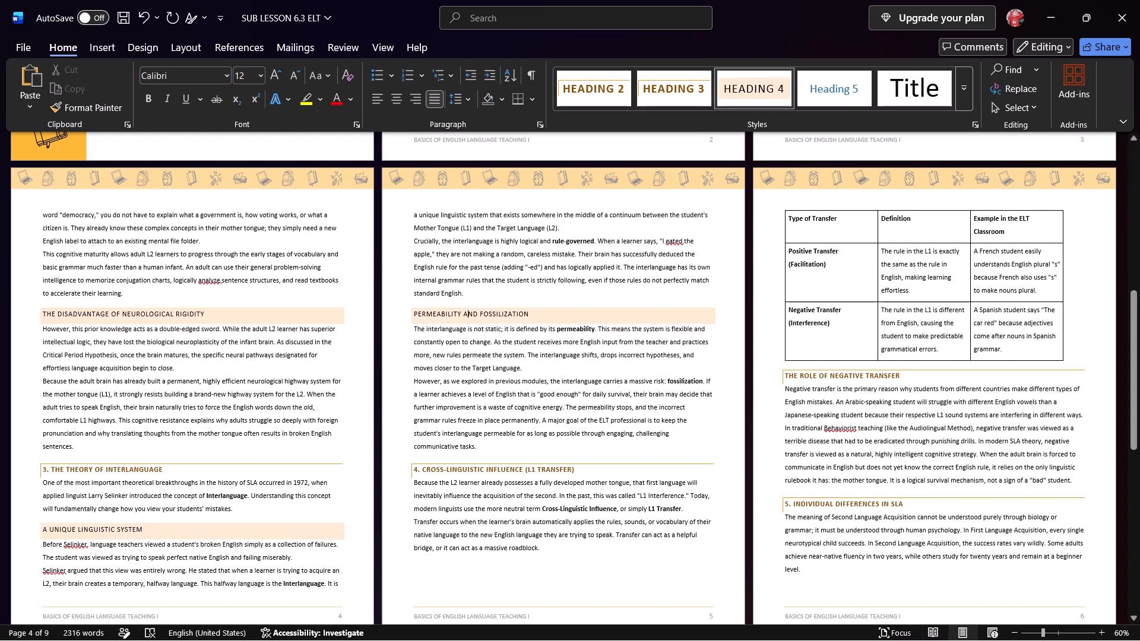
{"action": "left_click", "coordinate": [838, 378]}
{"action": "left_click", "coordinate": [756, 92]}
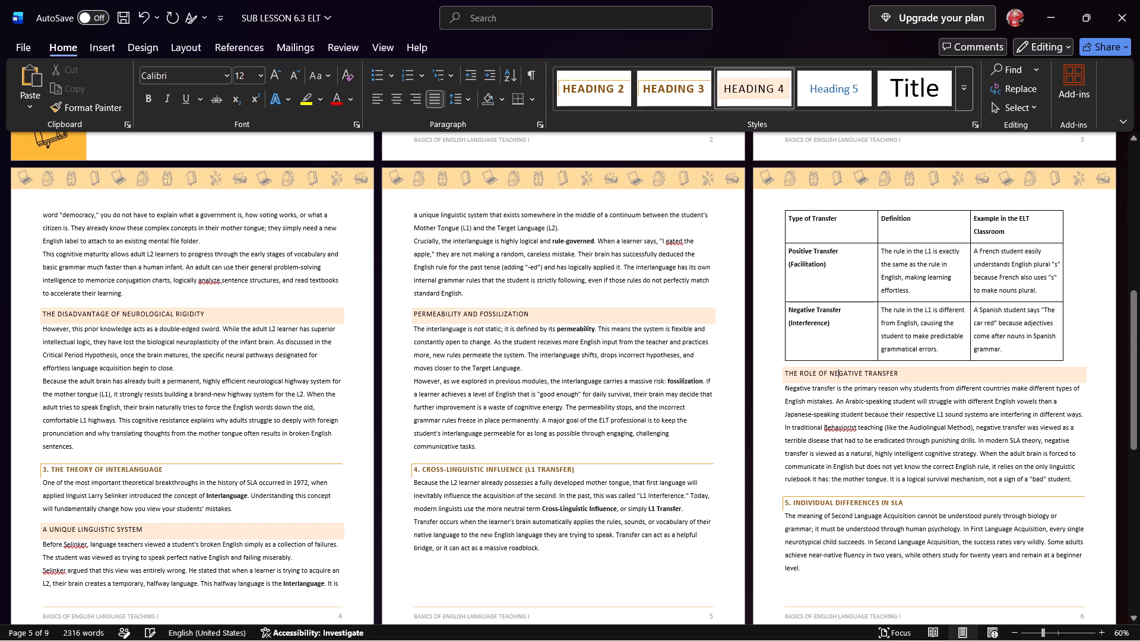
Widen the last column of the Type of Transfer table so the table reaches the text margin.
{"action": "left_click_drag", "start_coordinate": [1062, 328], "coordinate": [1064, 327]}
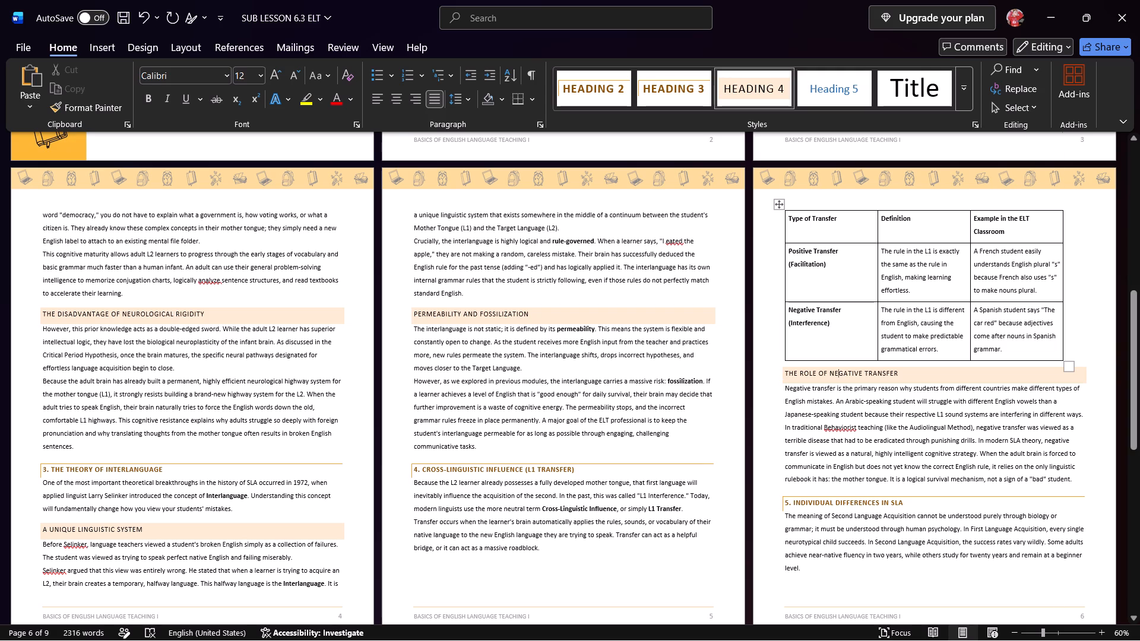
{"action": "left_click_drag", "start_coordinate": [1064, 327], "coordinate": [1087, 330]}
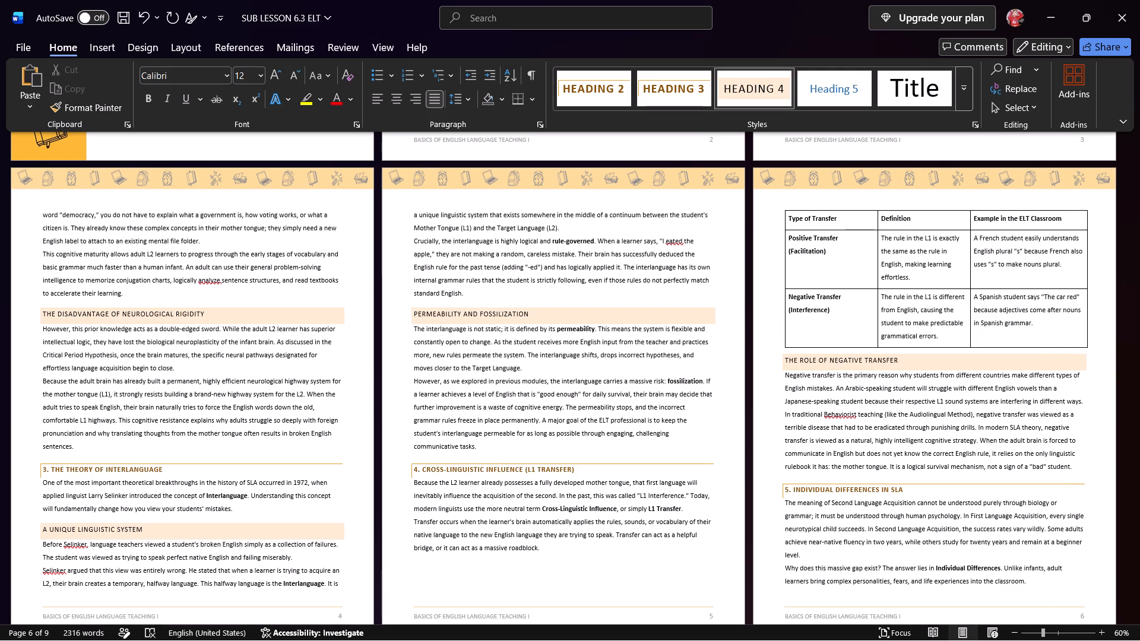
Apply Heading 4 to The Affective Filter (Anxiety and Confidence) and Motivation Profiles.
{"action": "scroll", "coordinate": [641, 359], "scroll_direction": "down", "scroll_amount": 4}
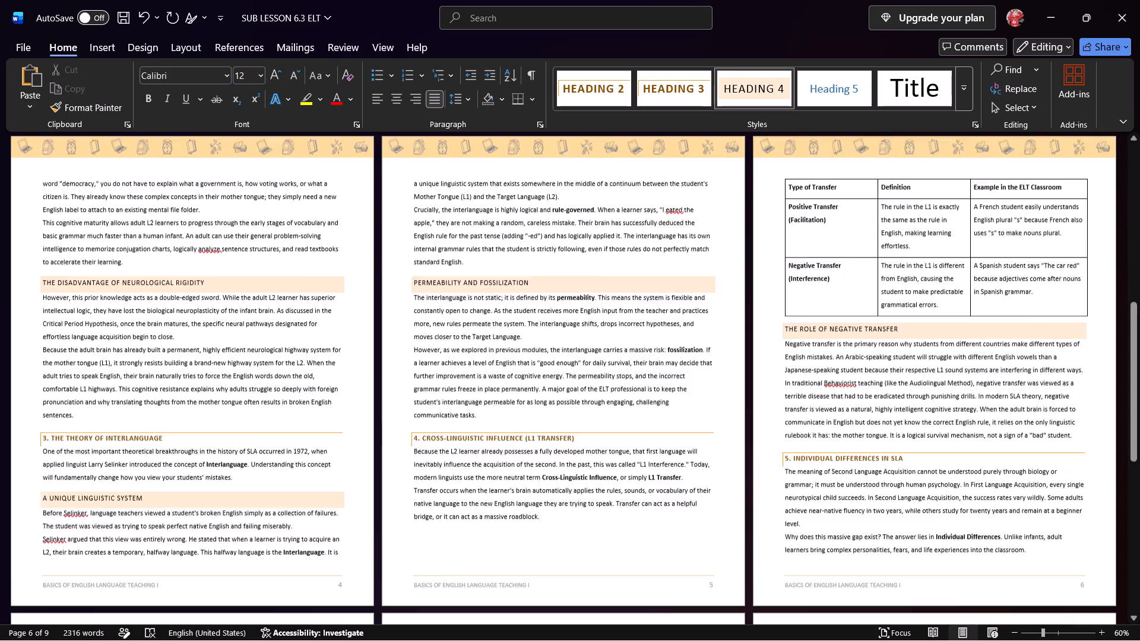
{"action": "scroll", "coordinate": [641, 359], "scroll_direction": "down", "scroll_amount": 17}
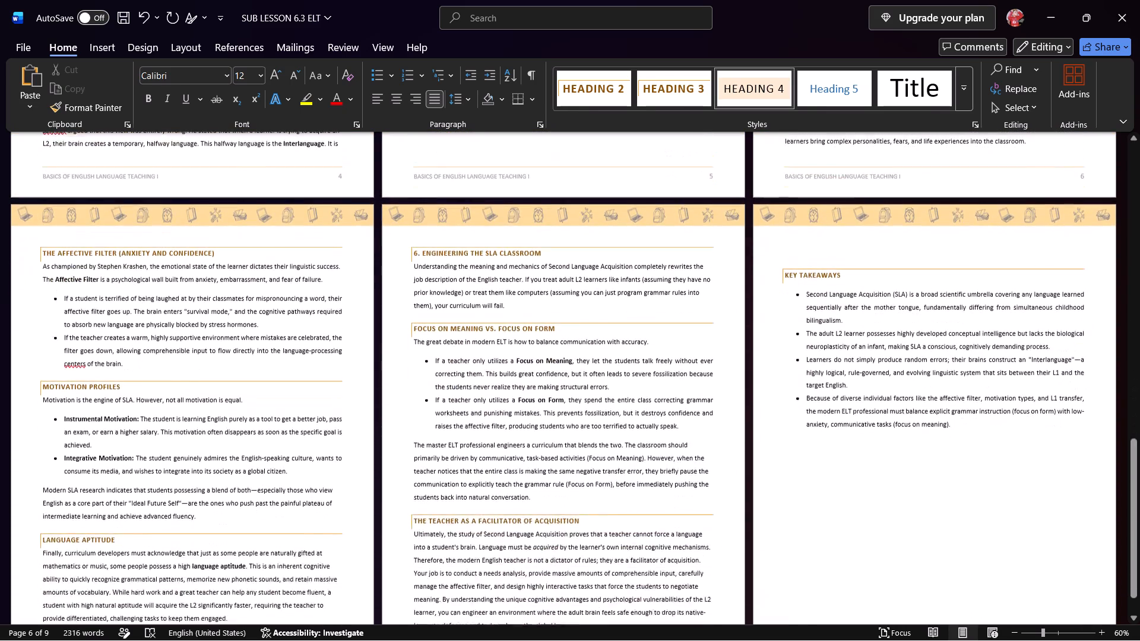
{"action": "scroll", "coordinate": [642, 358], "scroll_direction": "down", "scroll_amount": 2}
{"action": "left_click", "coordinate": [197, 204]}
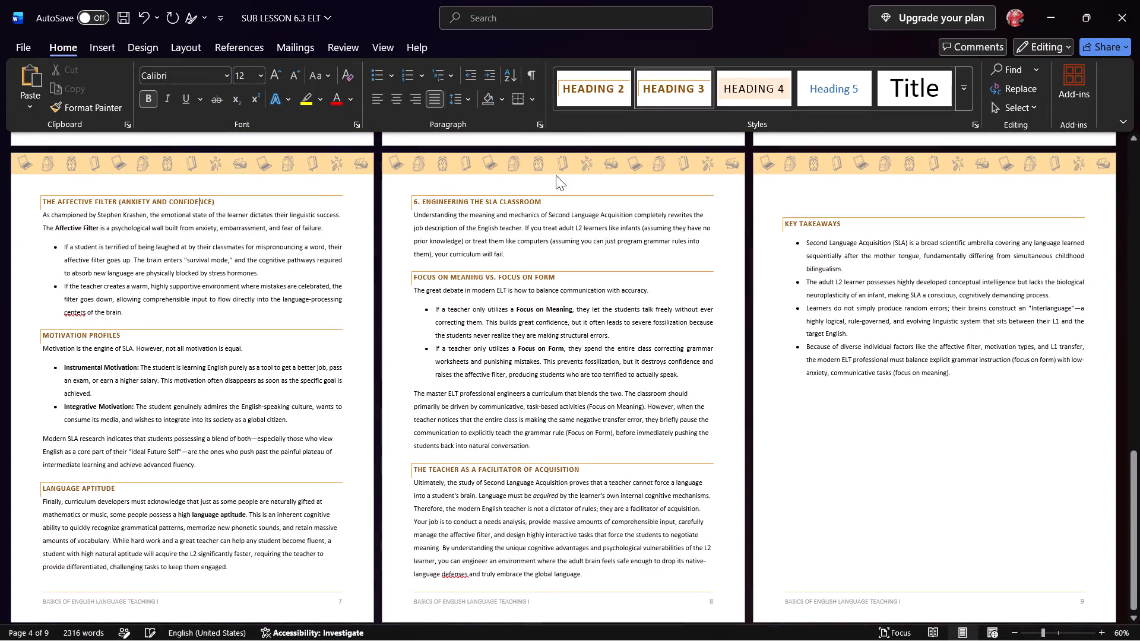
{"action": "left_click", "coordinate": [744, 83]}
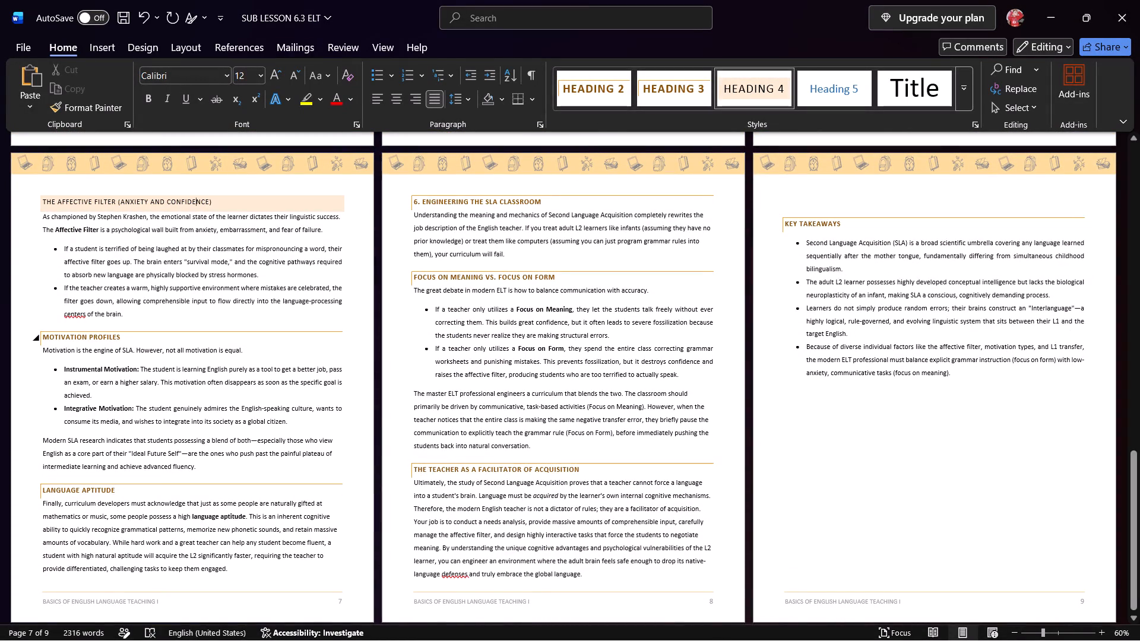
{"action": "left_click", "coordinate": [99, 338]}
{"action": "left_click", "coordinate": [760, 87]}
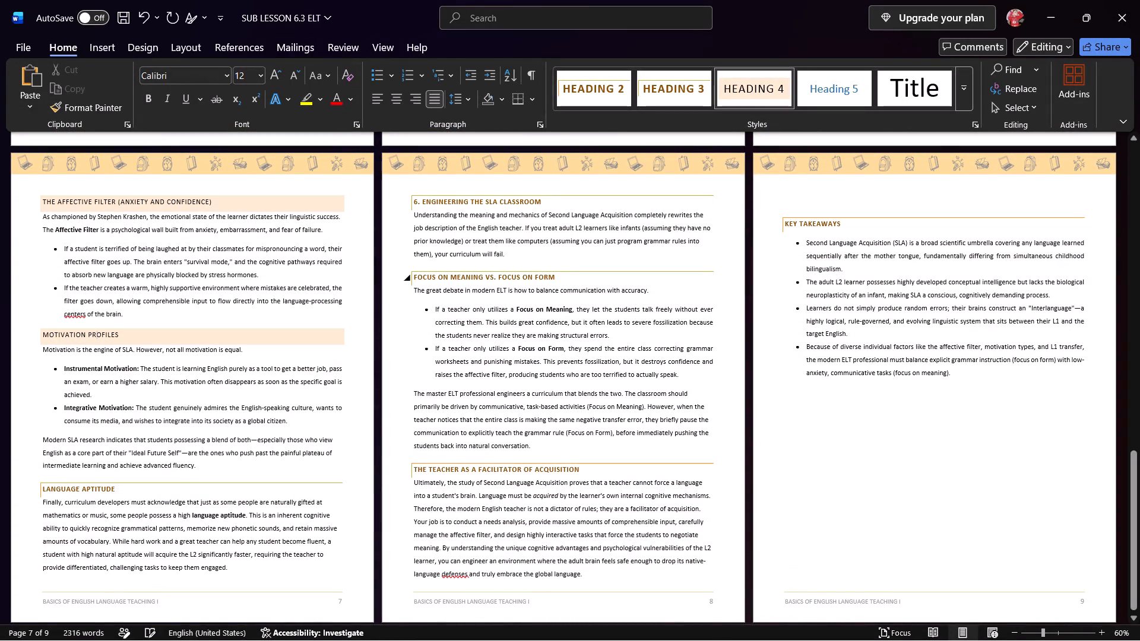
Apply Heading 4 to Focus on Meaning vs. Focus on Form, The Teacher as a Facilitator of Acquisition, and Language Aptitude.
{"action": "left_click", "coordinate": [496, 276]}
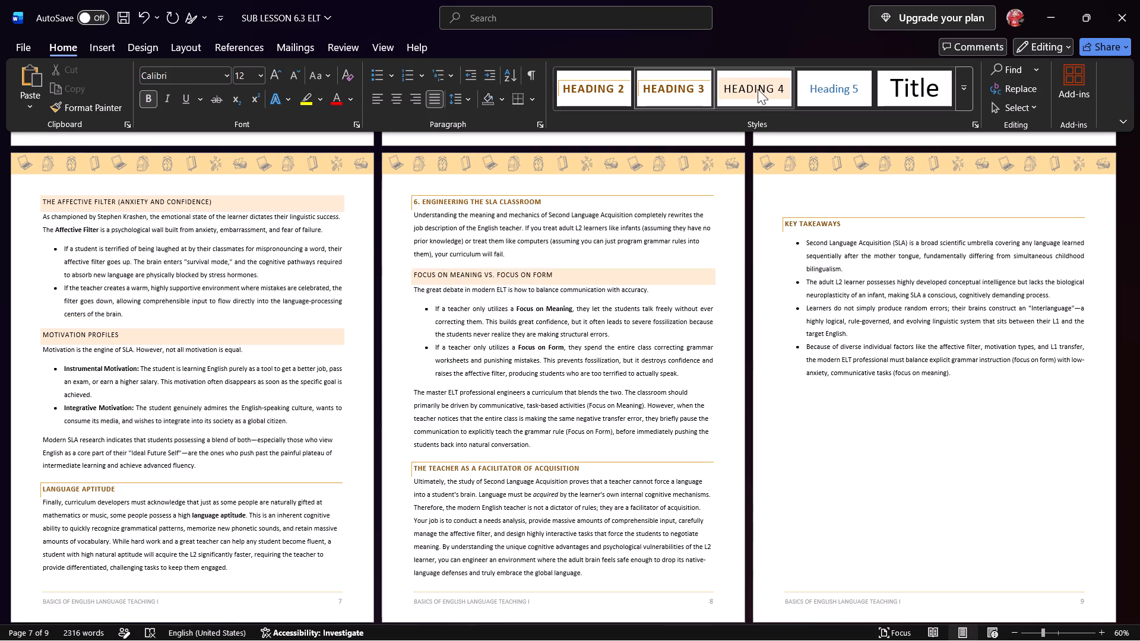
{"action": "left_click", "coordinate": [758, 89]}
{"action": "left_click", "coordinate": [482, 468]}
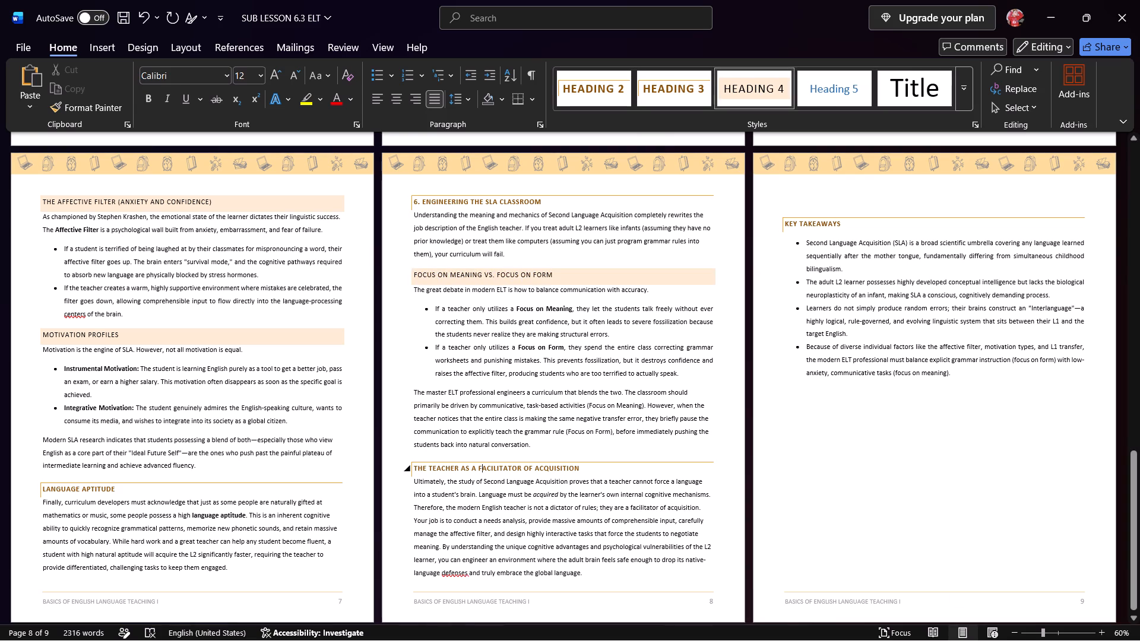
{"action": "left_click", "coordinate": [774, 95]}
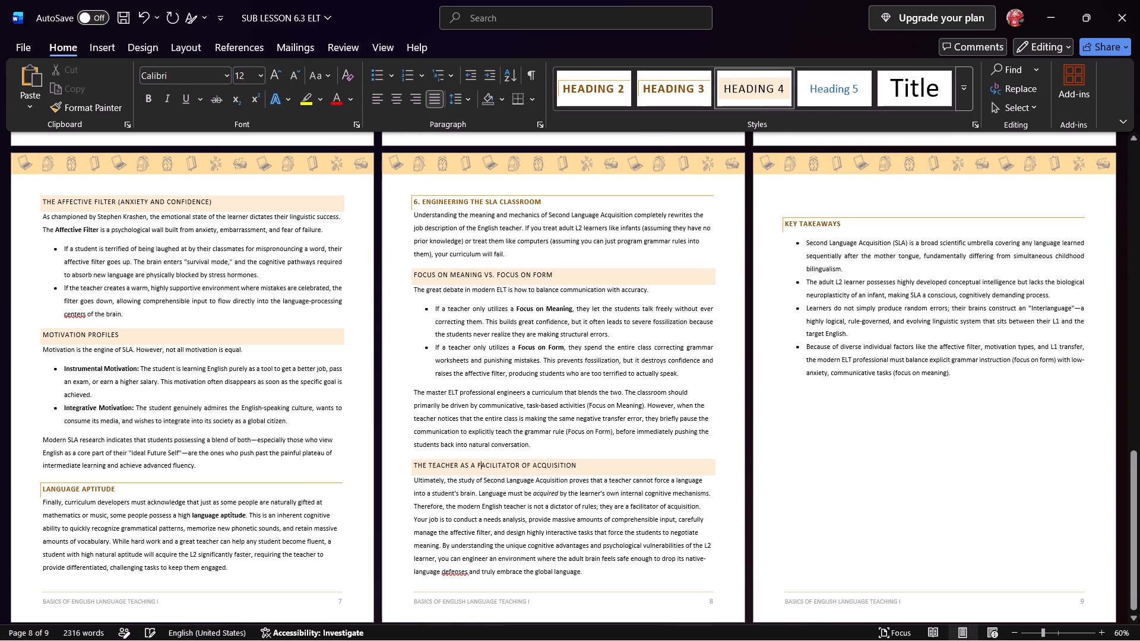
{"action": "left_click", "coordinate": [109, 487]}
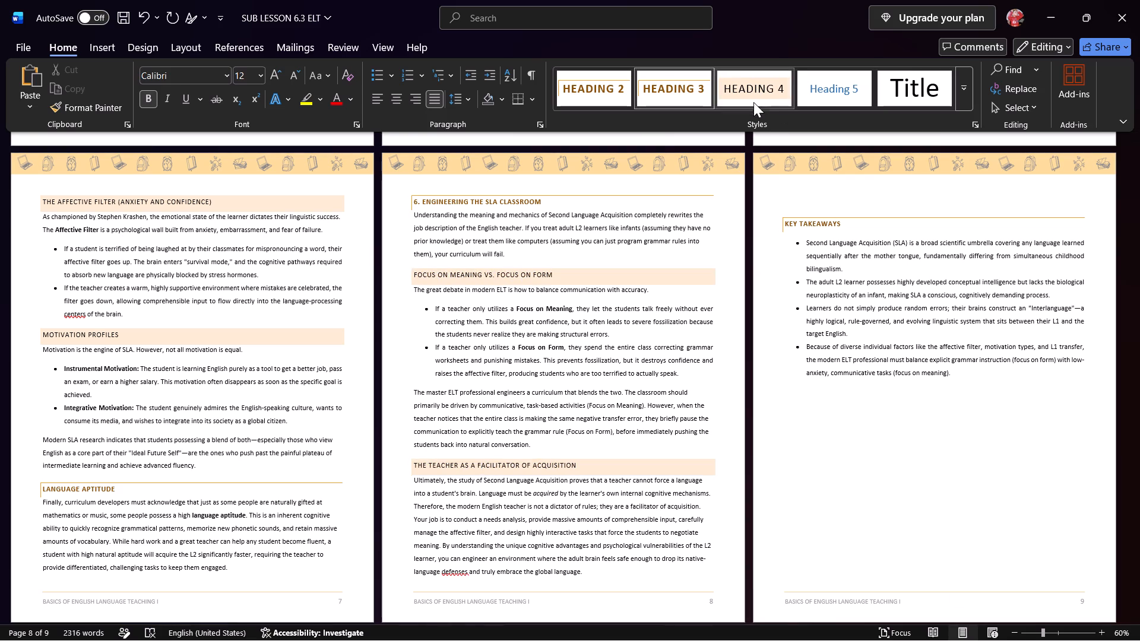
{"action": "left_click", "coordinate": [753, 96]}
Delete the empty paragraph above the Key Takeaways heading on the last page.
{"action": "scroll", "coordinate": [571, 412], "scroll_direction": "down", "scroll_amount": 5}
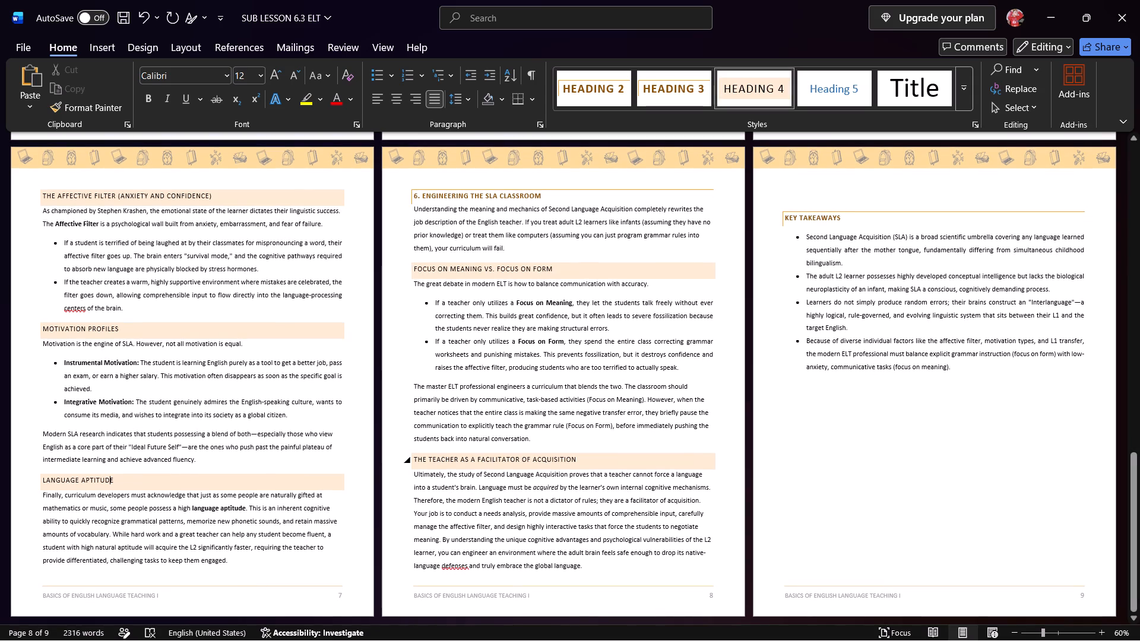
{"action": "left_click", "coordinate": [788, 192]}
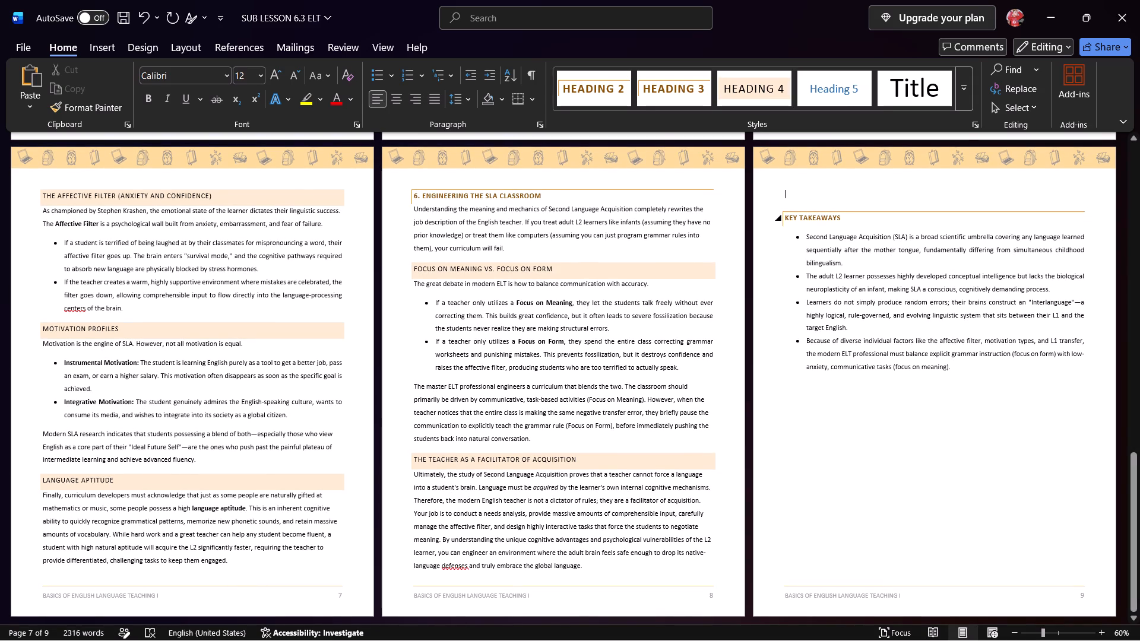
{"action": "key", "text": "Delete"}
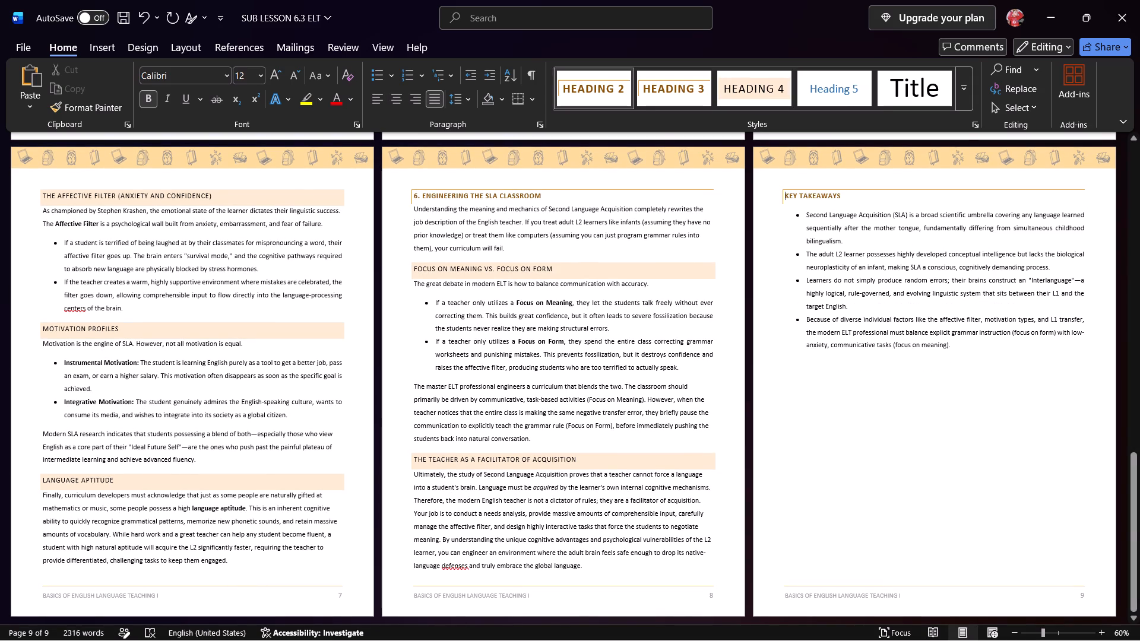
Remove the numbers "1." and "2." from the headings Defining Second Language Acquisition (SLA) and The Cognitive Reality.
{"action": "left_click_drag", "start_coordinate": [1136, 517], "coordinate": [1139, 198]}
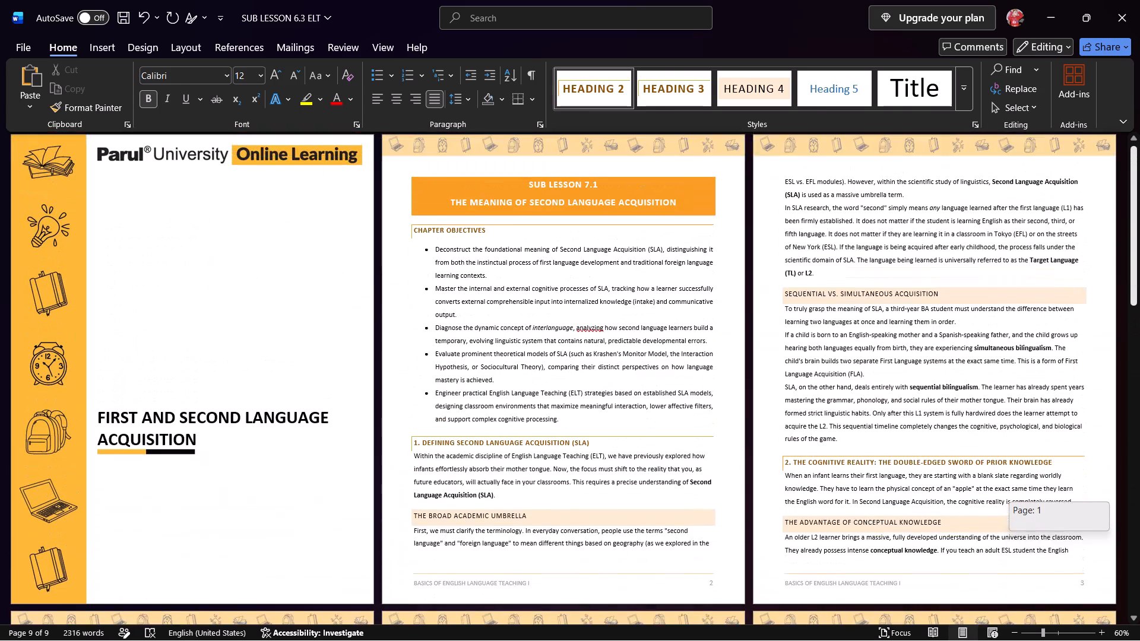
{"action": "left_click_drag", "start_coordinate": [1139, 198], "coordinate": [1139, 191]}
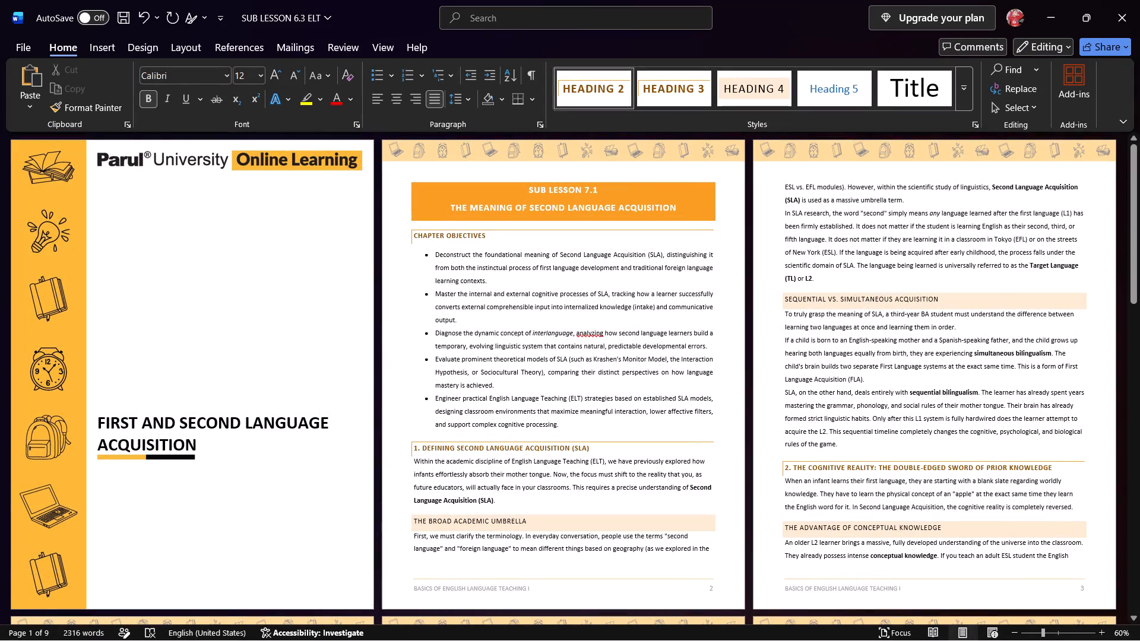
{"action": "left_click", "coordinate": [422, 448]}
{"action": "key", "text": "BackSpace"}
{"action": "key", "text": "BackSpace"}
{"action": "key", "text": "BackSpace"}
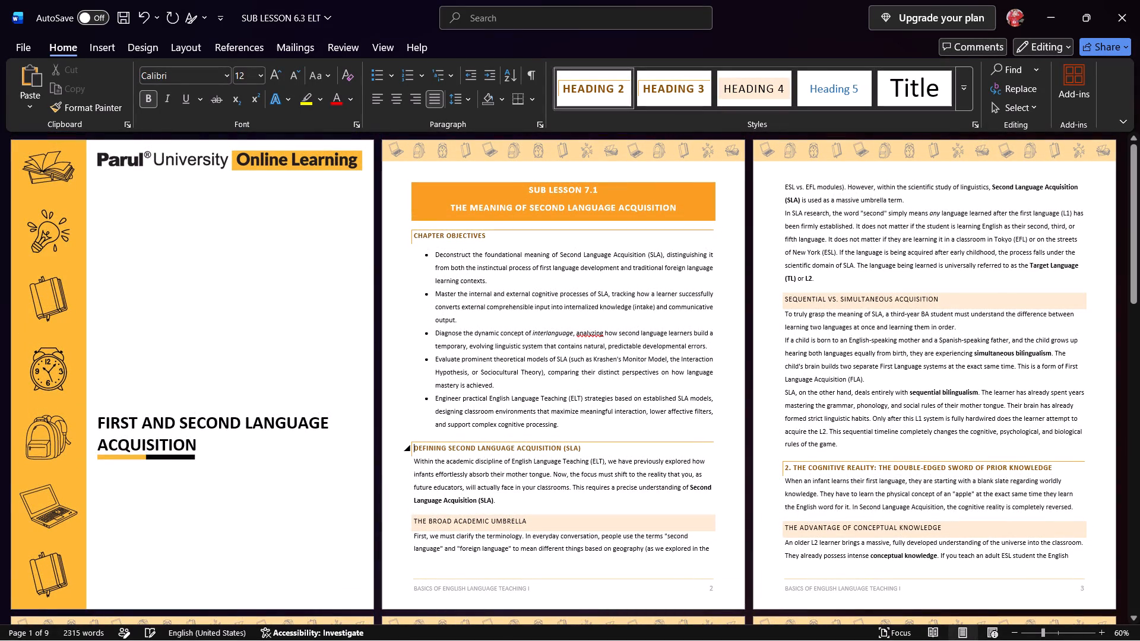
{"action": "left_click", "coordinate": [794, 465]}
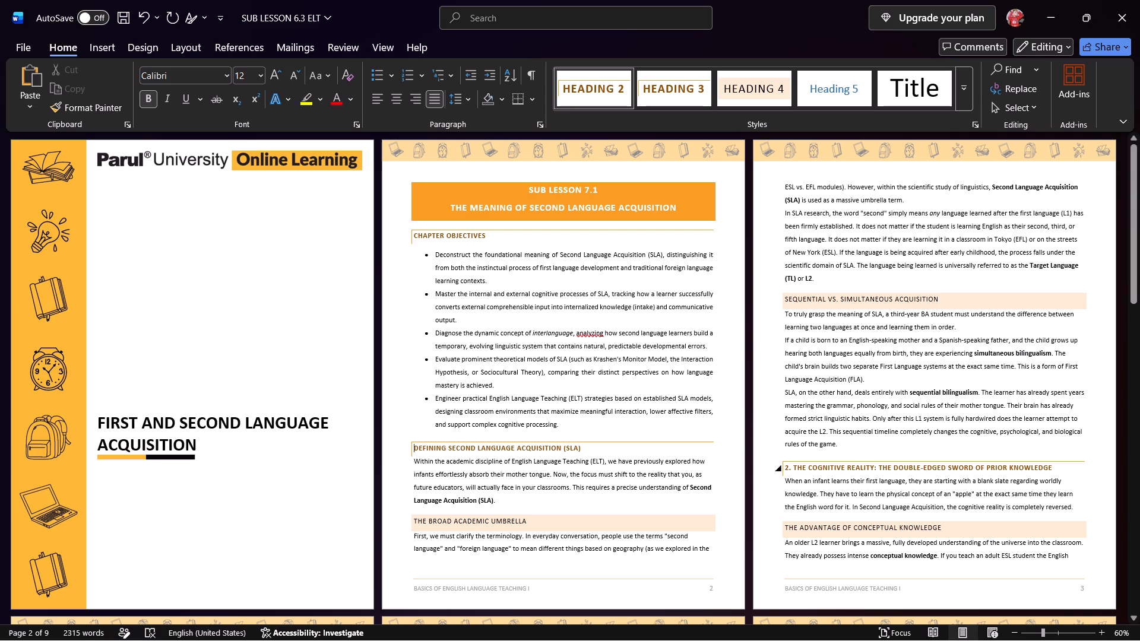
{"action": "key", "text": "BackSpace"}
{"action": "key", "text": "BackSpace"}
{"action": "key", "text": "BackSpace"}
Remove the numbers "3." and "4." from the headings The Theory of Interlanguage and Cross-Linguistic Influence (L1 Transfer).
{"action": "scroll", "coordinate": [724, 412], "scroll_direction": "down", "scroll_amount": 12}
{"action": "scroll", "coordinate": [669, 394], "scroll_direction": "down", "scroll_amount": 6}
{"action": "scroll", "coordinate": [578, 392], "scroll_direction": "down", "scroll_amount": 3}
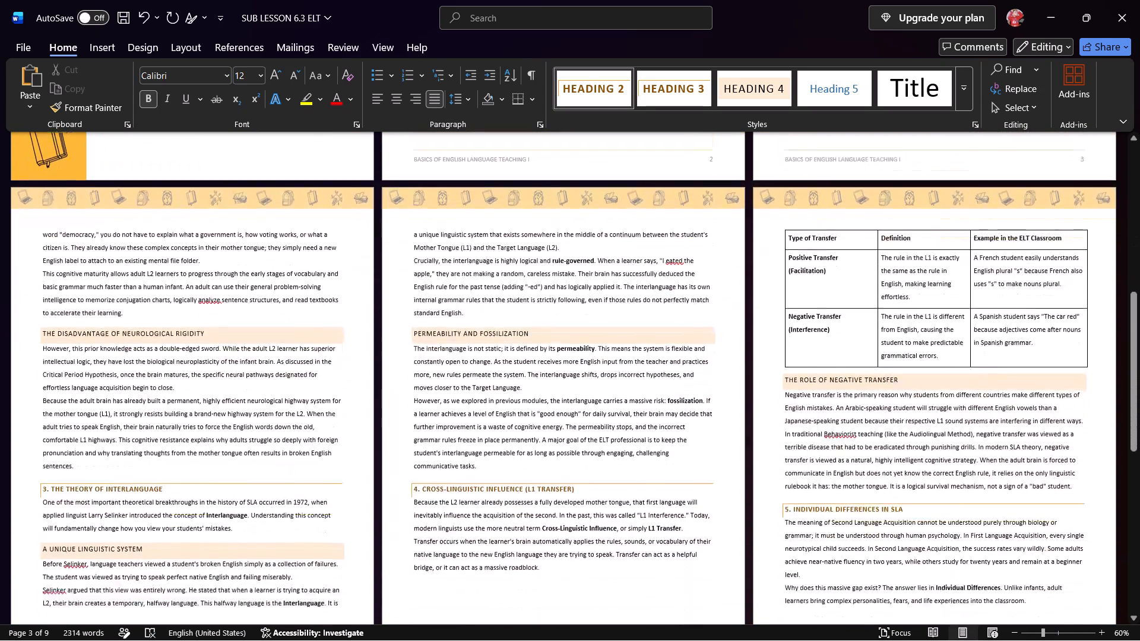
{"action": "scroll", "coordinate": [578, 392], "scroll_direction": "down", "scroll_amount": 3}
{"action": "scroll", "coordinate": [532, 410], "scroll_direction": "down", "scroll_amount": 3}
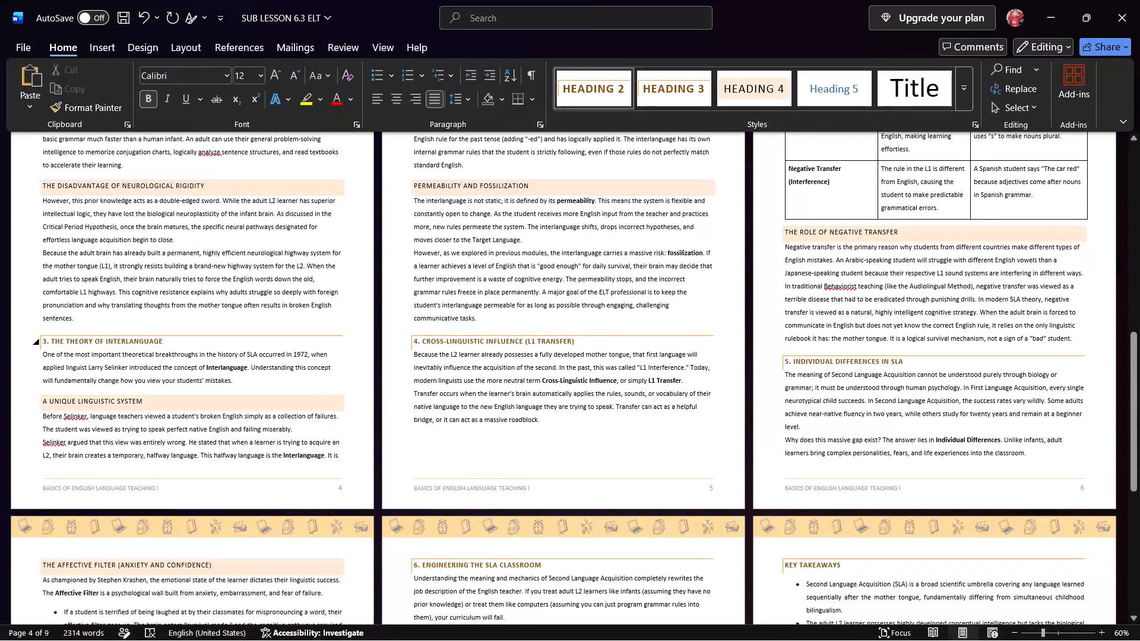
{"action": "left_click", "coordinate": [49, 341]}
{"action": "key", "text": "BackSpace"}
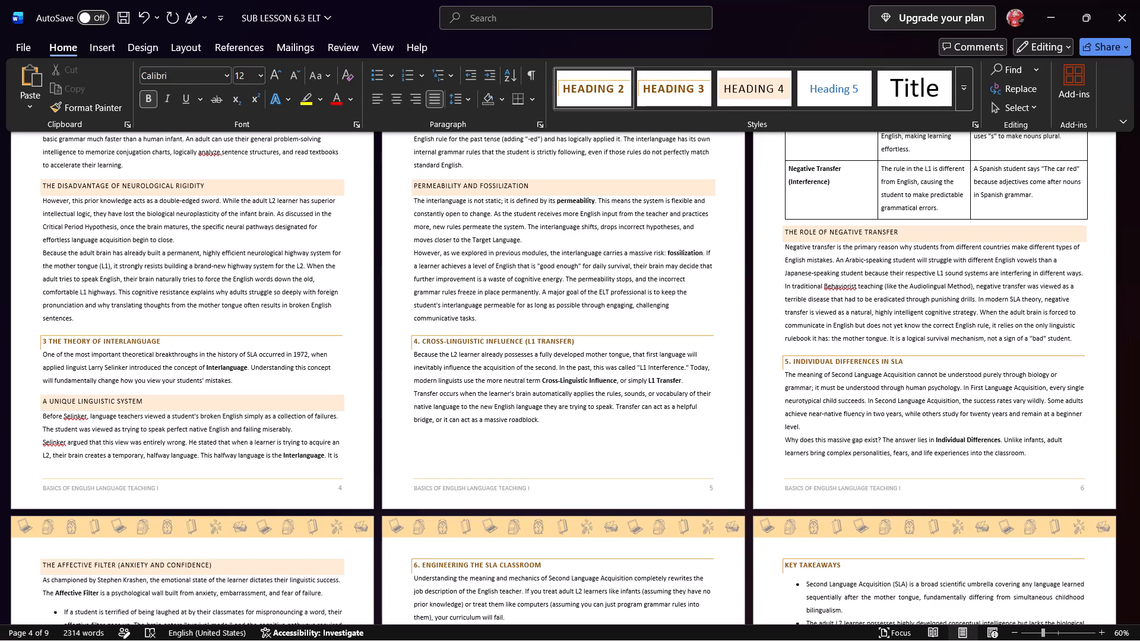
{"action": "key", "text": "Delete"}
{"action": "key", "text": "BackSpace"}
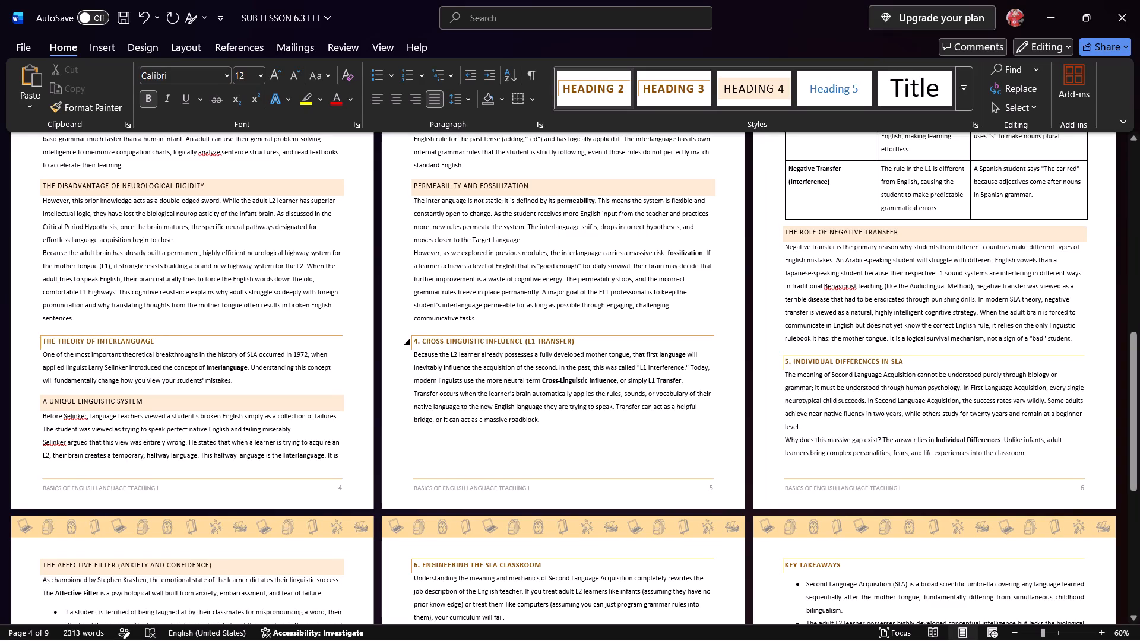
{"action": "left_click", "coordinate": [423, 339]}
{"action": "key", "text": "BackSpace"}
{"action": "key", "text": "BackSpace"}
{"action": "key", "text": "BackSpace"}
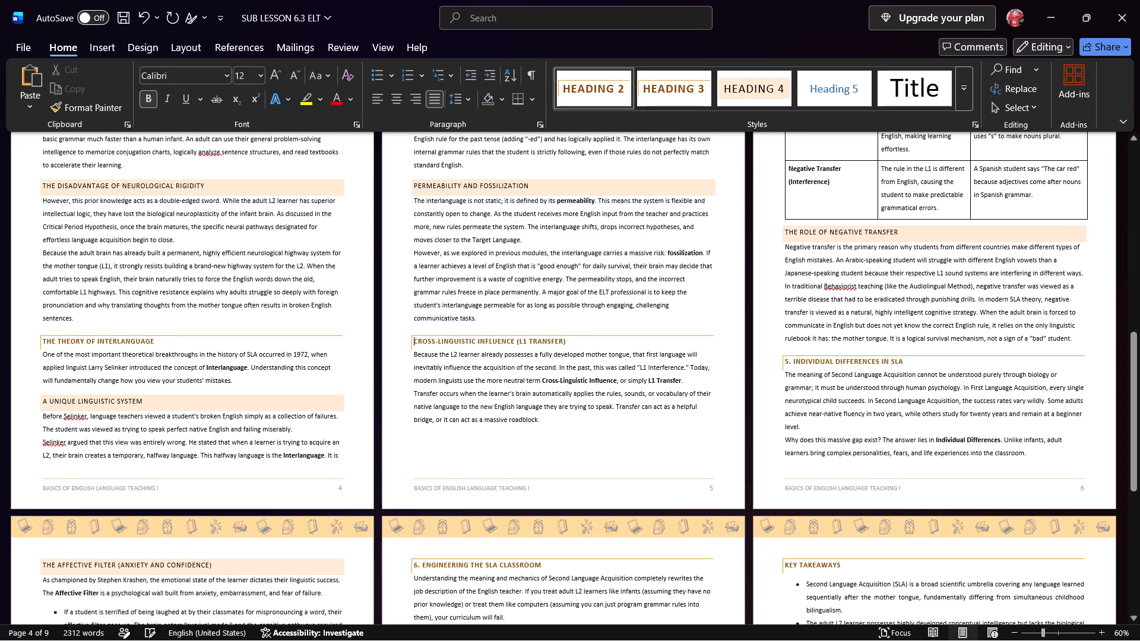
Remove the numbers "5." and "6." from the headings Individual Differences in SLA and Engineering the SLA Classroom.
{"action": "left_click", "coordinate": [793, 362]}
{"action": "key", "text": "BackSpace"}
{"action": "key", "text": "BackSpace"}
{"action": "key", "text": "BackSpace"}
{"action": "scroll", "coordinate": [626, 372], "scroll_direction": "down", "scroll_amount": 7}
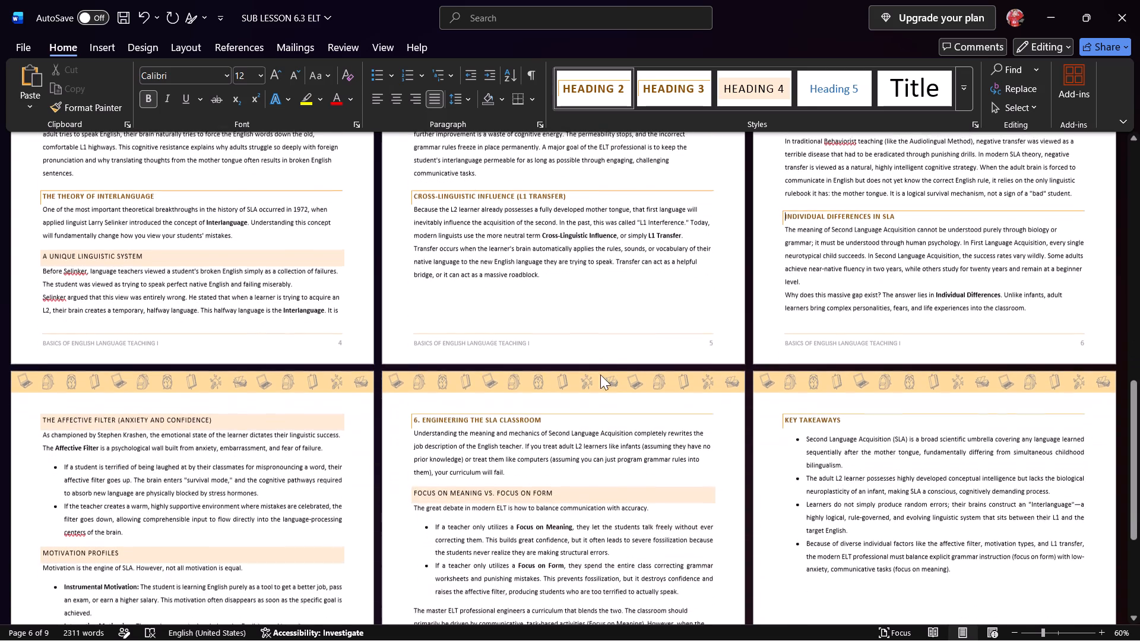
{"action": "scroll", "coordinate": [572, 378], "scroll_direction": "down", "scroll_amount": 6}
{"action": "scroll", "coordinate": [445, 355], "scroll_direction": "down", "scroll_amount": 3}
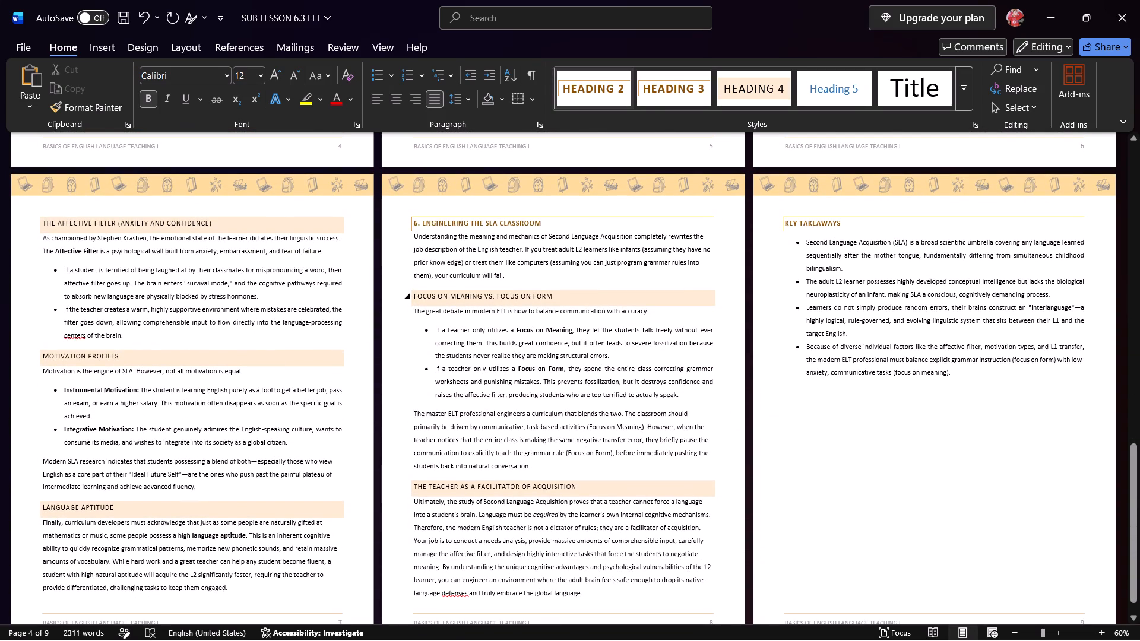
{"action": "left_click", "coordinate": [421, 224]}
{"action": "key", "text": "Delete"}
{"action": "key", "text": "BackSpace"}
{"action": "key", "text": "BackSpace"}
Justify all the text in the document.
{"action": "scroll", "coordinate": [430, 337], "scroll_direction": "down", "scroll_amount": 1}
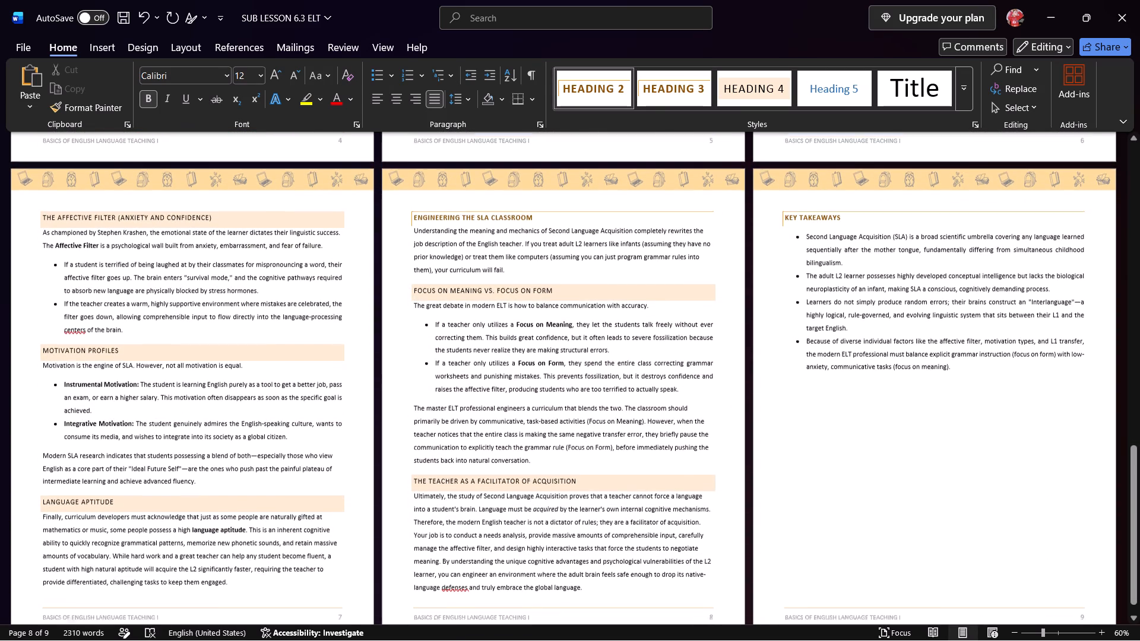
{"action": "scroll", "coordinate": [430, 337], "scroll_direction": "down", "scroll_amount": 4}
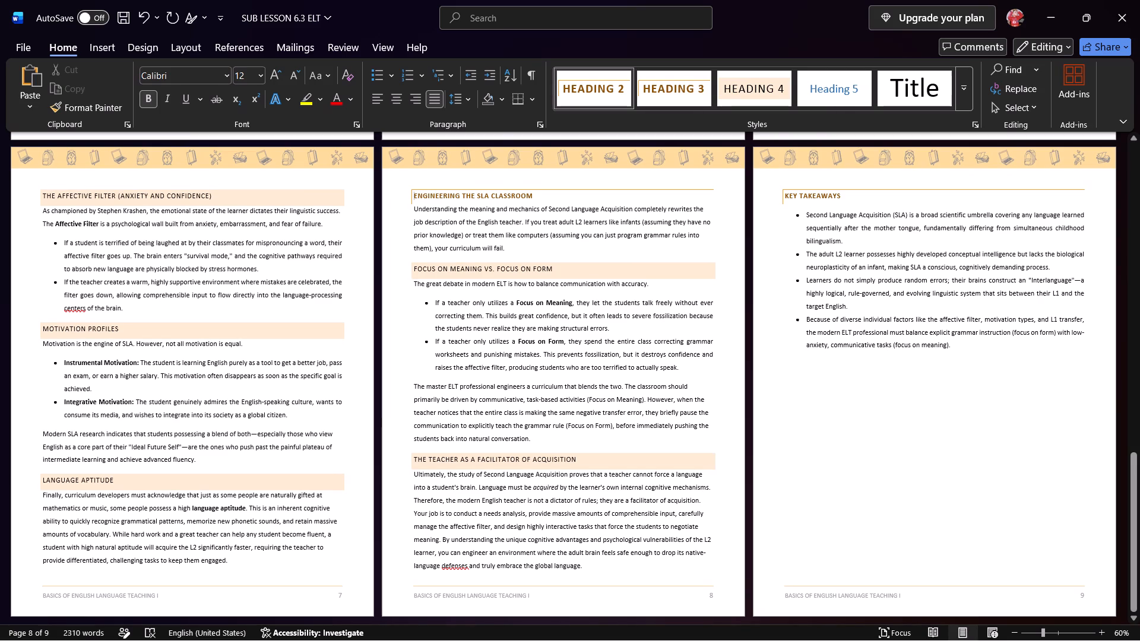
{"action": "left_click_drag", "start_coordinate": [1133, 557], "coordinate": [1125, 502]}
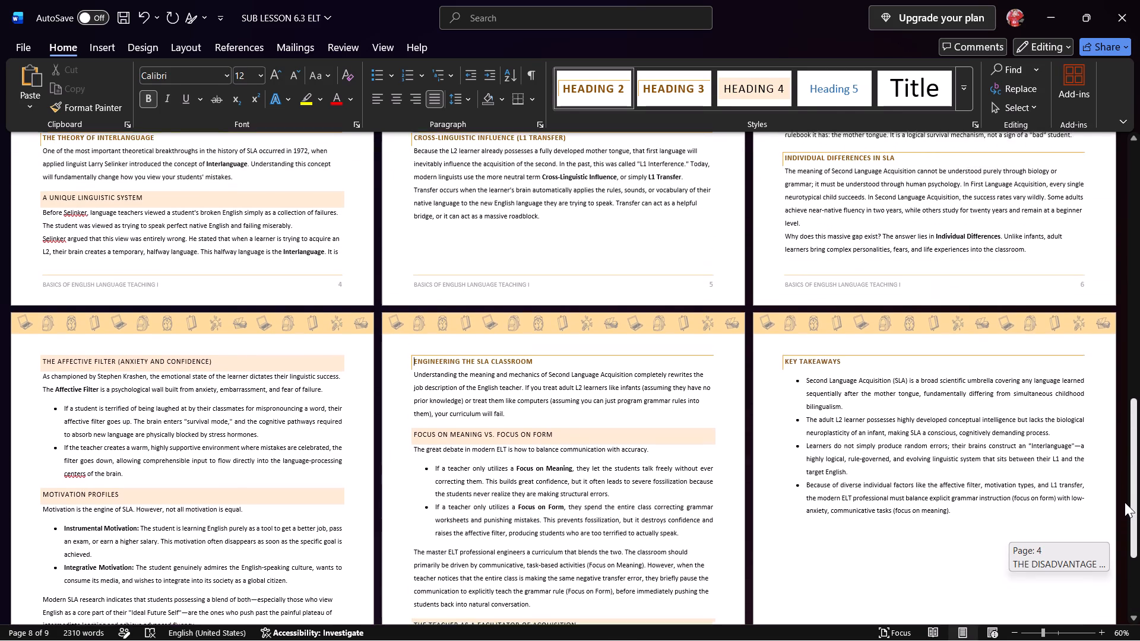
{"action": "left_click_drag", "start_coordinate": [1125, 502], "coordinate": [1109, 423]}
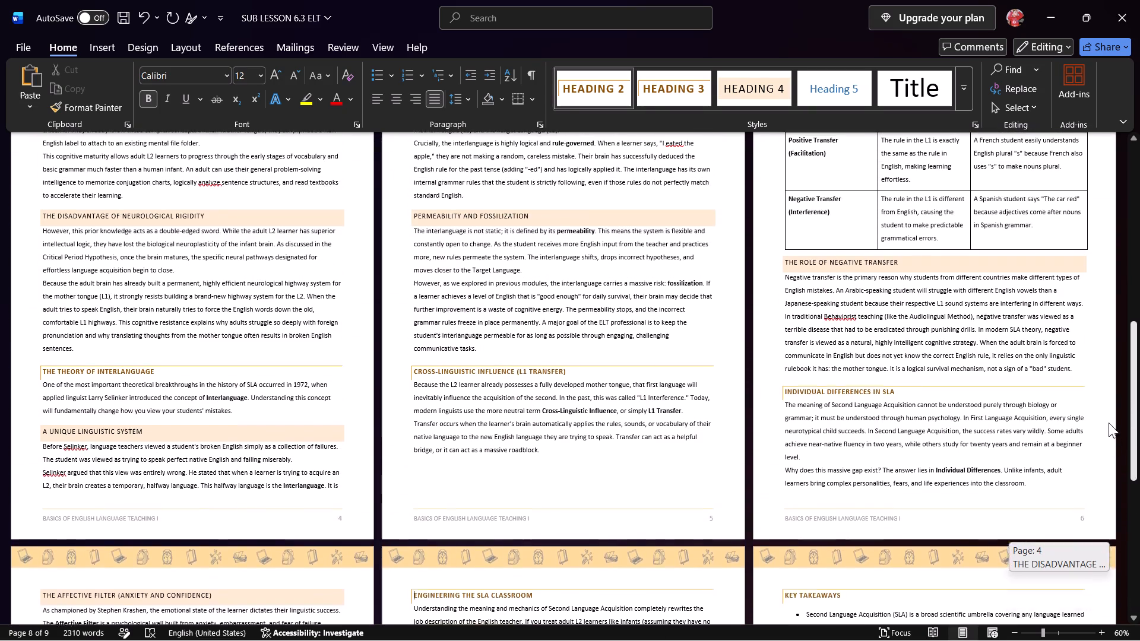
{"action": "left_click_drag", "start_coordinate": [1109, 423], "coordinate": [1106, 237]}
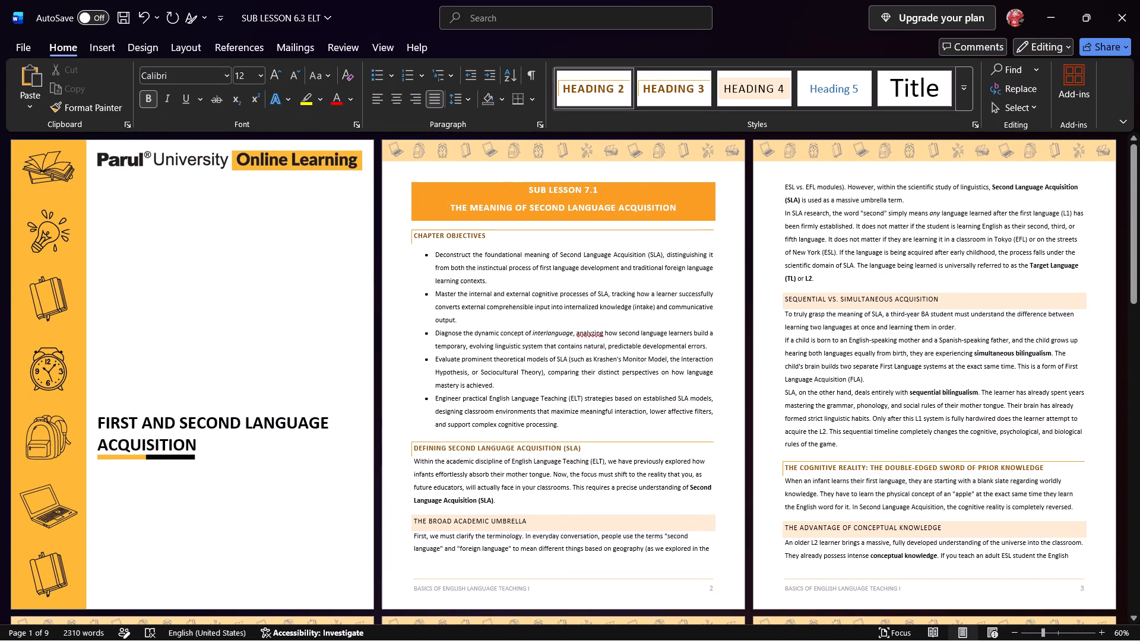
{"action": "left_click", "coordinate": [463, 389]}
{"action": "key", "text": "ctrl+a"}
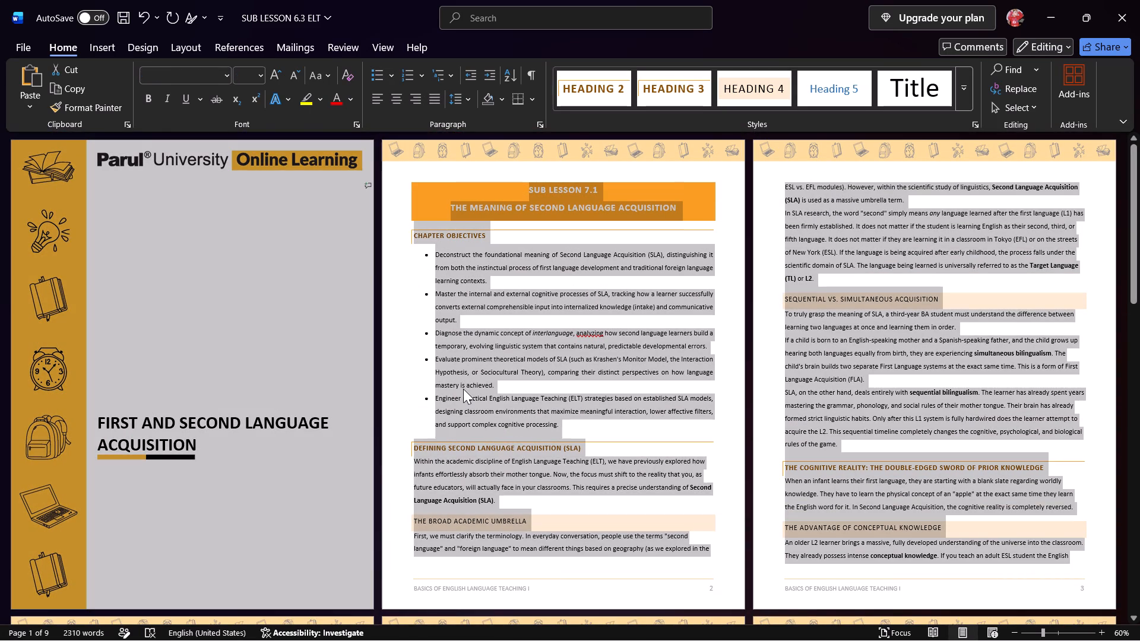
{"action": "left_click", "coordinate": [431, 97]}
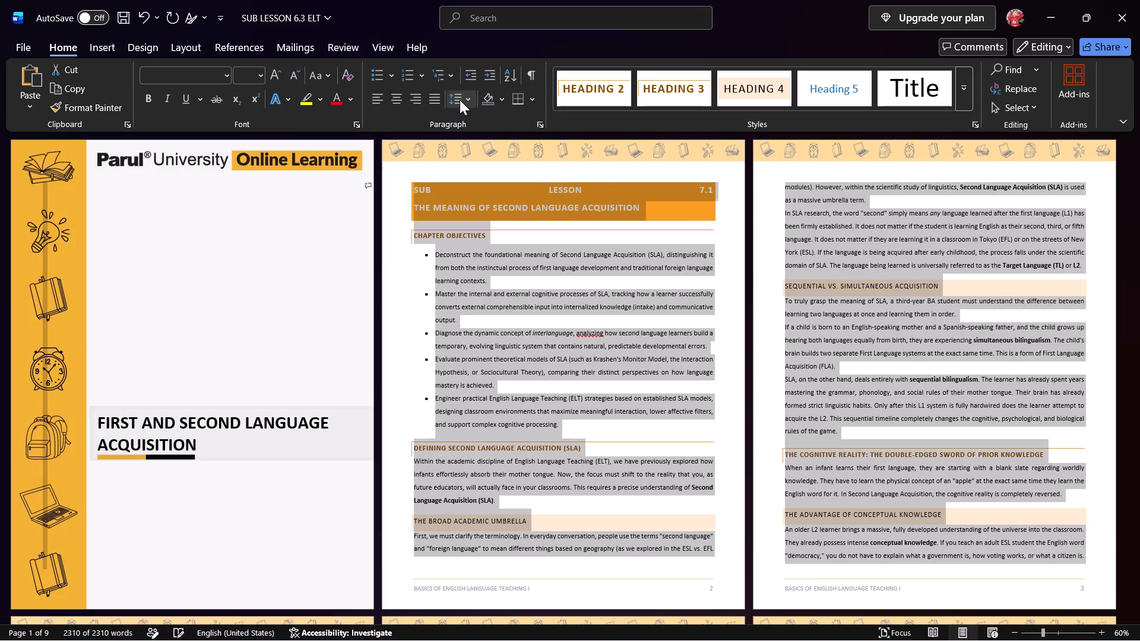
Apply a preset line spacing to the whole document's text.
{"action": "left_click", "coordinate": [460, 100]}
{"action": "left_click", "coordinate": [486, 164]}
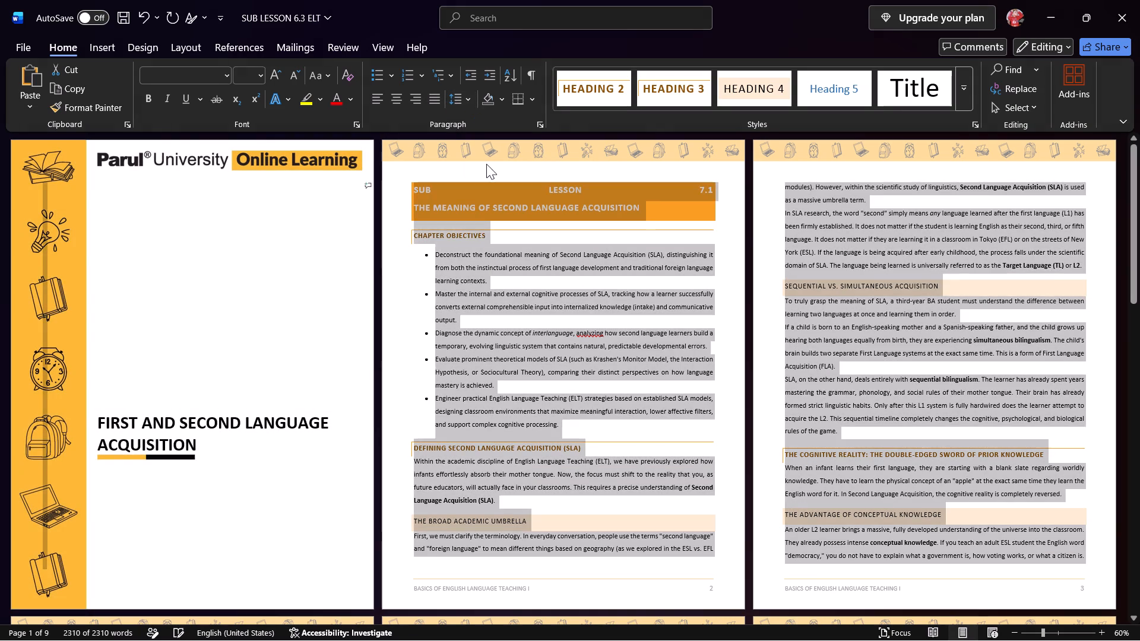
Center the two-line title SUB LESSON 7.1 THE MEANING OF SECOND LANGUAGE ACQUISITION.
{"action": "left_click", "coordinate": [613, 337]}
{"action": "left_click_drag", "start_coordinate": [656, 212], "coordinate": [424, 182]}
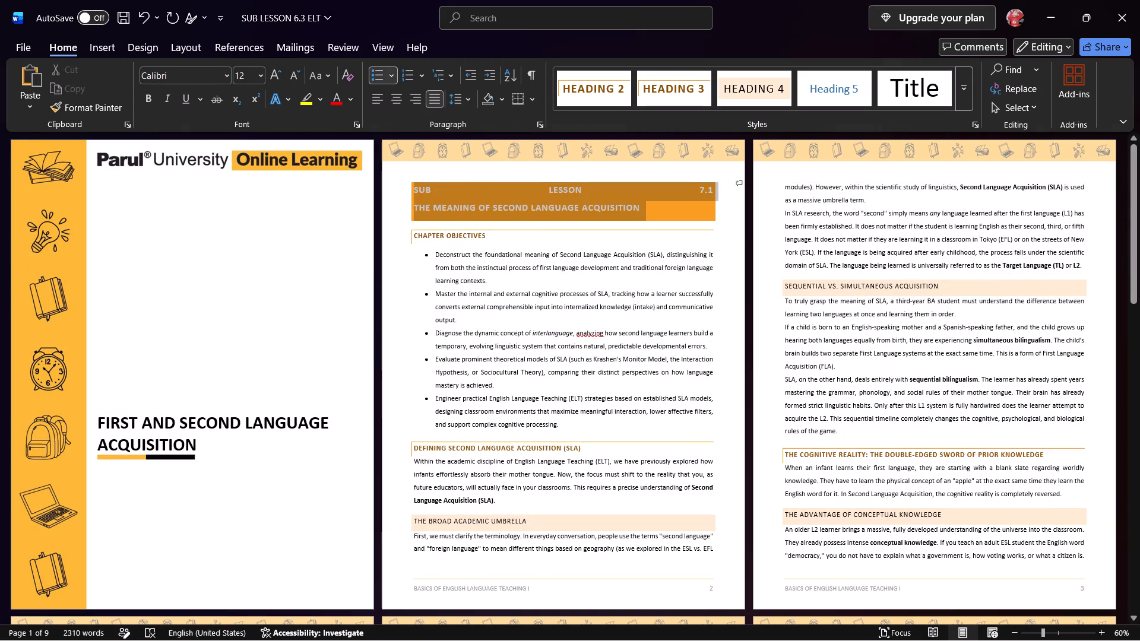
{"action": "left_click_drag", "start_coordinate": [424, 182], "coordinate": [423, 182]}
{"action": "left_click", "coordinate": [394, 101]}
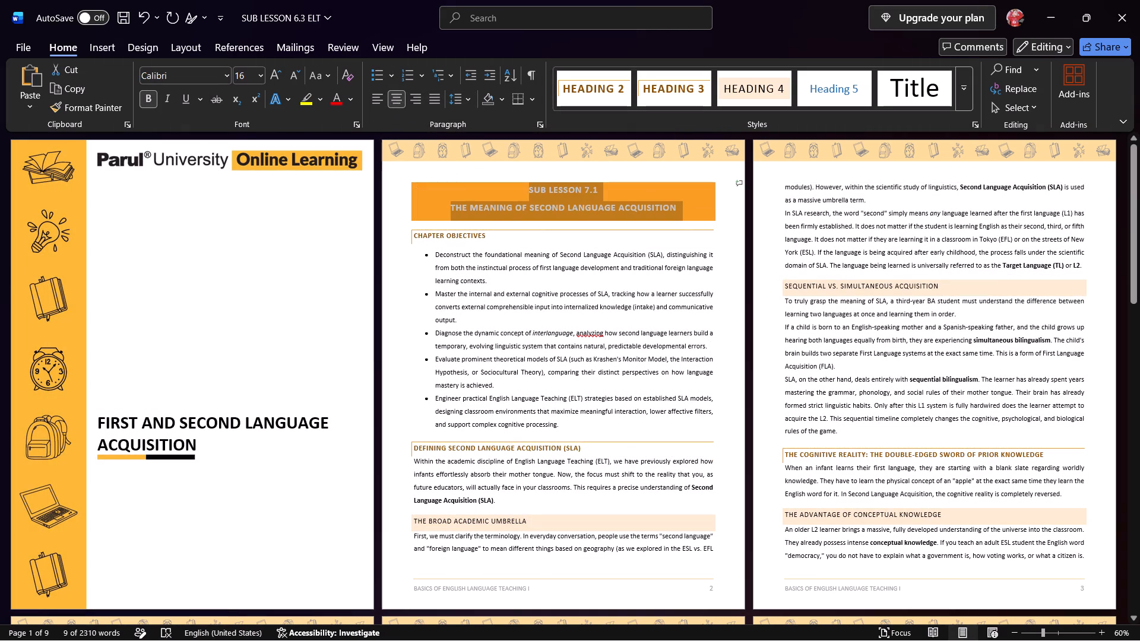
{"action": "left_click", "coordinate": [575, 388]}
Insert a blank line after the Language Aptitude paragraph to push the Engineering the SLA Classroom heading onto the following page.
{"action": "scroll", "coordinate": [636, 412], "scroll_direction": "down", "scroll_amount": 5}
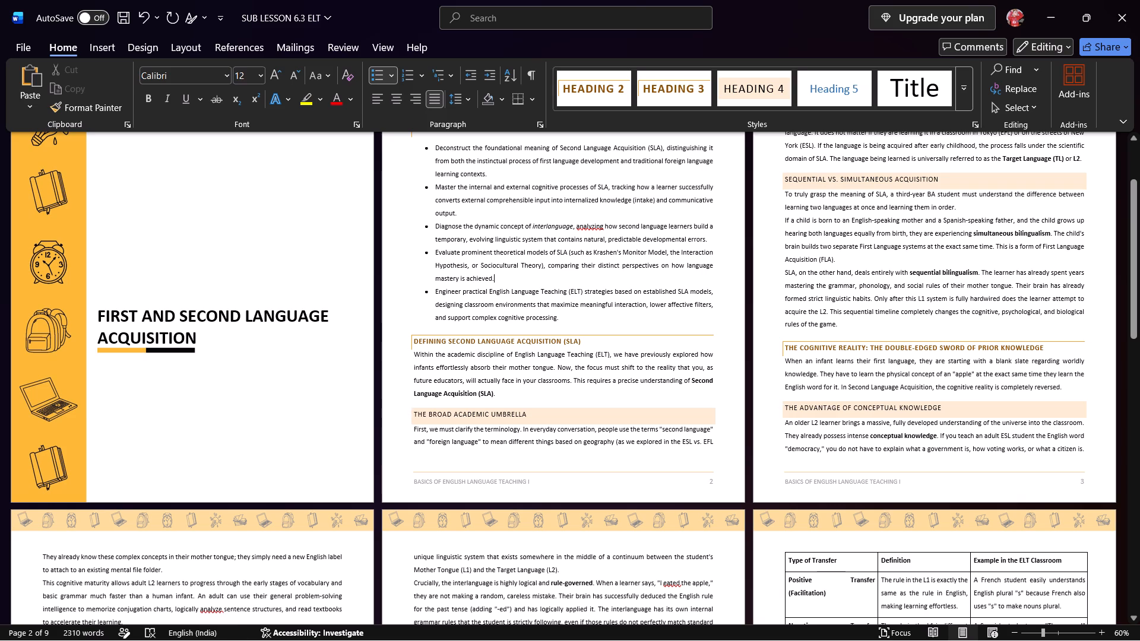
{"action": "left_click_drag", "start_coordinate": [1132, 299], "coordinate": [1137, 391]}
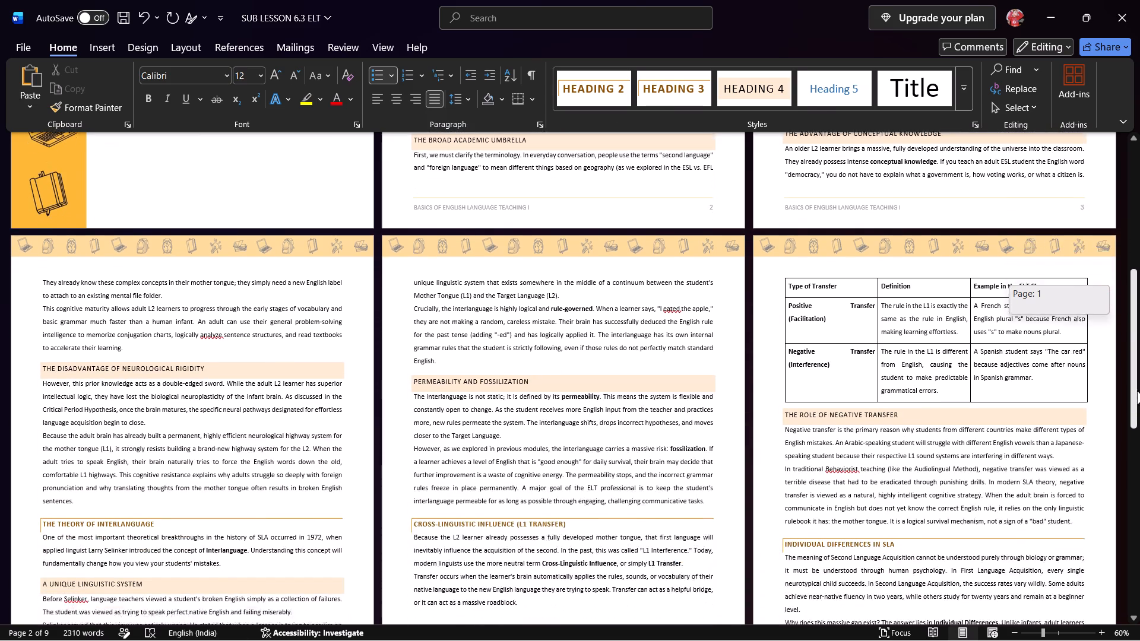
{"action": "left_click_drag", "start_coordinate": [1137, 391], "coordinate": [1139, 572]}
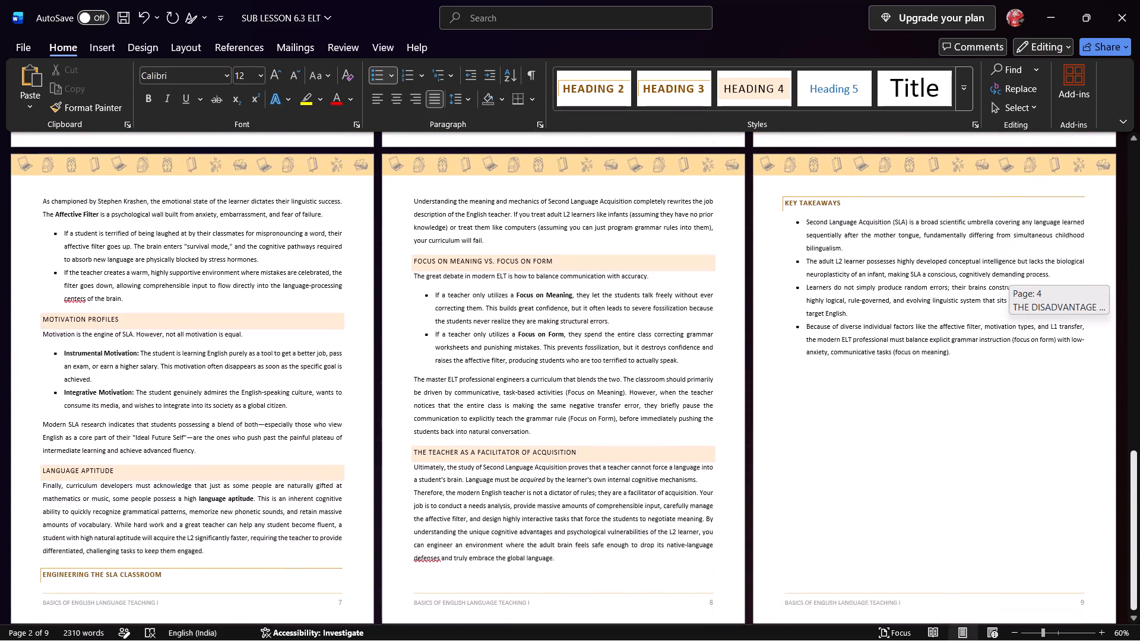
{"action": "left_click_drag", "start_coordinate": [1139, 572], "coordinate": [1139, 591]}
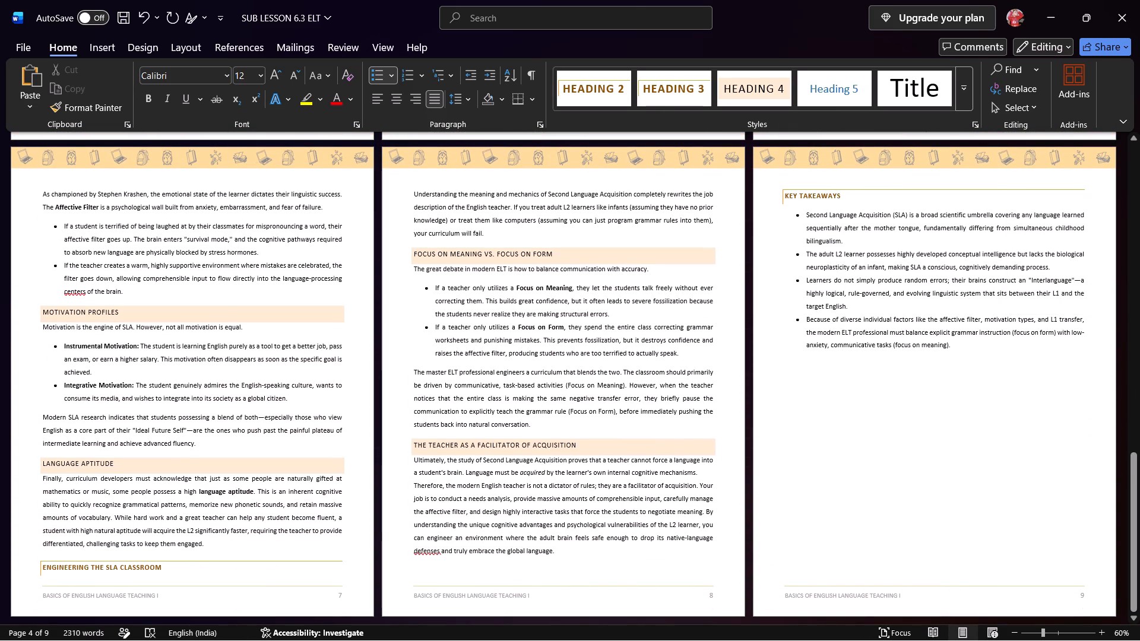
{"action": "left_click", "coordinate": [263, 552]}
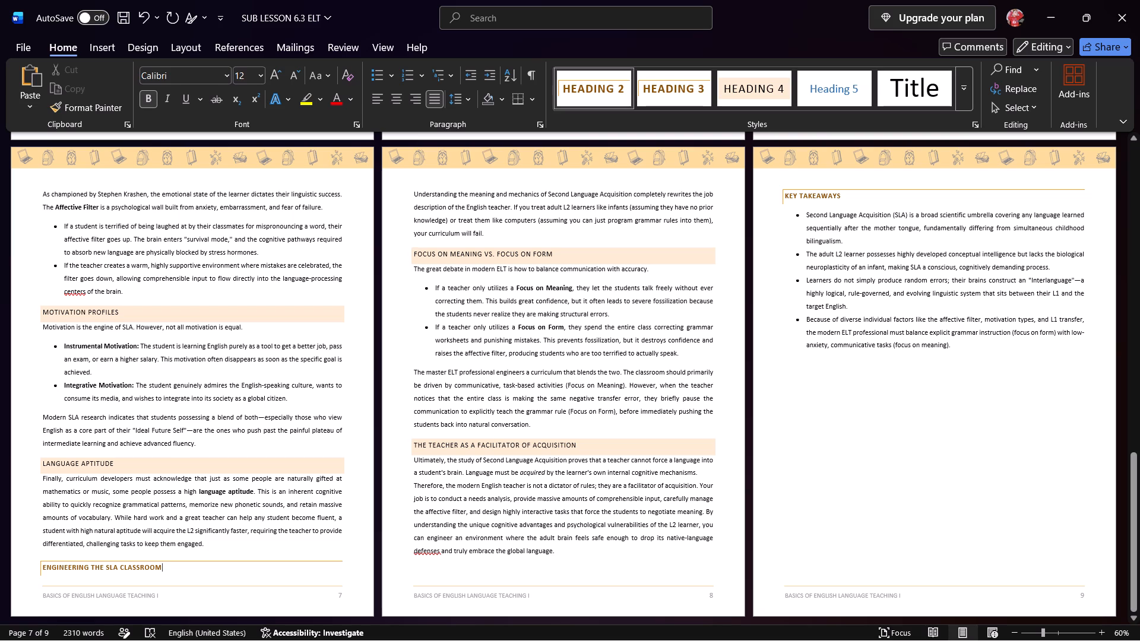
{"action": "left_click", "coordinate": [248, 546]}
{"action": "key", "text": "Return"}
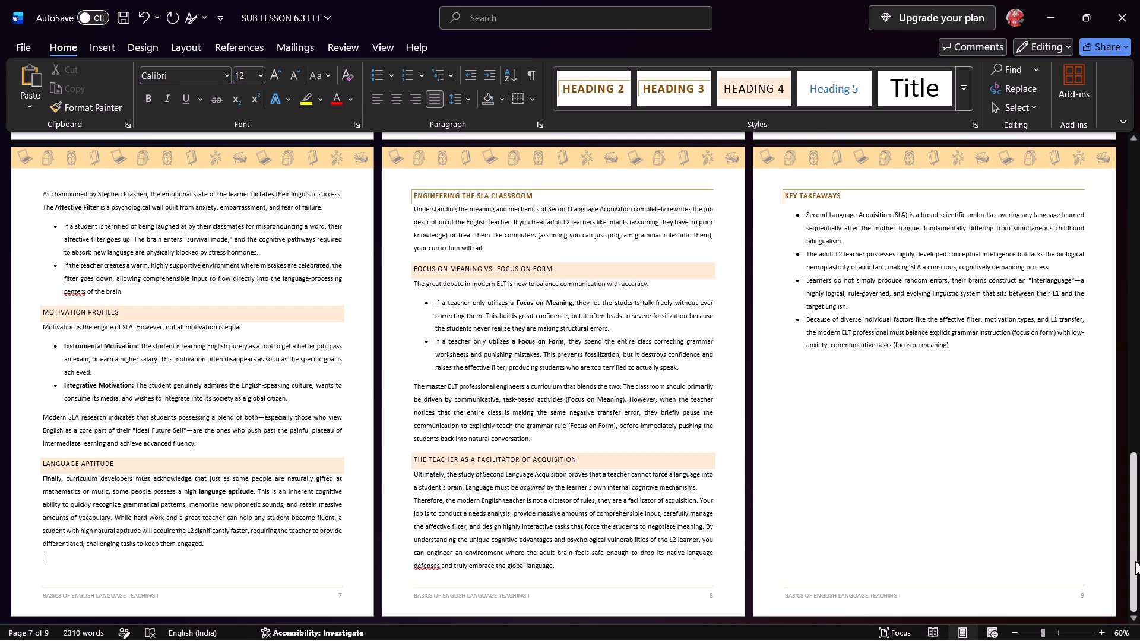
Insert a blank line before The Affective Filter (Anxiety and Confidence) heading so it moves onto the page with its text.
{"action": "left_click_drag", "start_coordinate": [1135, 561], "coordinate": [1139, 498]}
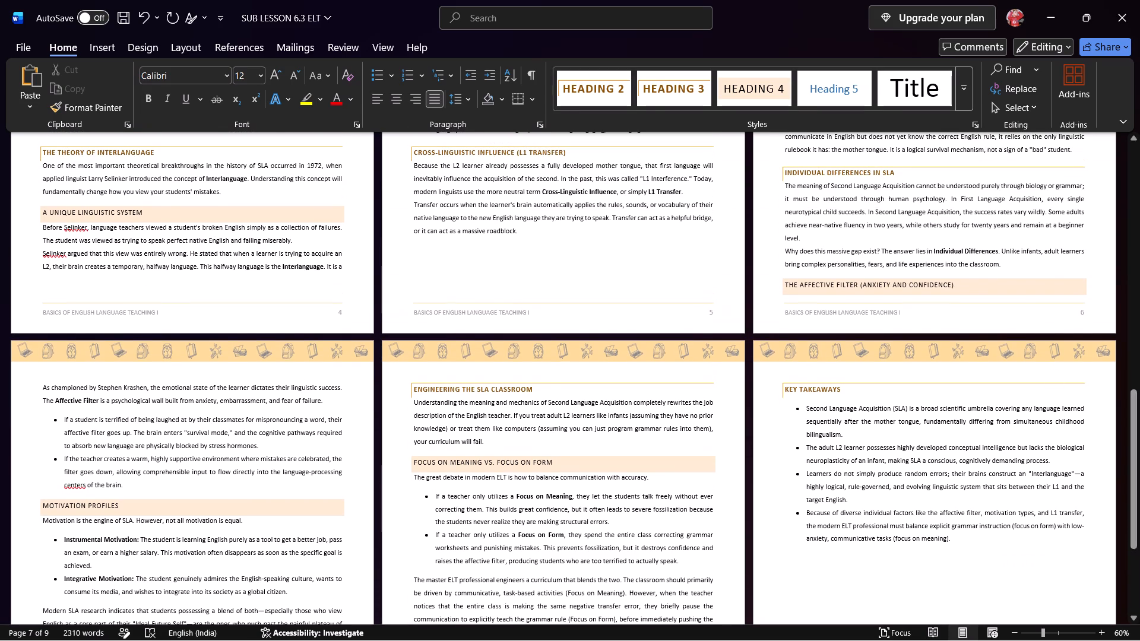
{"action": "left_click", "coordinate": [1021, 265]}
{"action": "key", "text": "Return"}
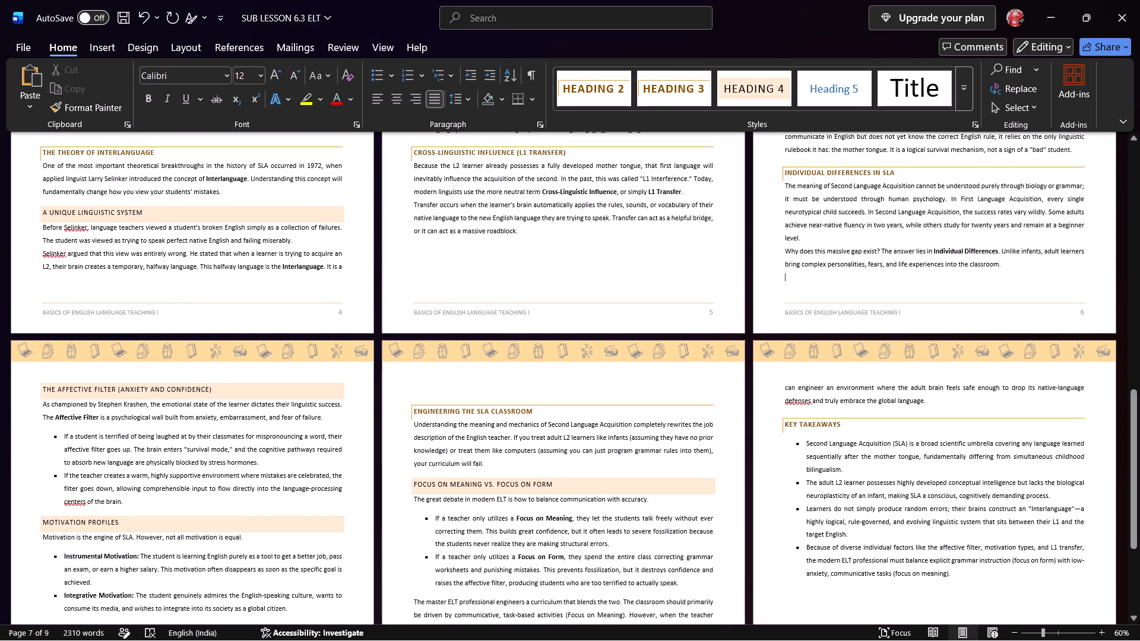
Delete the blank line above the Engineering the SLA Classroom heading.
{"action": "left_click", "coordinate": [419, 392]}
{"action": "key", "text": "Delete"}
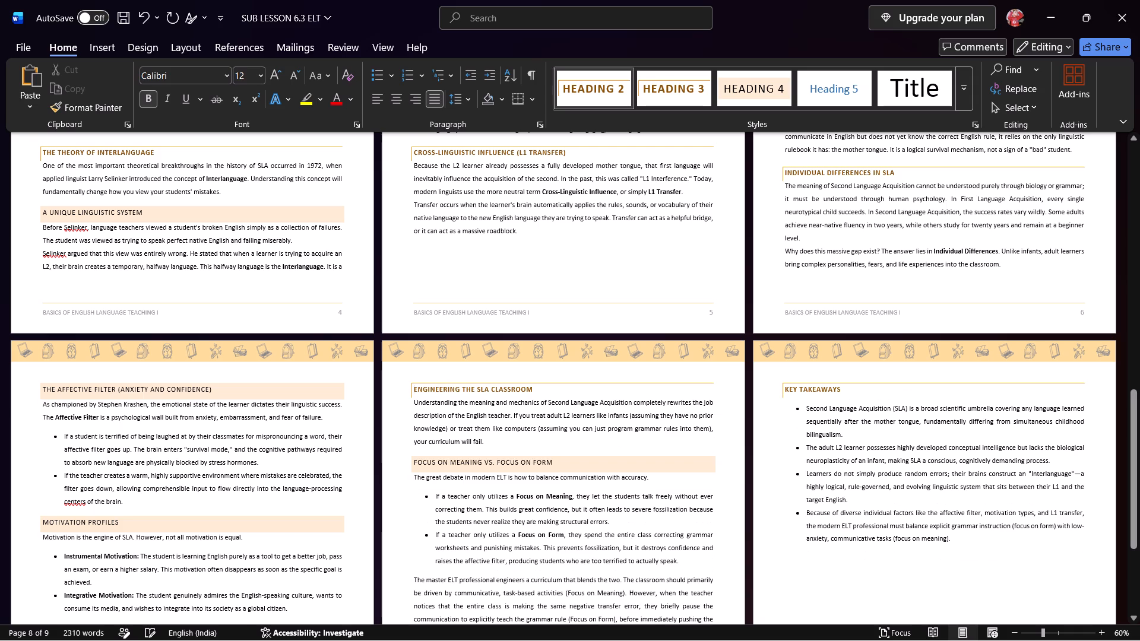
Save the document as SUB LESSON 7.1 ELT in Downloads, copying the lesson number text from its title into the file name.
{"action": "scroll", "coordinate": [539, 392], "scroll_direction": "up", "scroll_amount": 20}
{"action": "scroll", "coordinate": [539, 392], "scroll_direction": "up", "scroll_amount": 2}
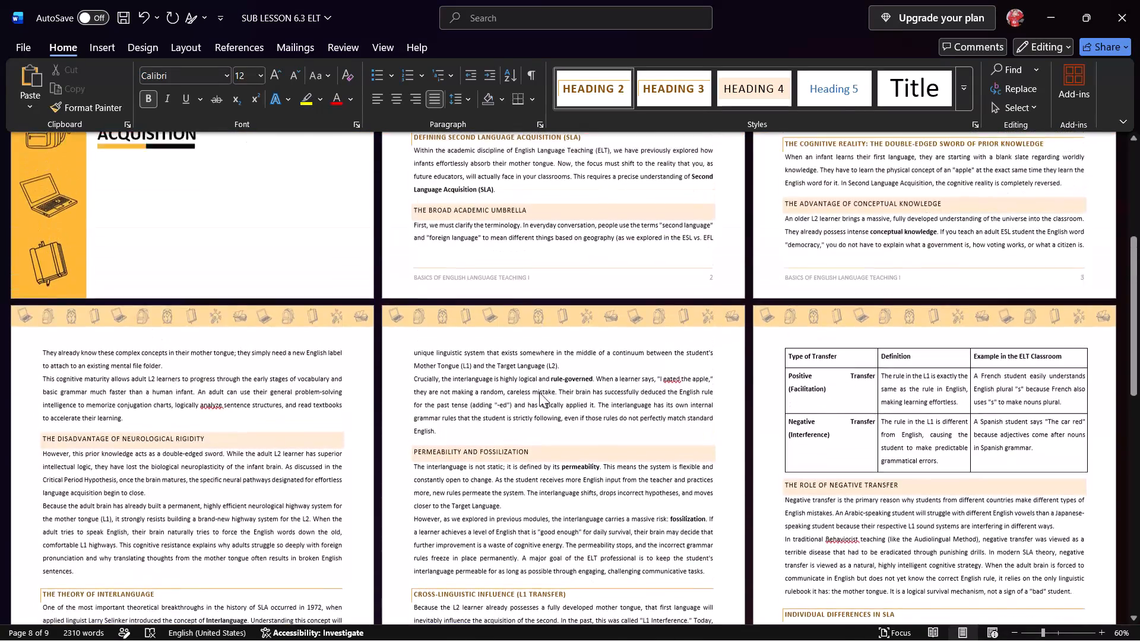
{"action": "scroll", "coordinate": [539, 392], "scroll_direction": "up", "scroll_amount": 20}
{"action": "scroll", "coordinate": [539, 392], "scroll_direction": "up", "scroll_amount": 1}
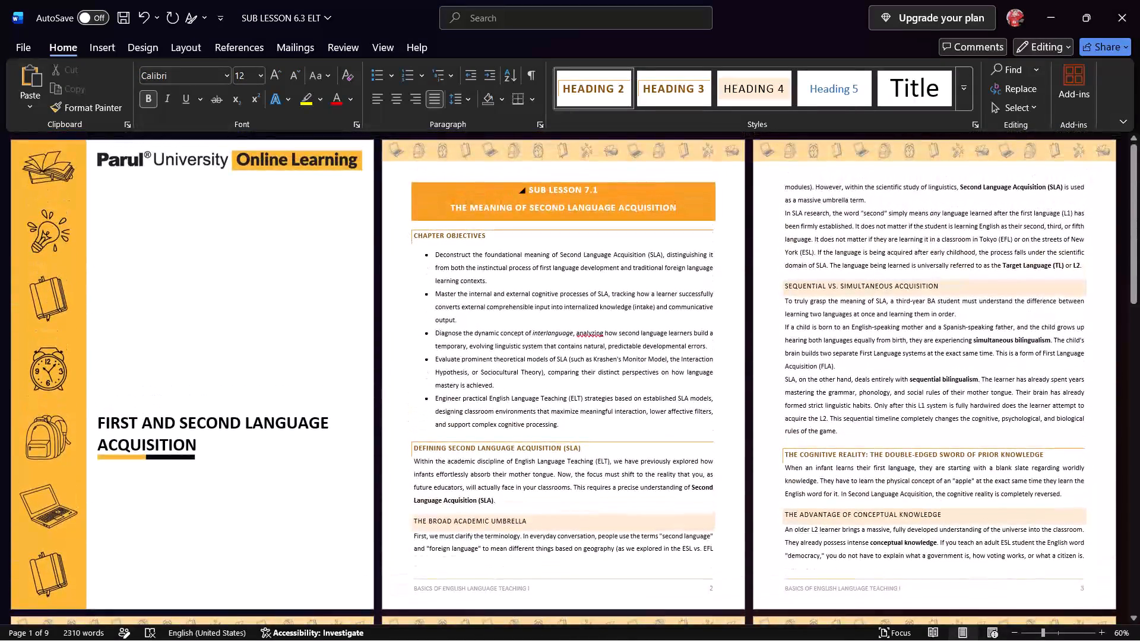
{"action": "left_click_drag", "start_coordinate": [618, 195], "coordinate": [513, 176]}
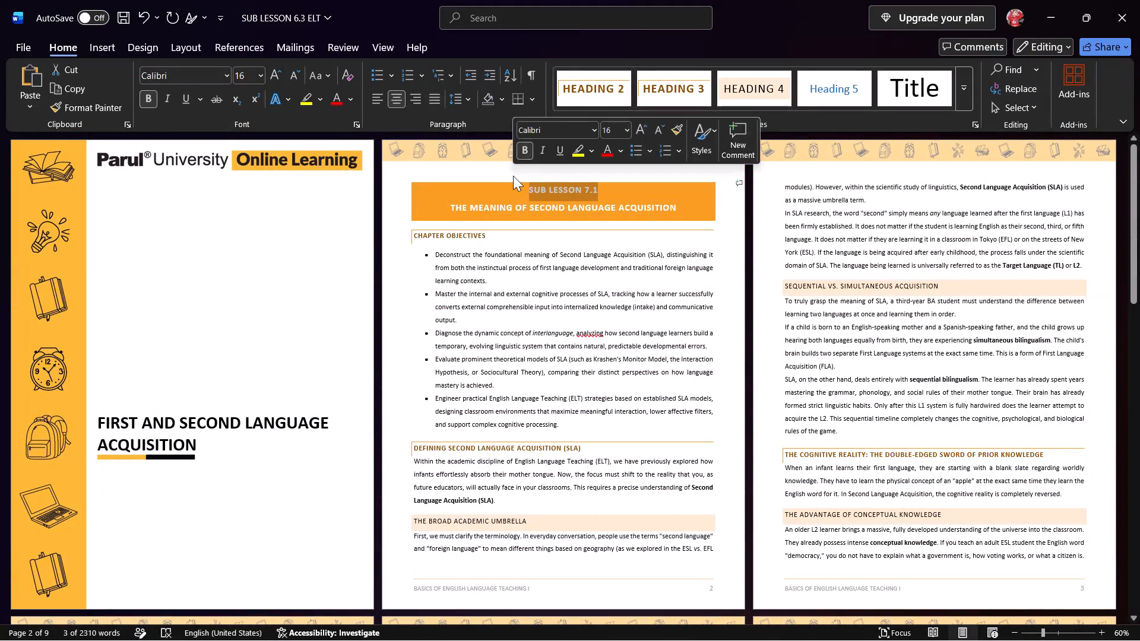
{"action": "key", "text": "ctrl+c"}
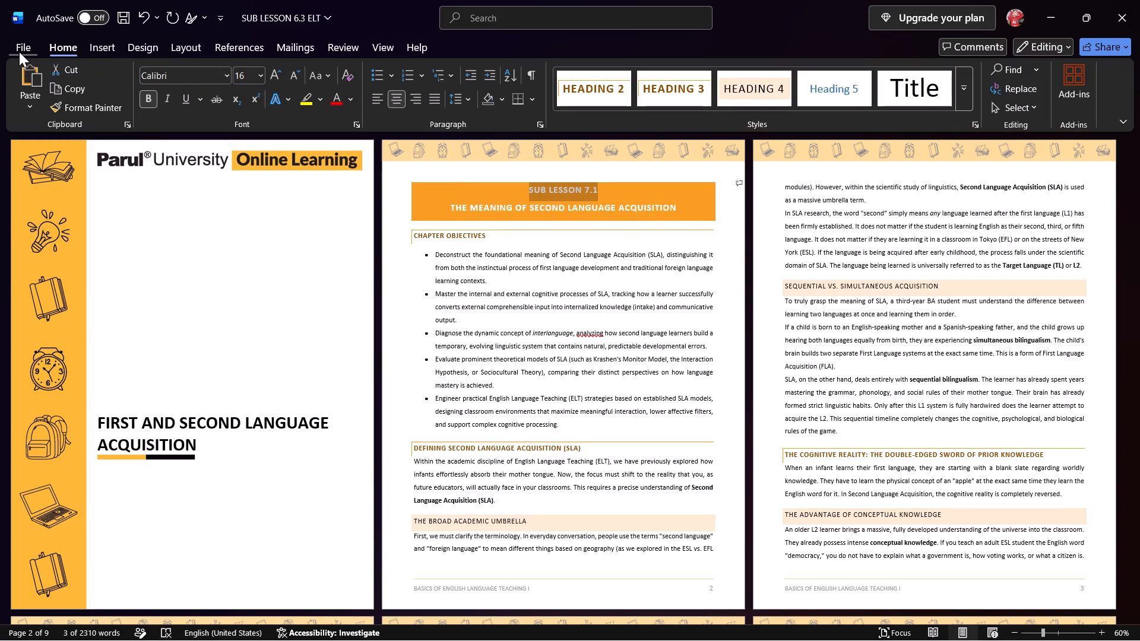
{"action": "left_click", "coordinate": [19, 52]}
{"action": "left_click", "coordinate": [53, 280]}
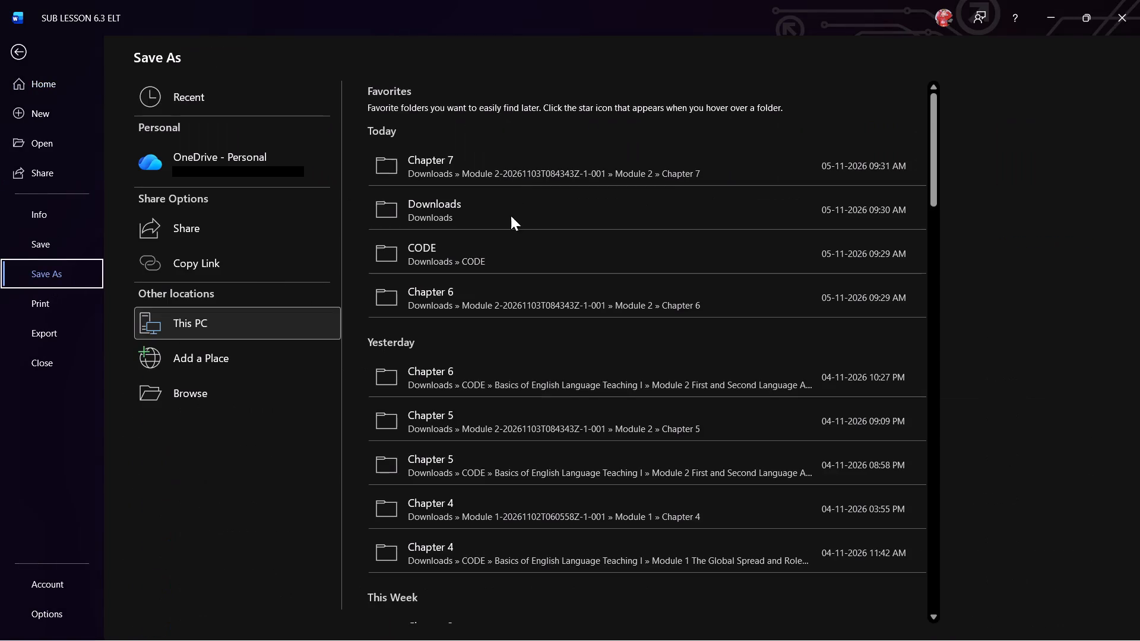
{"action": "left_click", "coordinate": [481, 207]}
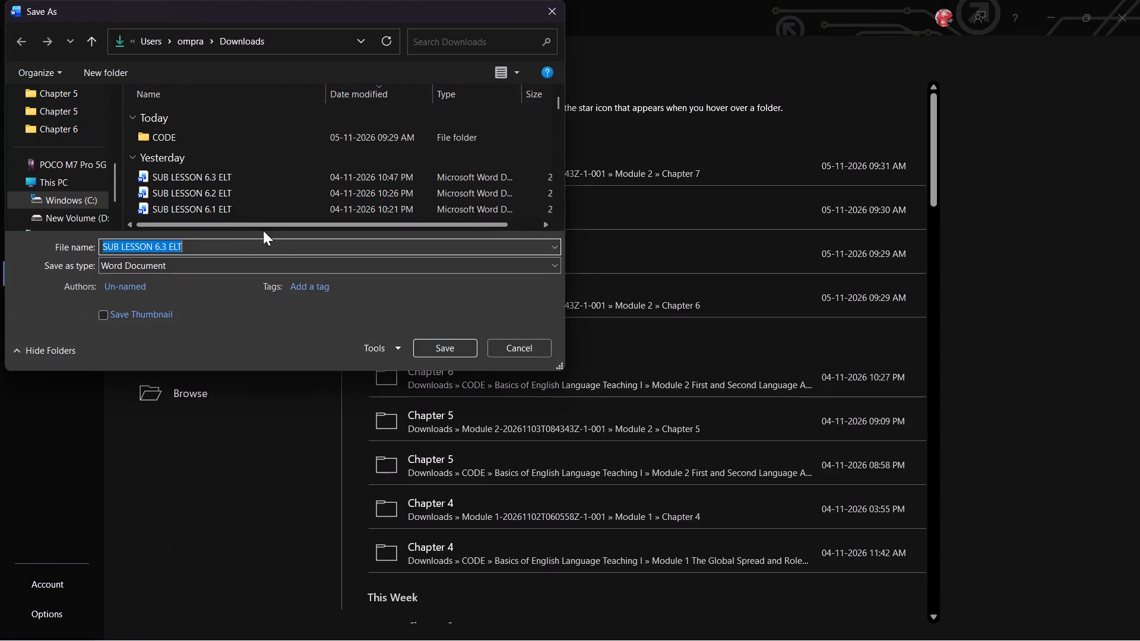
{"action": "left_click", "coordinate": [163, 247]}
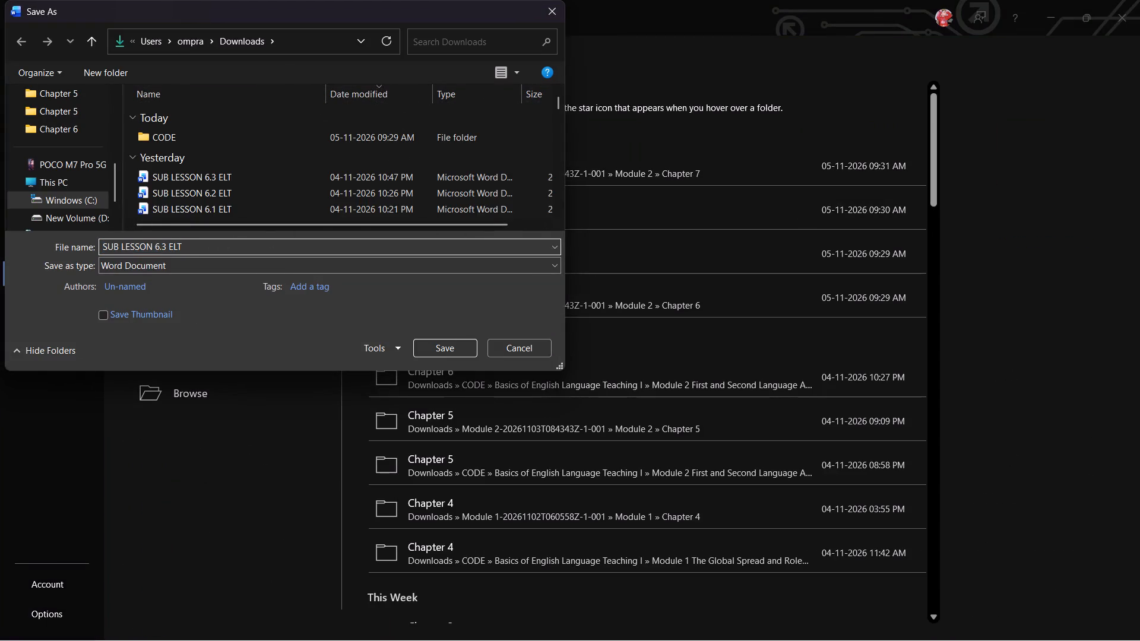
{"action": "left_click_drag", "start_coordinate": [165, 245], "coordinate": [97, 250]}
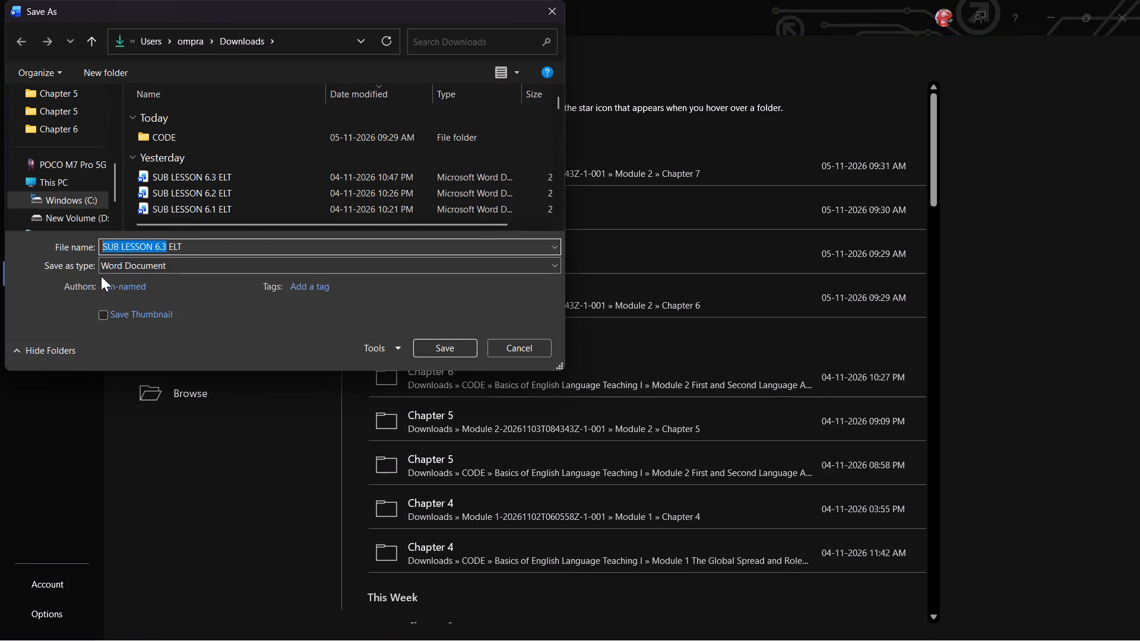
{"action": "key", "text": "ctrl+v"}
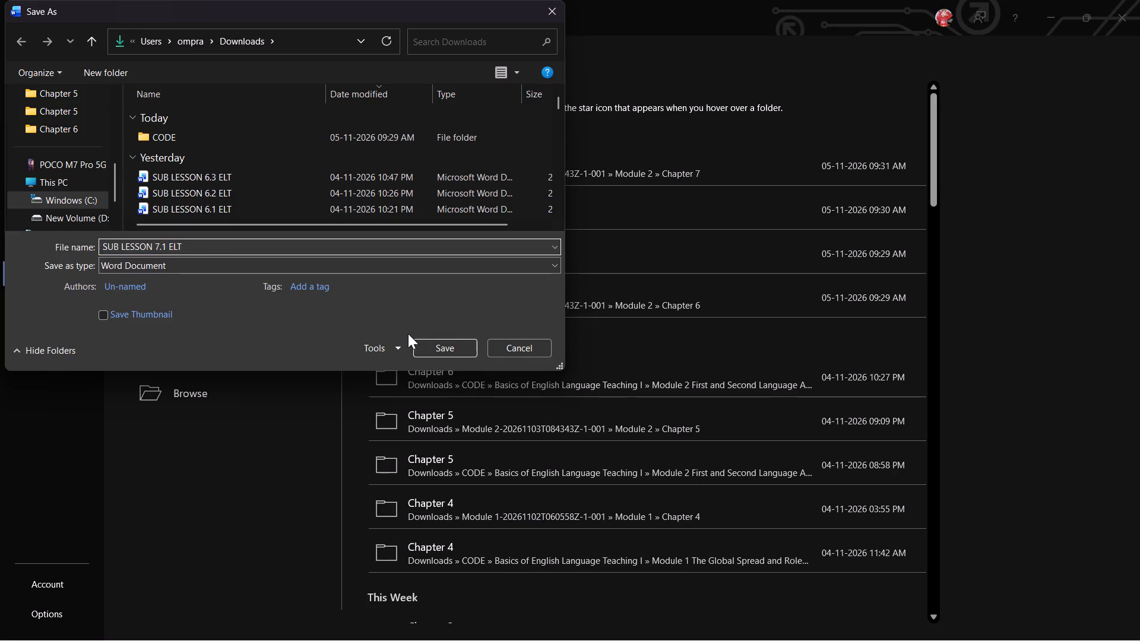
{"action": "left_click", "coordinate": [445, 352]}
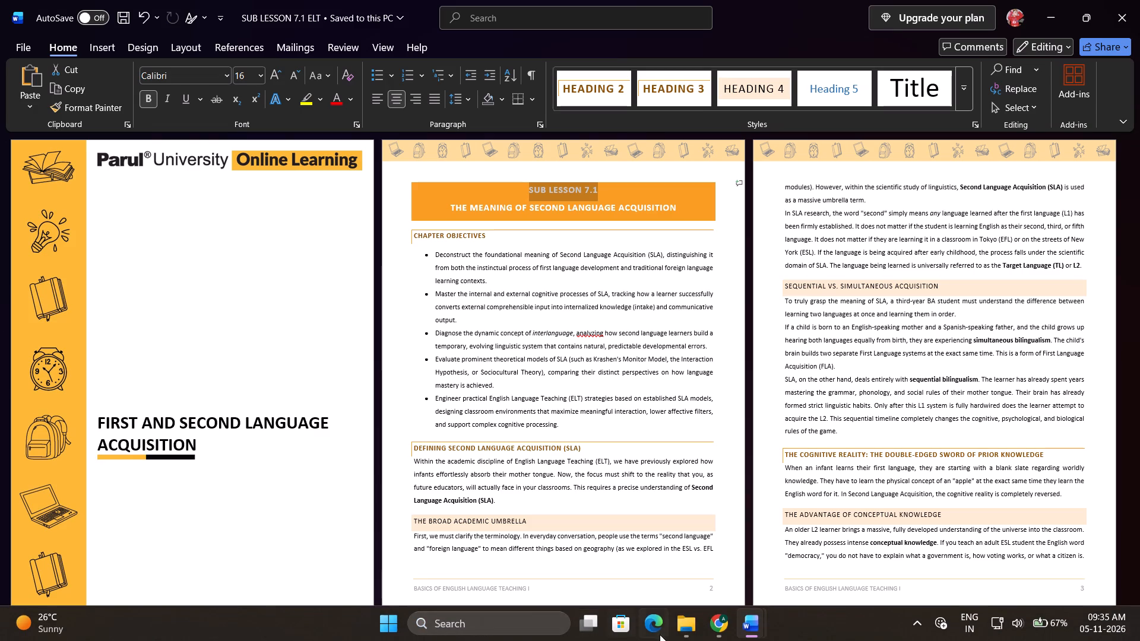
Copy SUB LESSON 7.1 ELT from Downloads into the Chapter 7 folder of Module 2 First and Second Language Acquisition.
{"action": "left_click", "coordinate": [681, 629]}
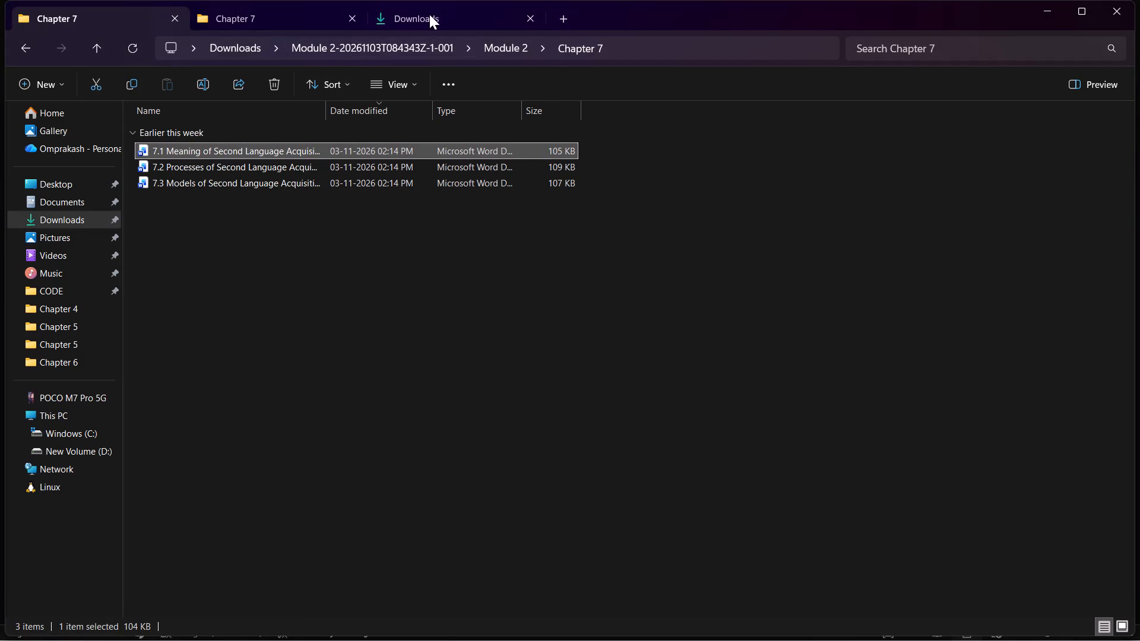
{"action": "left_click", "coordinate": [429, 14]}
{"action": "left_click", "coordinate": [134, 46]}
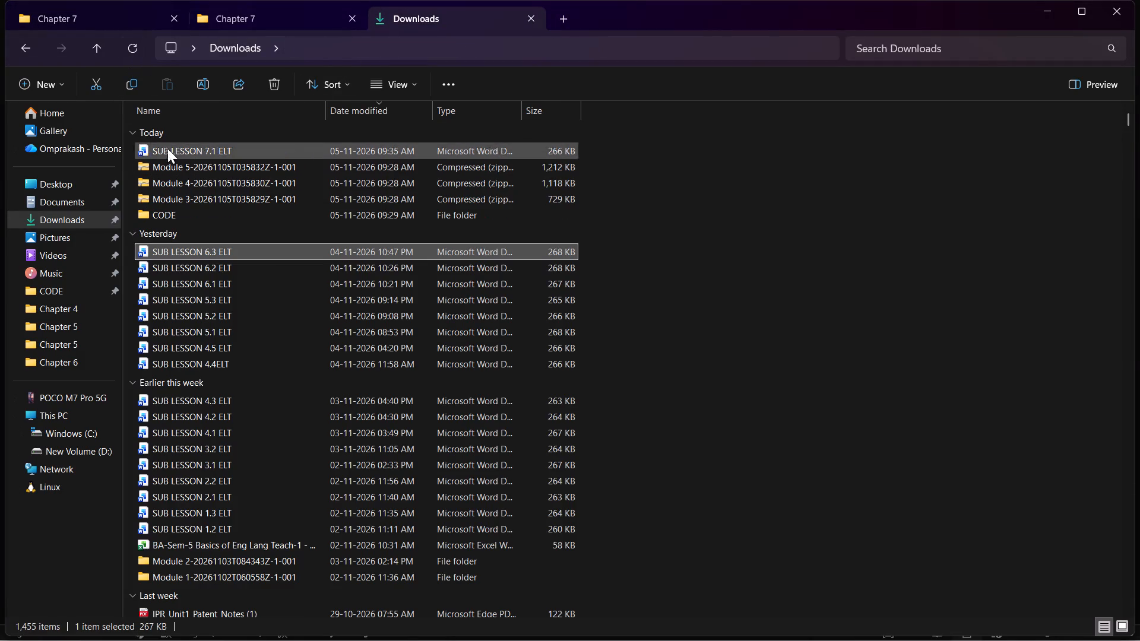
{"action": "left_click", "coordinate": [178, 153]}
{"action": "left_click", "coordinate": [130, 87]}
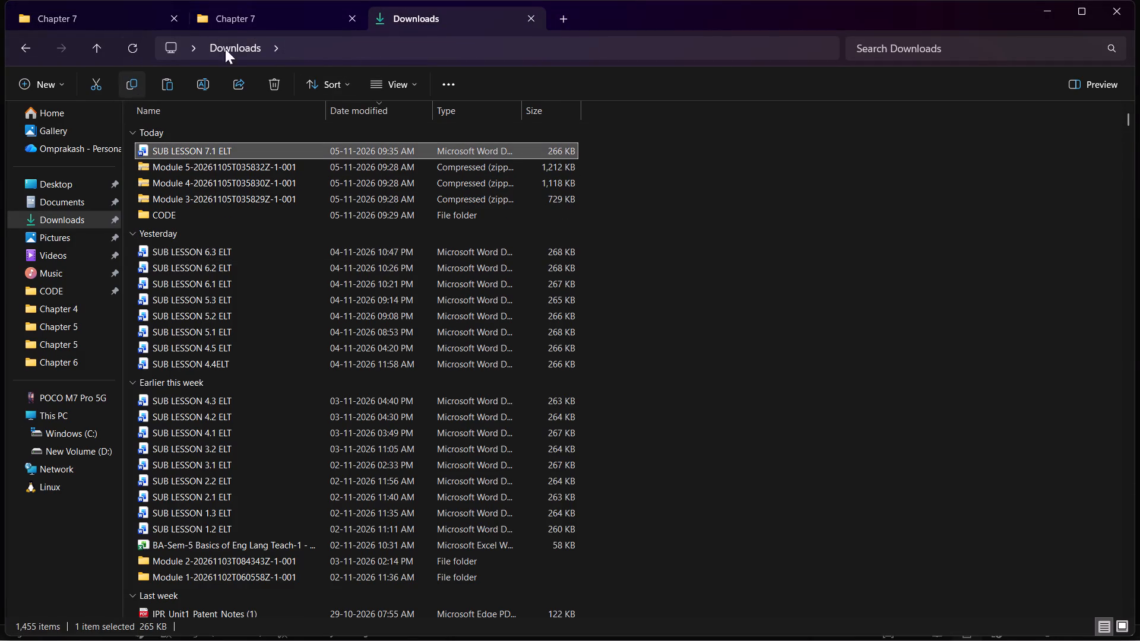
{"action": "left_click", "coordinate": [252, 18]}
{"action": "left_click", "coordinate": [169, 83]}
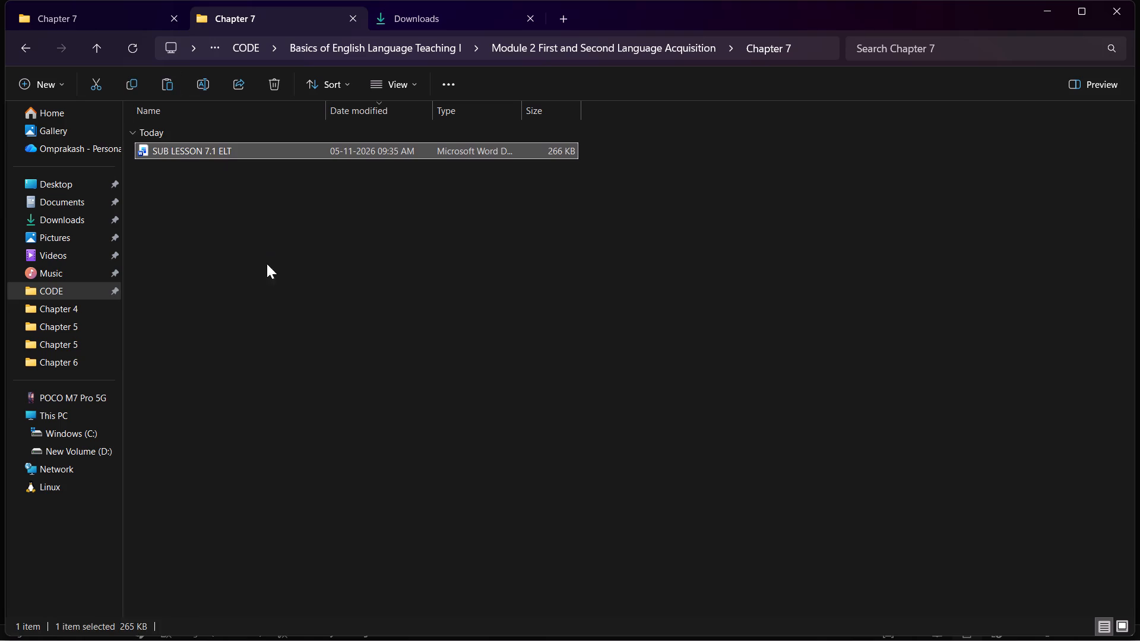
{"action": "left_click", "coordinate": [269, 308]}
Return to the downloaded Module 2 Chapter 7 notes folder and close the SUB LESSON 7.1 ELT document.
{"action": "left_click", "coordinate": [83, 18]}
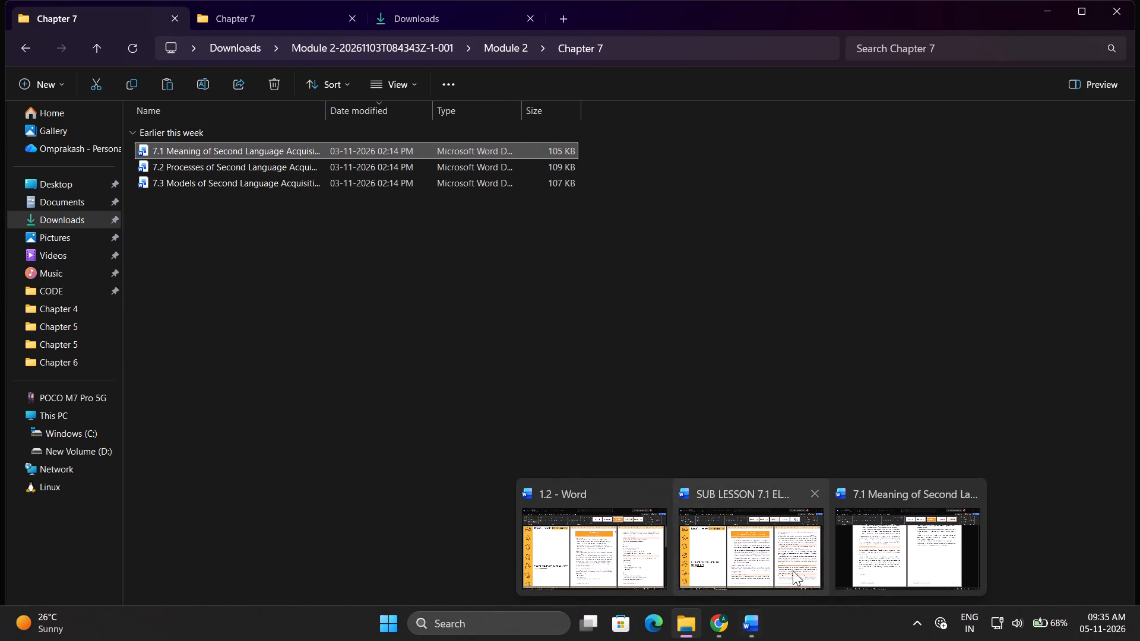
{"action": "left_click", "coordinate": [809, 551]}
{"action": "left_click", "coordinate": [1113, 23]}
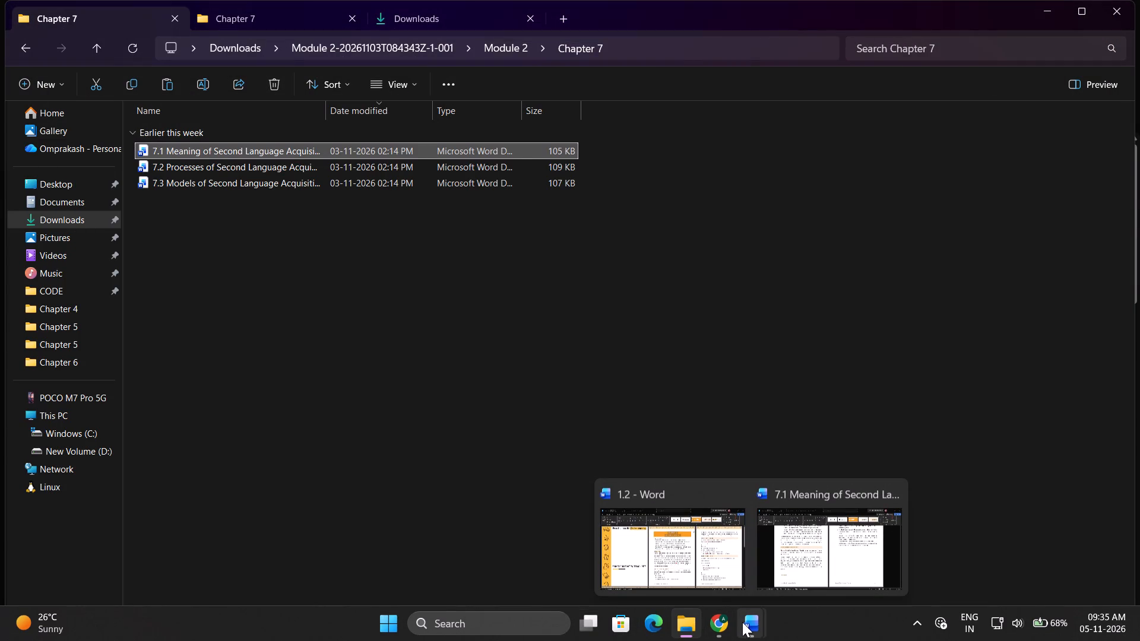
Open the 7.2 Processes of Second Language Acquisition notes from the Chapter 7 folder and enable editing.
{"action": "left_click", "coordinate": [217, 168]}
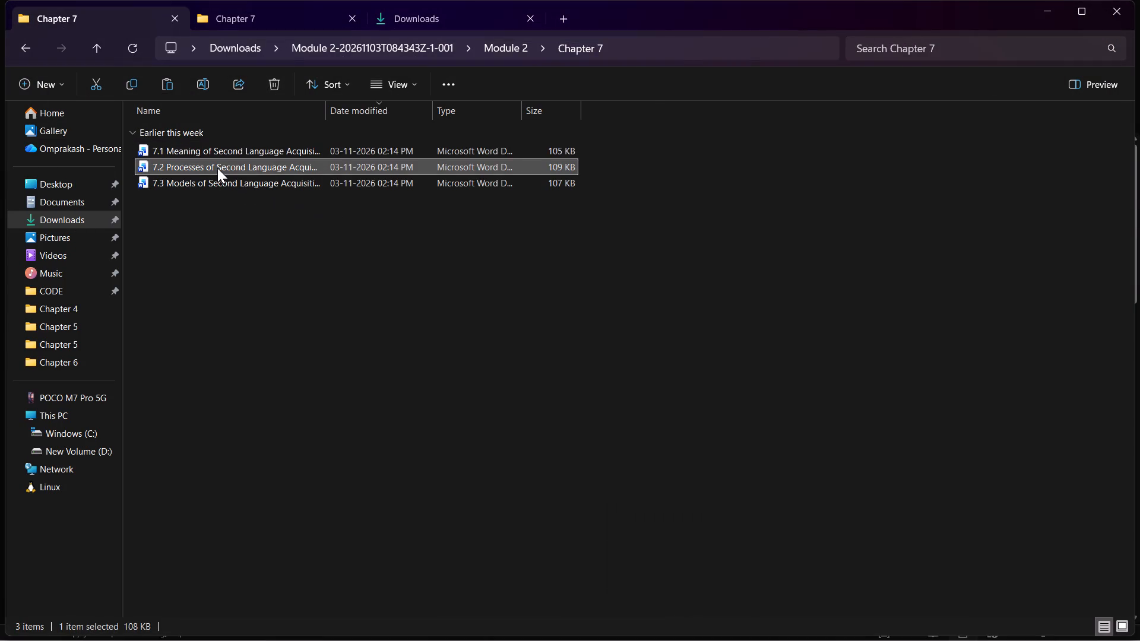
{"action": "left_click", "coordinate": [217, 168]}
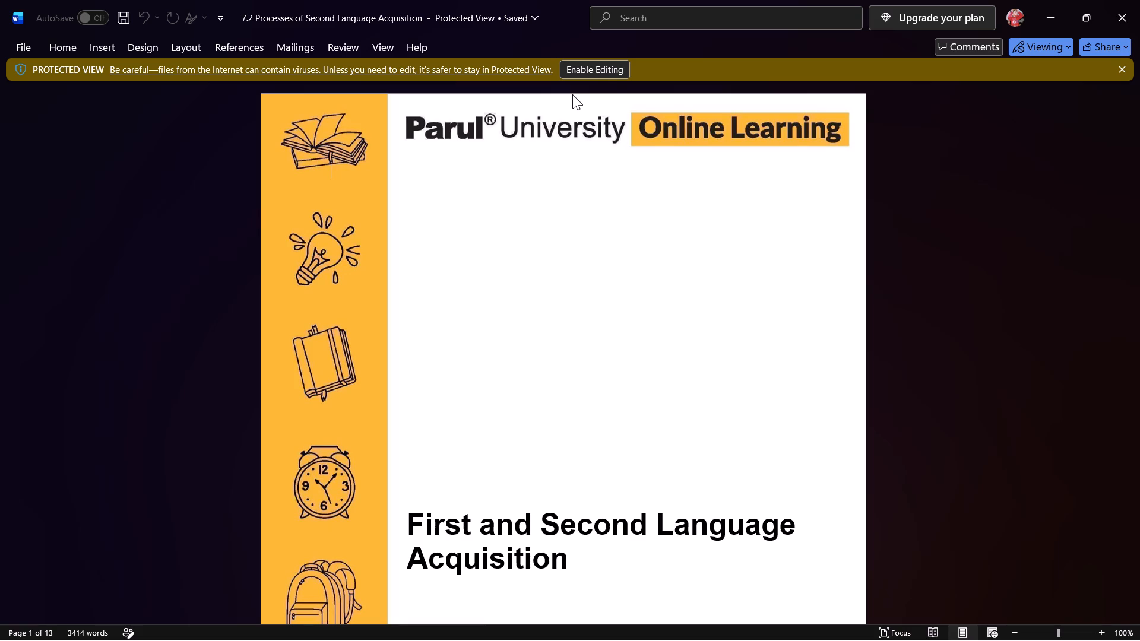
{"action": "left_click", "coordinate": [607, 68]}
Copy all the lesson text from the SUB LESSON 7.2 title through the end of the Key Takeaways.
{"action": "scroll", "coordinate": [577, 242], "scroll_direction": "down", "scroll_amount": 10}
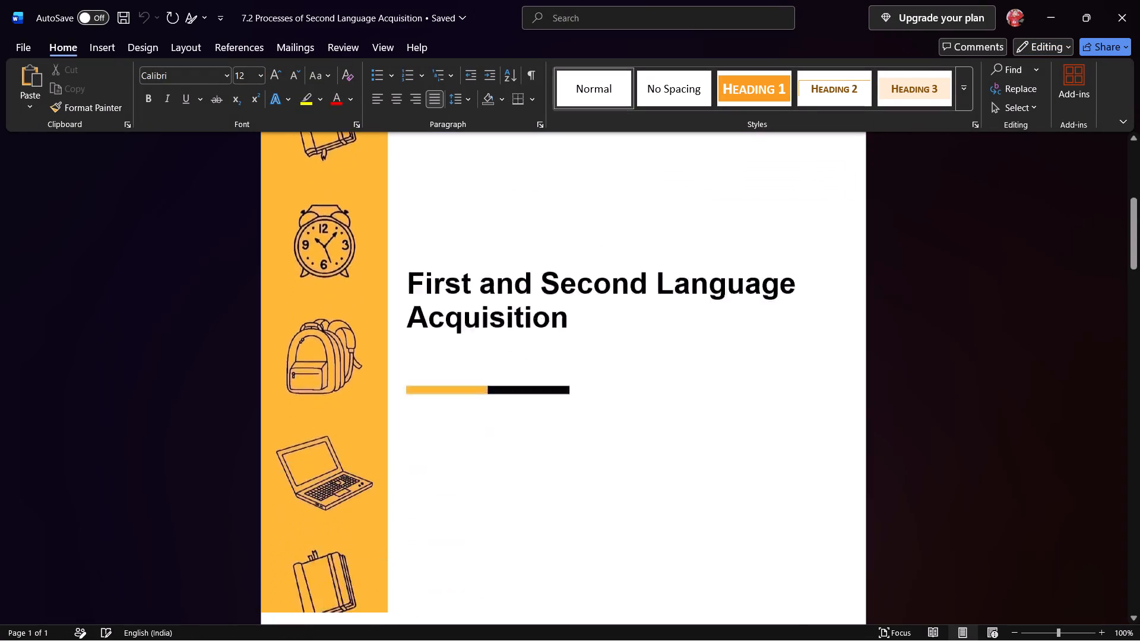
{"action": "scroll", "coordinate": [575, 220], "scroll_direction": "down", "scroll_amount": 12}
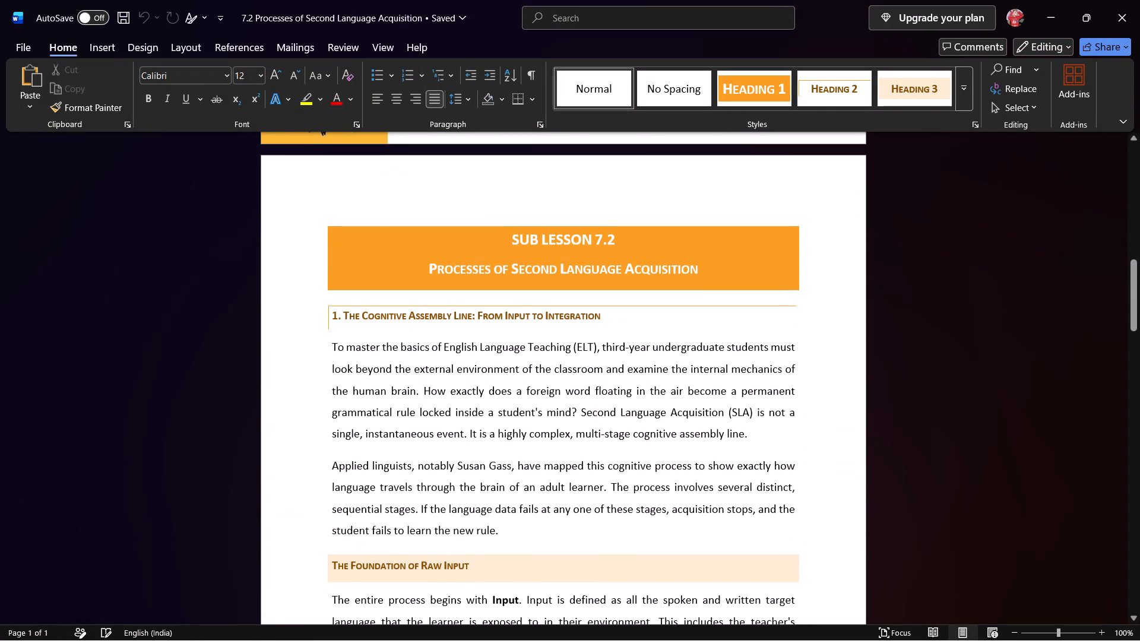
{"action": "scroll", "coordinate": [568, 210], "scroll_direction": "down", "scroll_amount": 3, "text": "ctrl"}
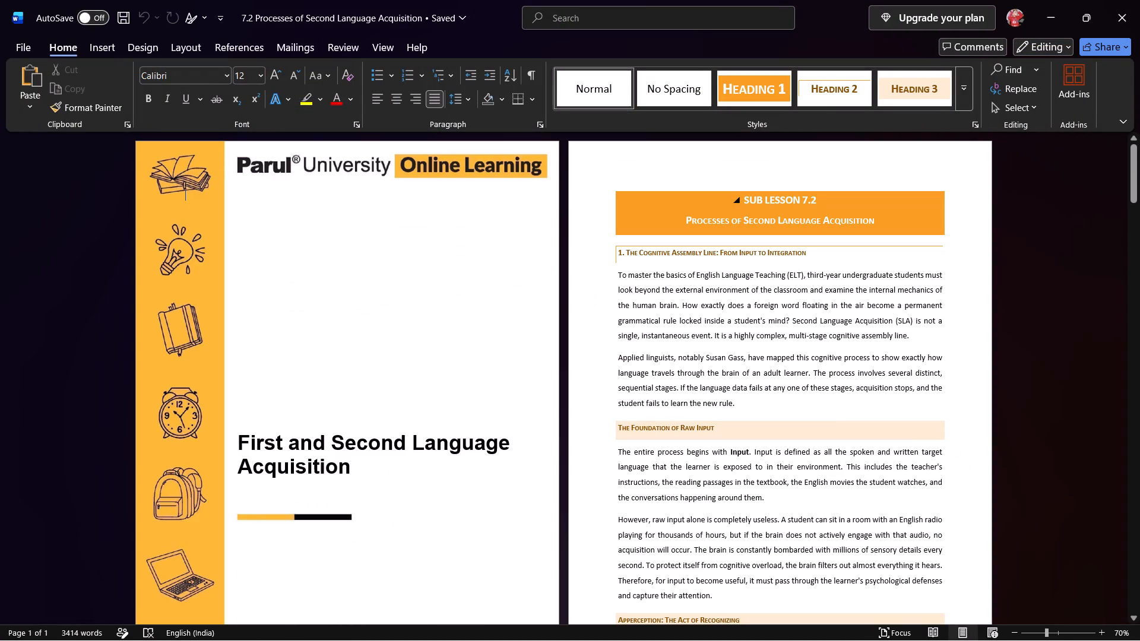
{"action": "left_click_drag", "start_coordinate": [744, 196], "coordinate": [795, 476]}
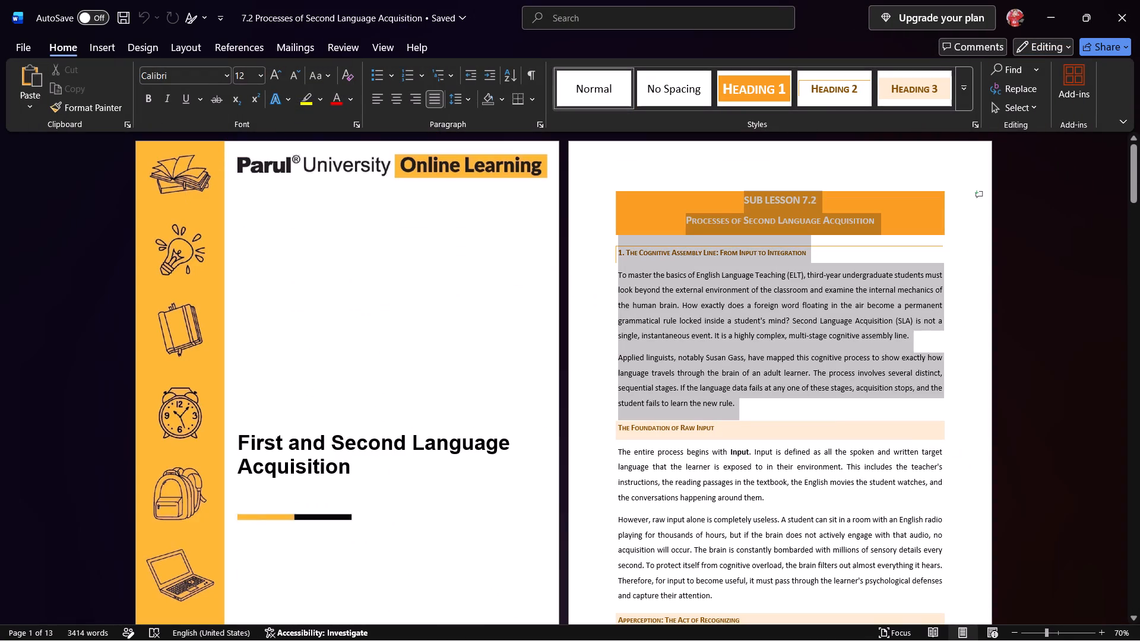
{"action": "left_click_drag", "start_coordinate": [795, 476], "coordinate": [864, 640]}
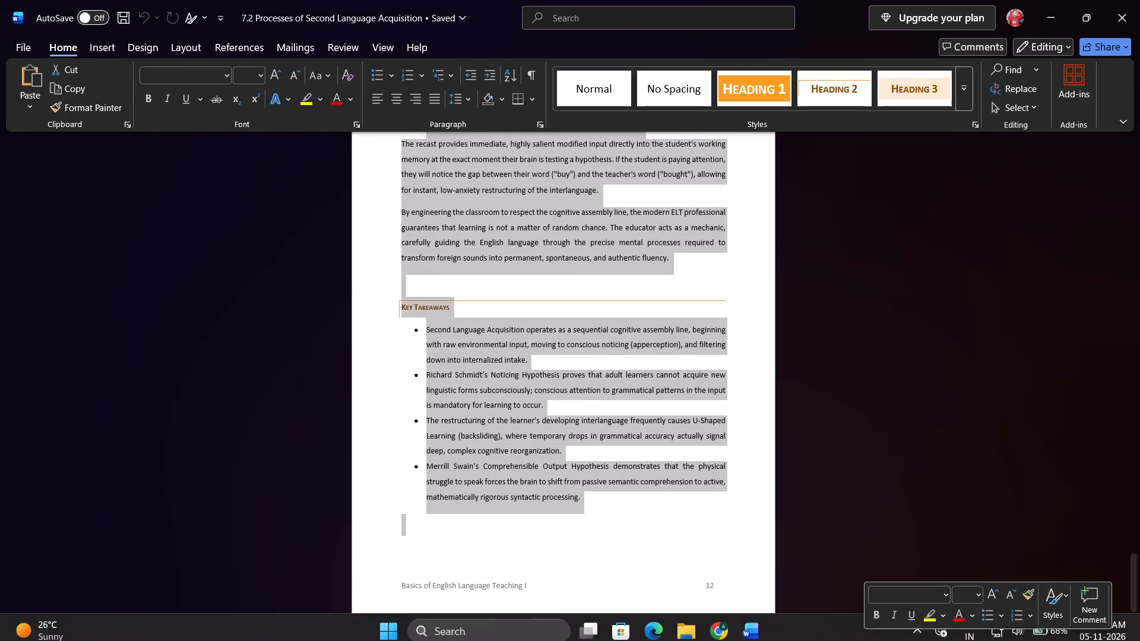
{"action": "key", "text": "ctrl+c"}
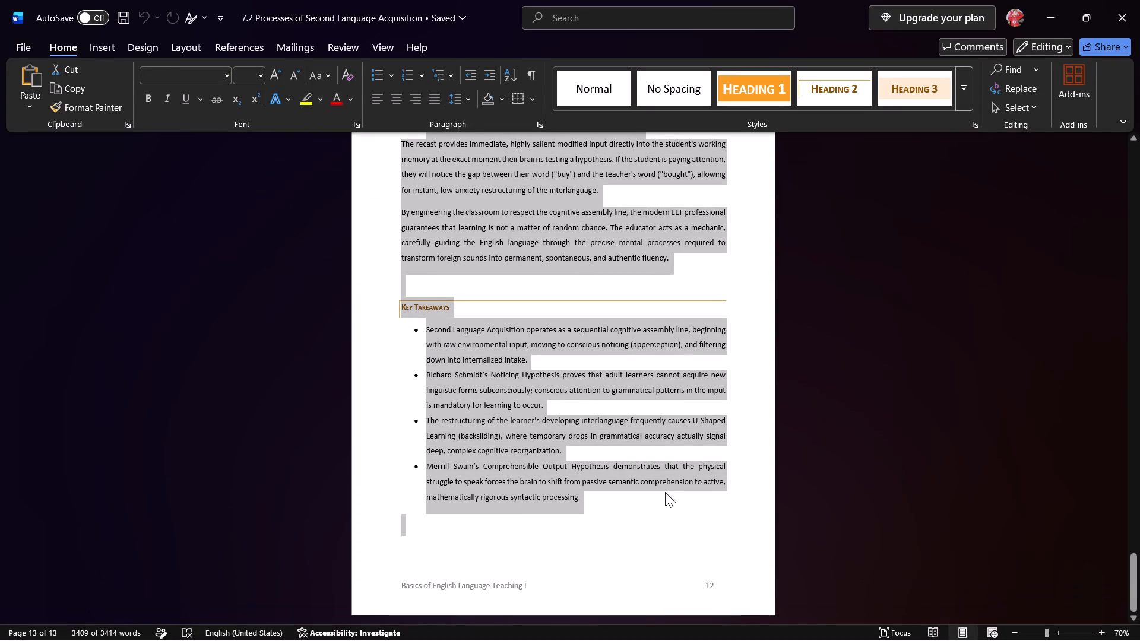
Switch to the 7.1 Meaning of Second Language Acquisition notes and close that document.
{"action": "key", "text": "alt+Tab"}
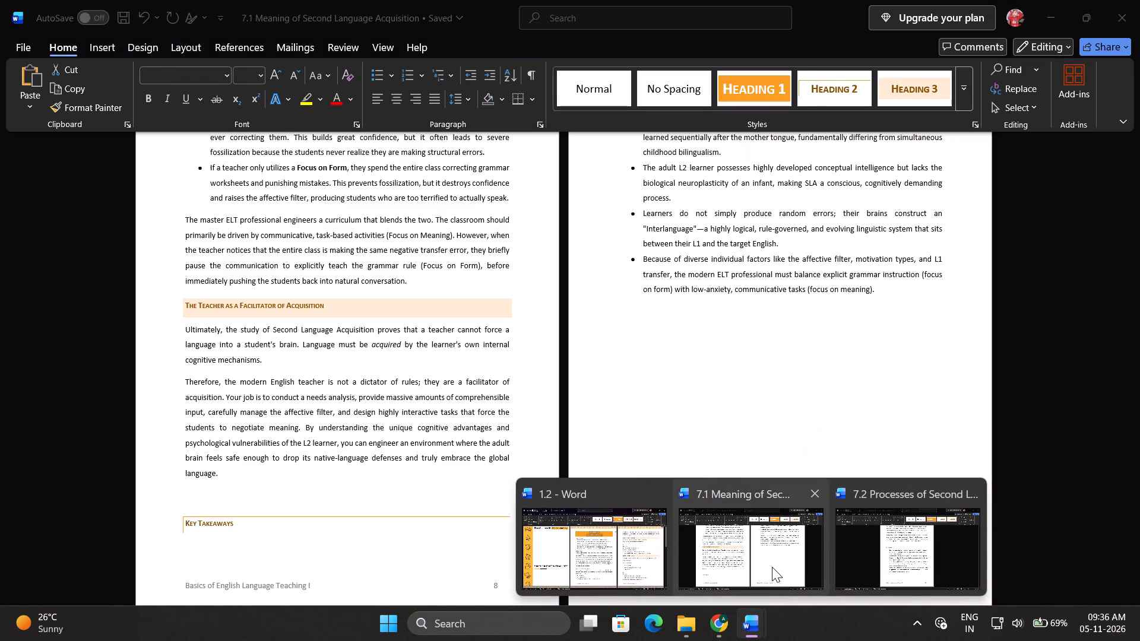
{"action": "left_click", "coordinate": [772, 567]}
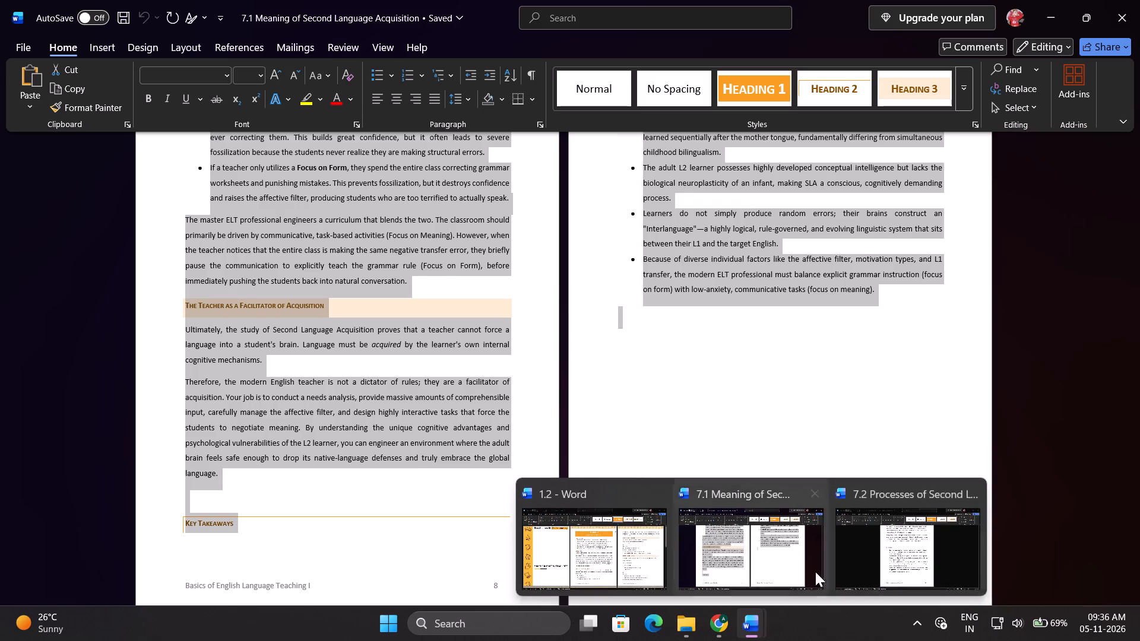
{"action": "left_click", "coordinate": [902, 535]}
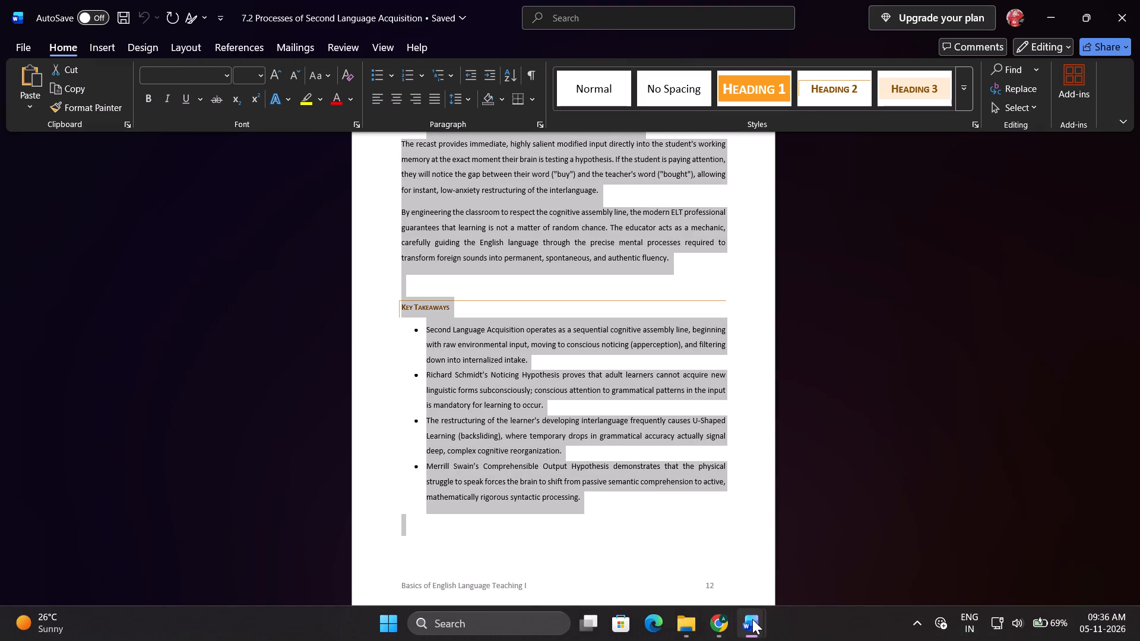
{"action": "left_click", "coordinate": [757, 570]}
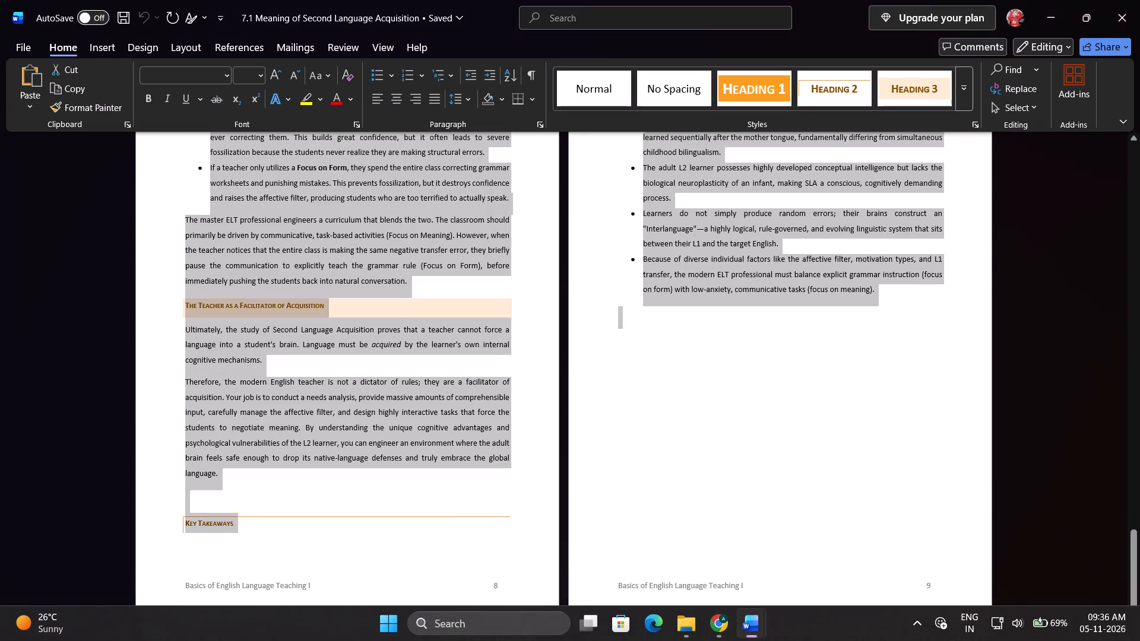
{"action": "scroll", "coordinate": [599, 403], "scroll_direction": "up", "scroll_amount": 19}
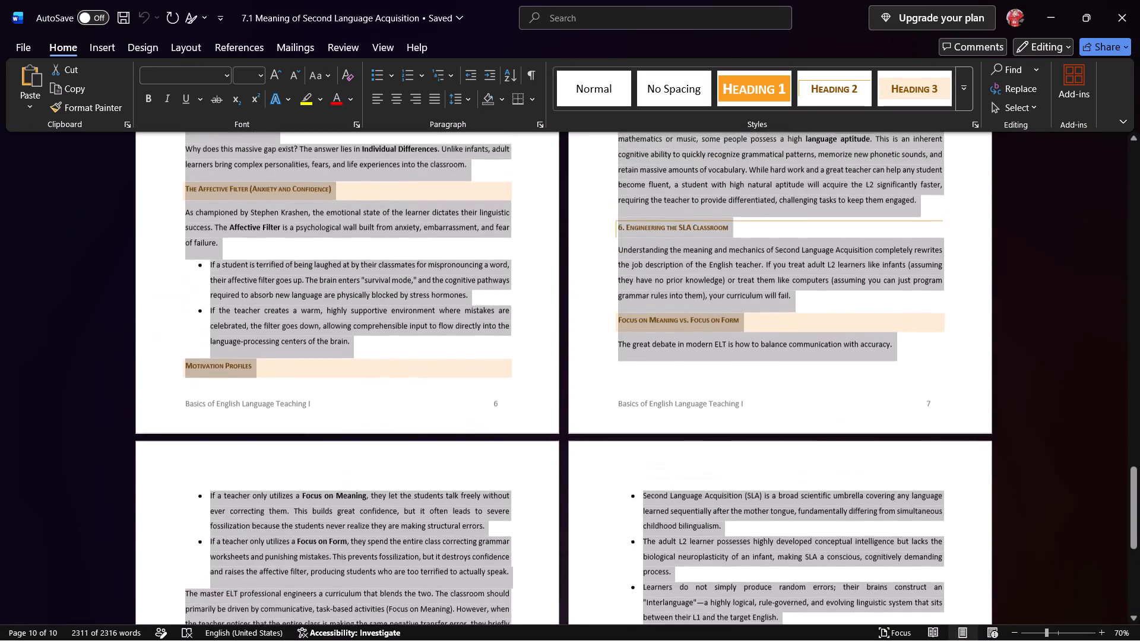
{"action": "scroll", "coordinate": [600, 403], "scroll_direction": "up", "scroll_amount": 6}
{"action": "left_click", "coordinate": [1139, 6]}
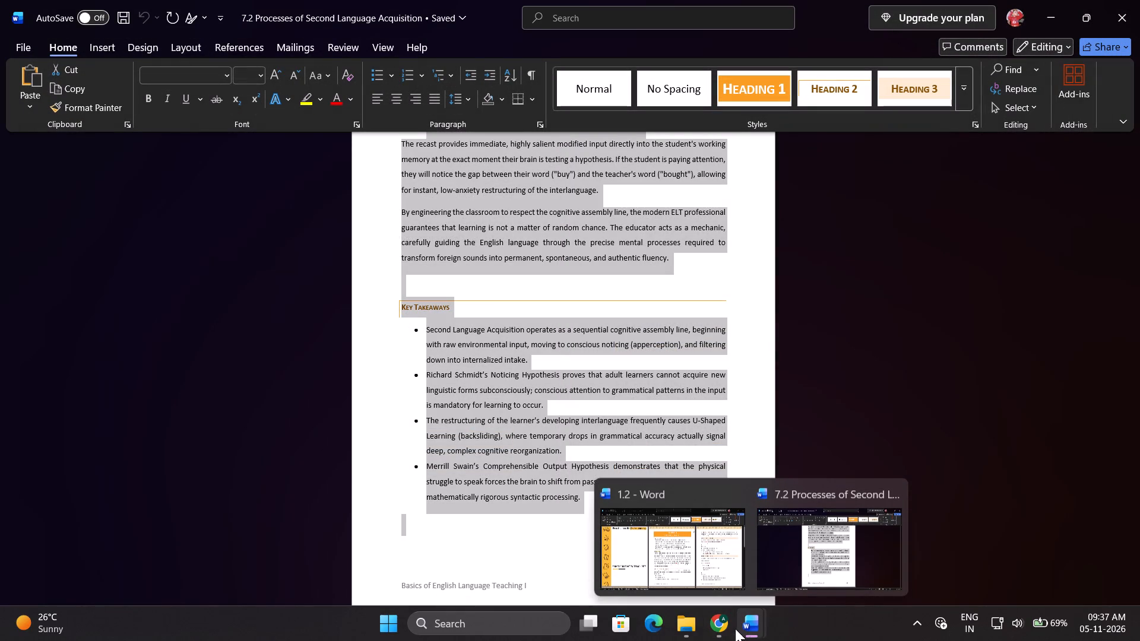
Open SUB LESSON 7.1 ELT from Downloads and replace its lesson text, from title through Key Takeaways, with the copied Sub Lesson 7.2 text.
{"action": "left_click", "coordinate": [689, 624]}
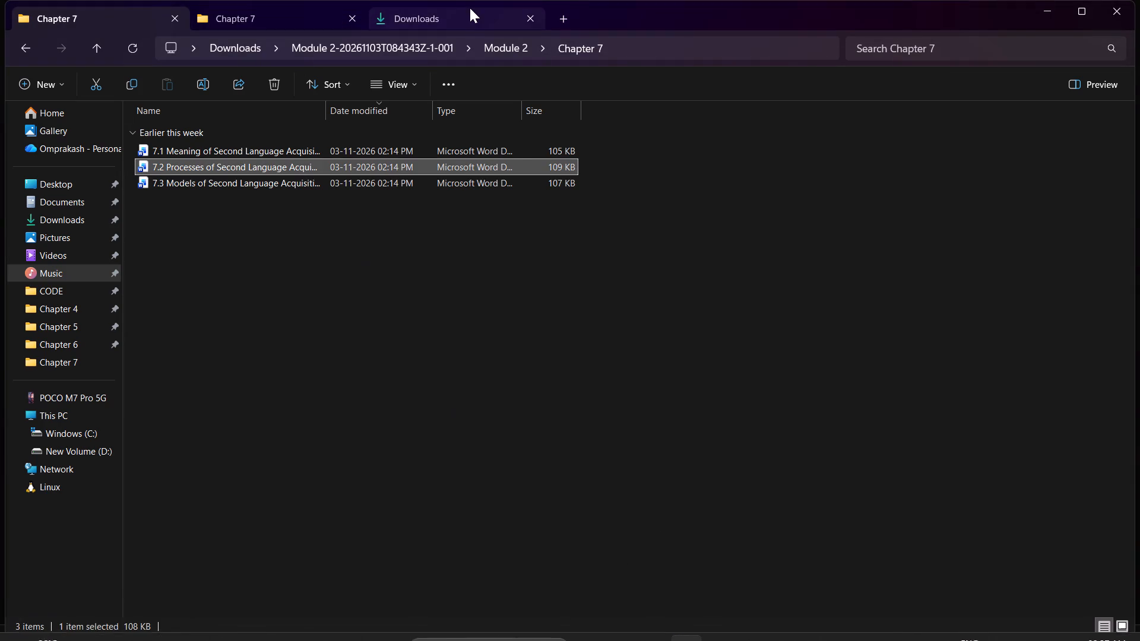
{"action": "left_click", "coordinate": [456, 17]}
{"action": "double_click", "coordinate": [246, 147]}
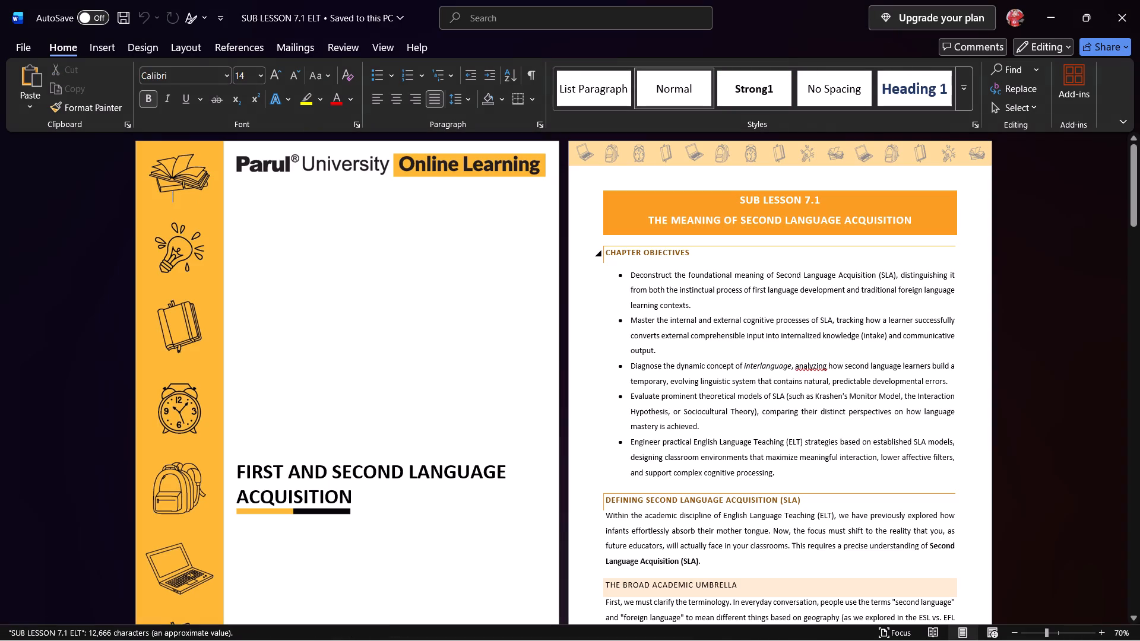
{"action": "left_click_drag", "start_coordinate": [740, 199], "coordinate": [1035, 640]}
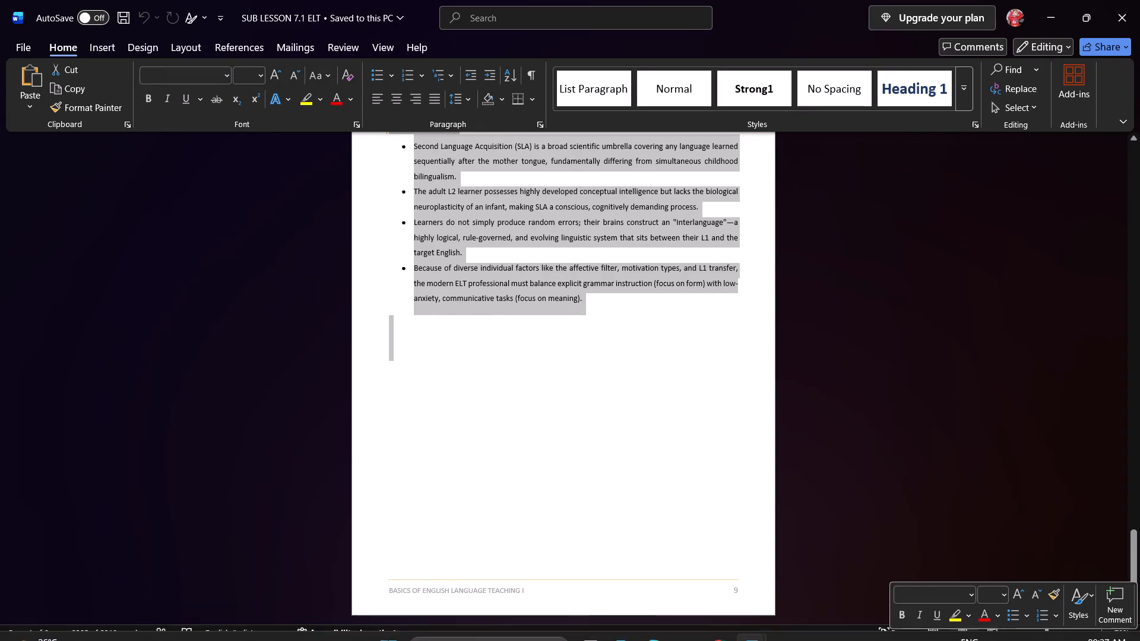
{"action": "key", "text": "ctrl+v"}
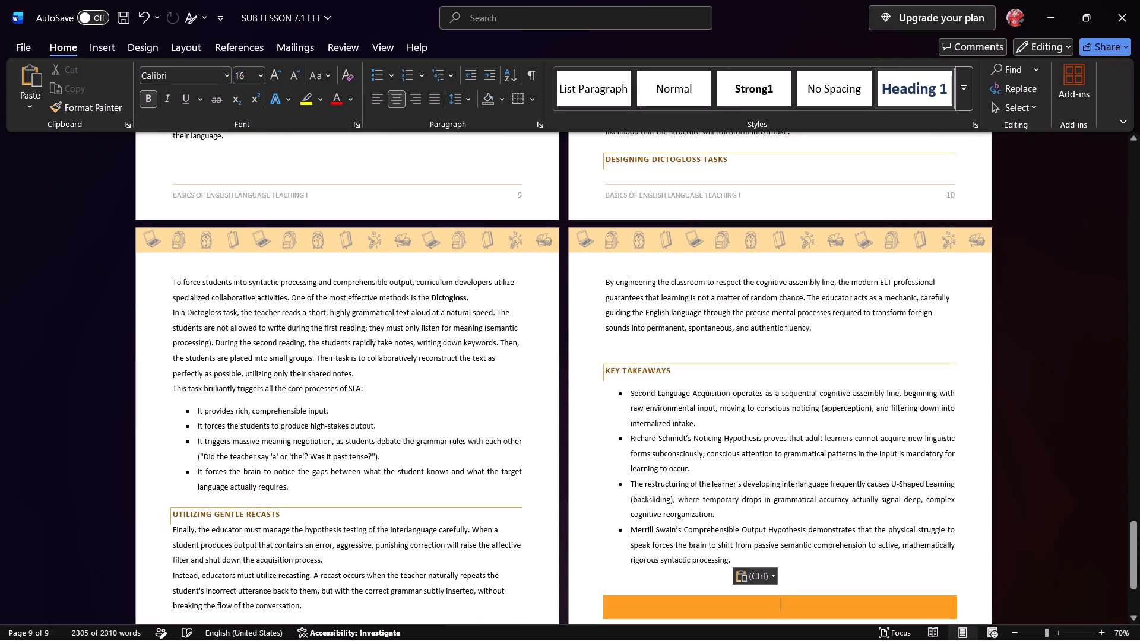
Apply the Normal style to the empty orange line after the pasted text and delete the blank line above Key Takeaways.
{"action": "left_click", "coordinate": [685, 98]}
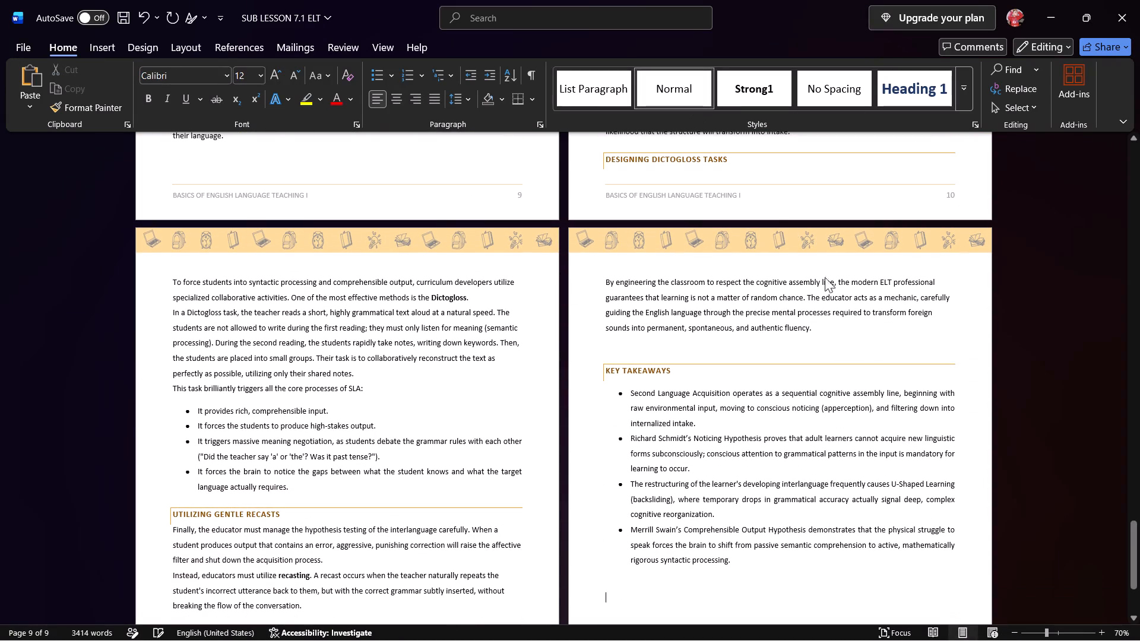
{"action": "left_click", "coordinate": [657, 348]}
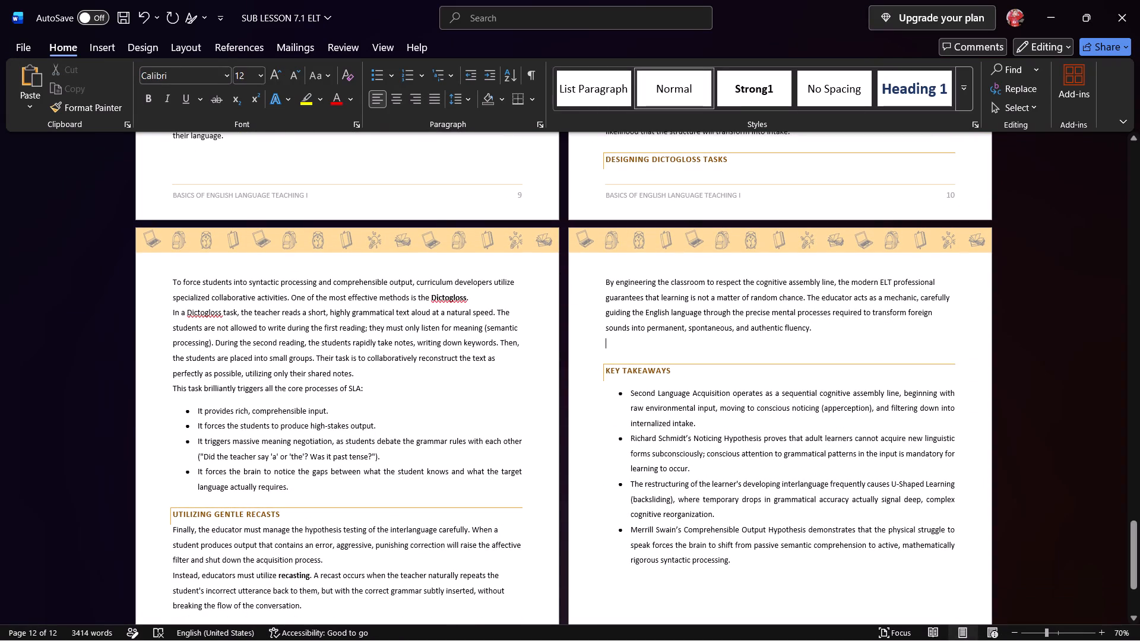
{"action": "key", "text": "Delete"}
Copy the orange banner formatting from the 1.2 document's lesson title onto the two-line SUB LESSON 7.2 Processes of Second Language Acquisition title.
{"action": "left_click_drag", "start_coordinate": [1131, 560], "coordinate": [1110, 475]}
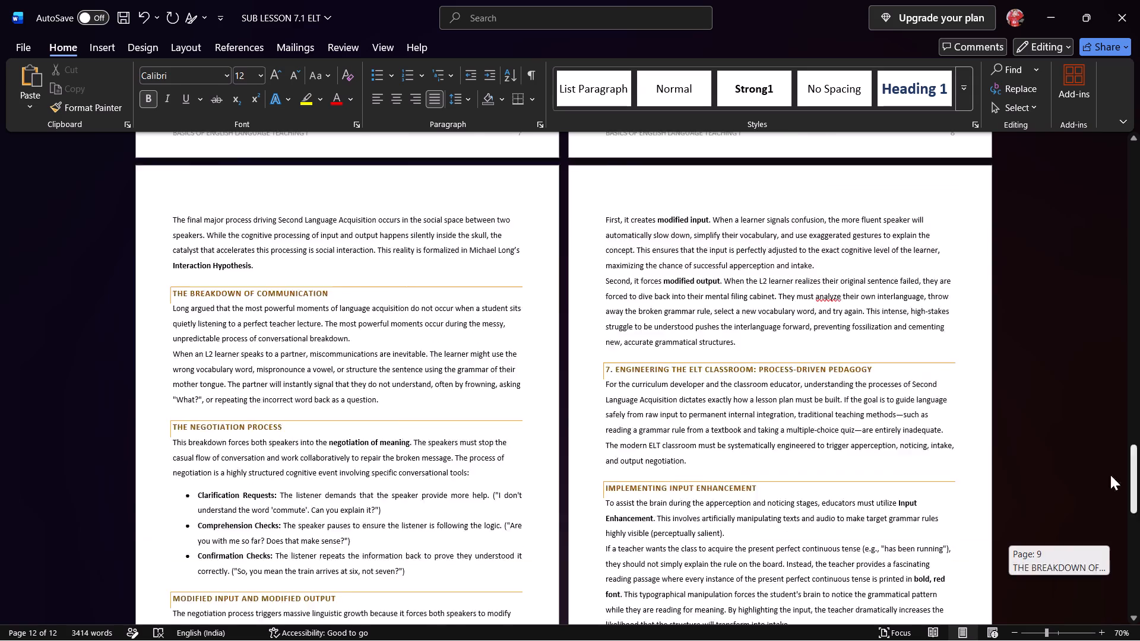
{"action": "left_click_drag", "start_coordinate": [1110, 475], "coordinate": [1119, 213]}
{"action": "left_click", "coordinate": [1121, 209]}
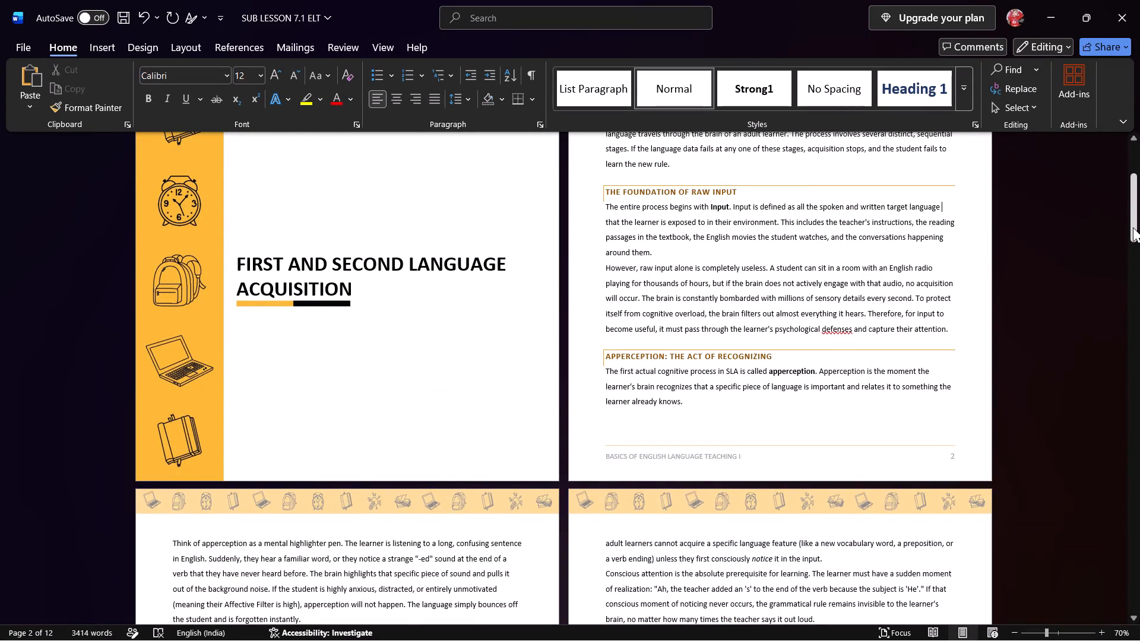
{"action": "left_click_drag", "start_coordinate": [1133, 227], "coordinate": [1138, 183]}
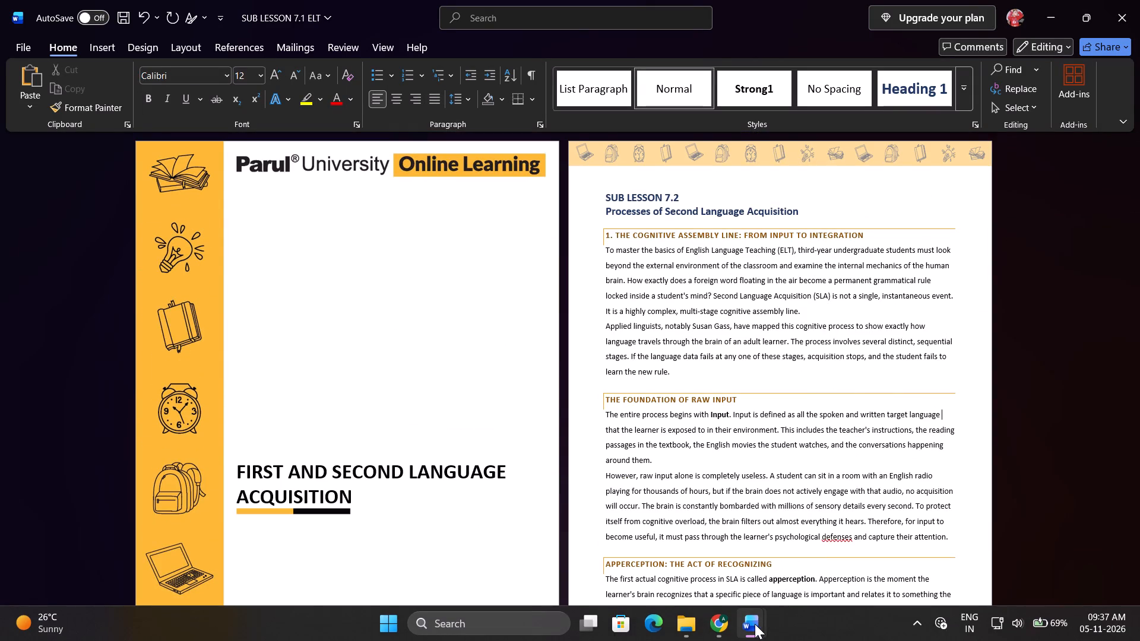
{"action": "left_click", "coordinate": [624, 547]}
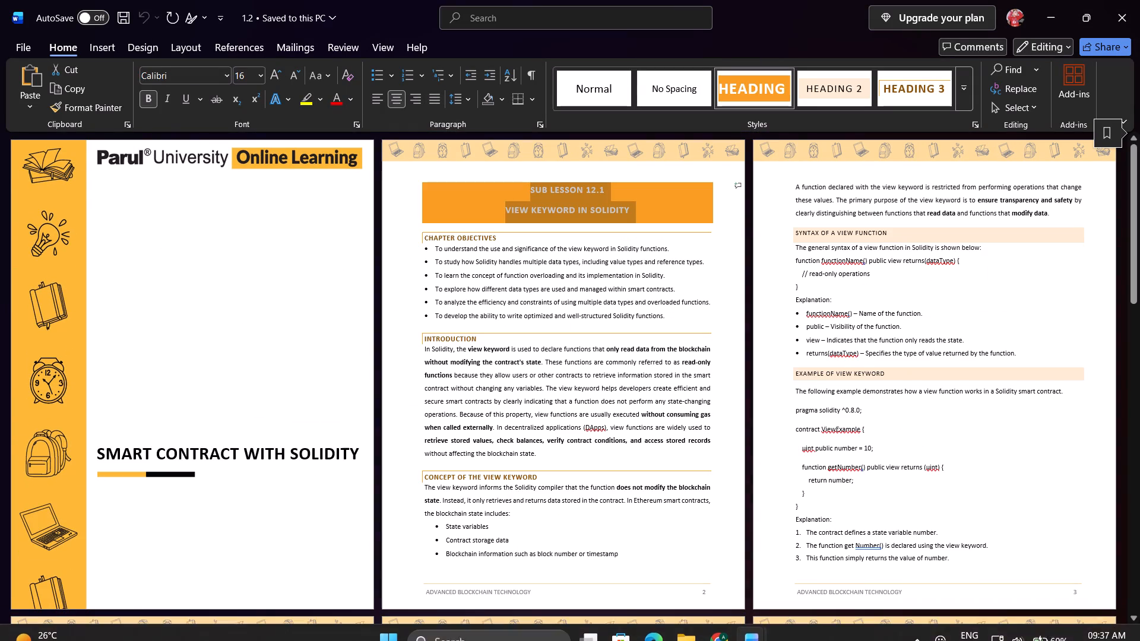
{"action": "left_click", "coordinate": [104, 106]}
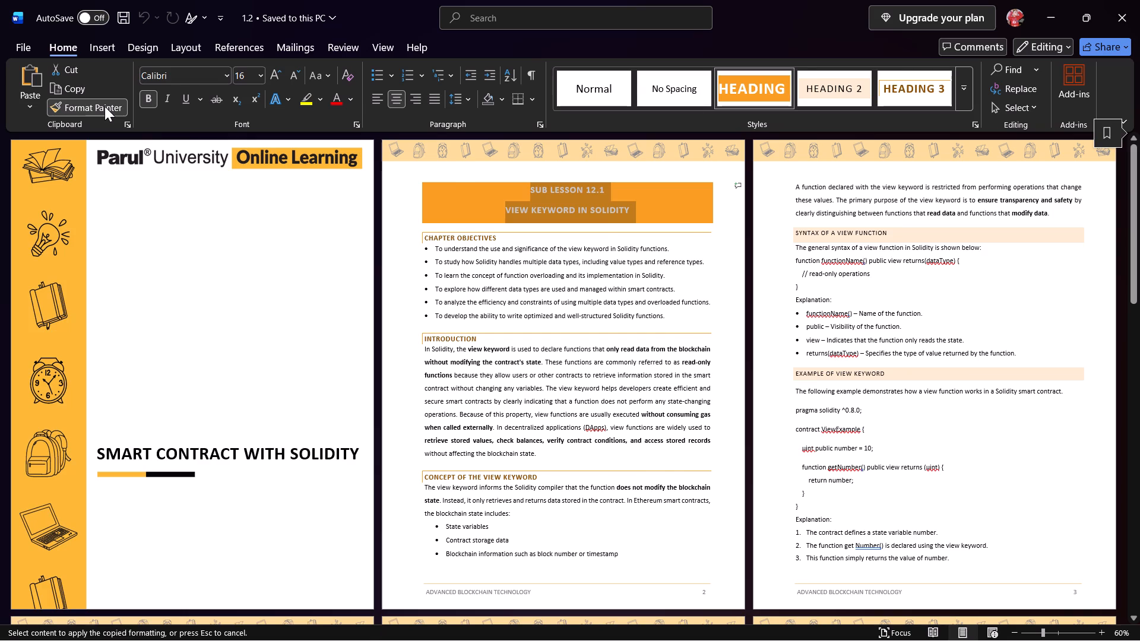
{"action": "key", "text": "alt+Tab"}
{"action": "left_click_drag", "start_coordinate": [810, 211], "coordinate": [579, 170]}
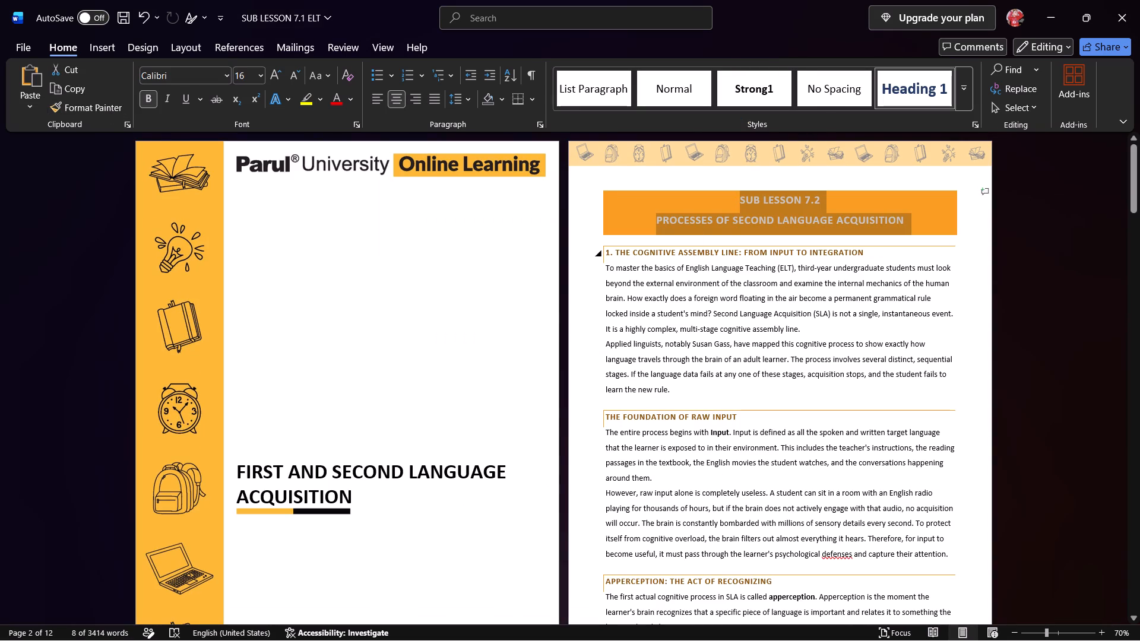
Apply Heading 4 to the subheadings The Foundation of Raw Input and Apperception: The Act of Recognizing.
{"action": "left_click_drag", "start_coordinate": [644, 261], "coordinate": [637, 260]}
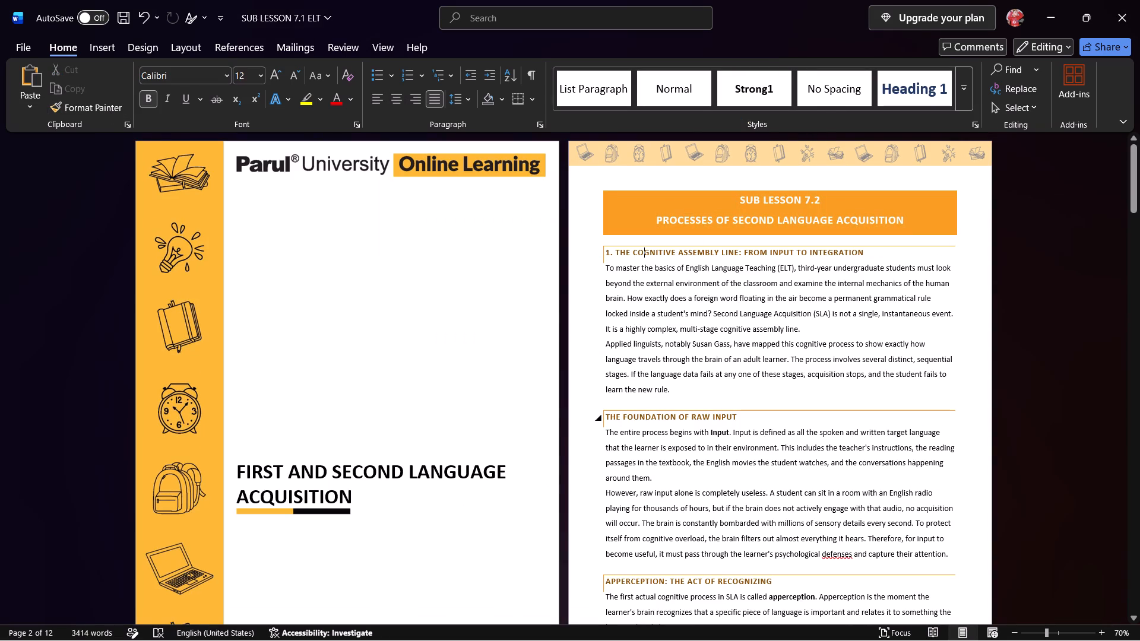
{"action": "left_click", "coordinate": [647, 415]}
{"action": "left_click", "coordinate": [962, 99]}
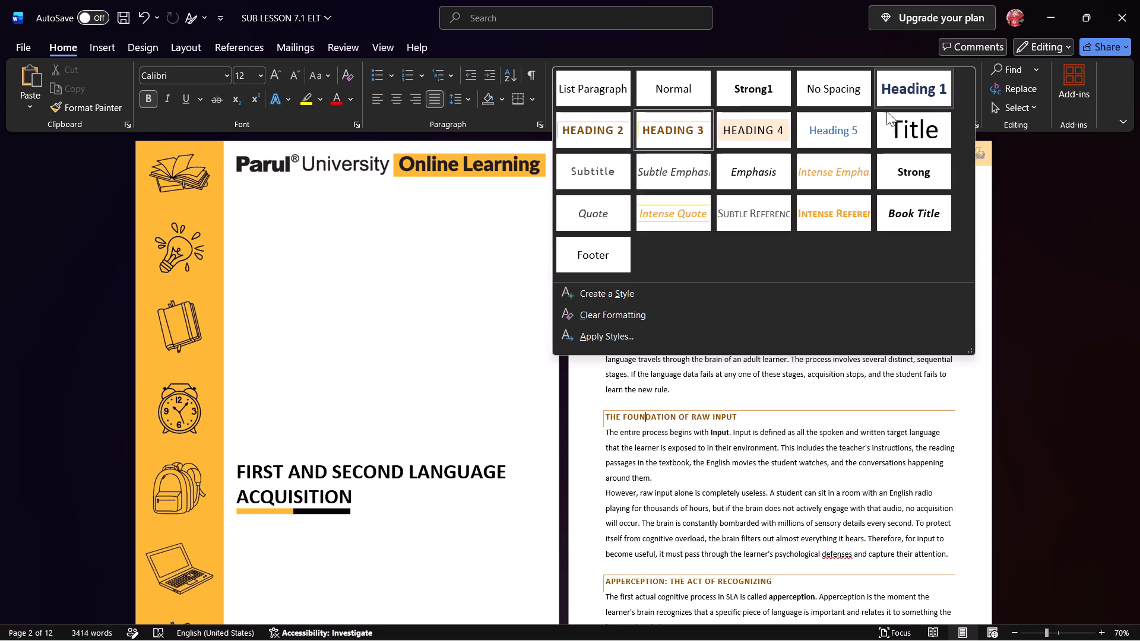
{"action": "left_click", "coordinate": [769, 129]}
{"action": "left_click", "coordinate": [642, 580]}
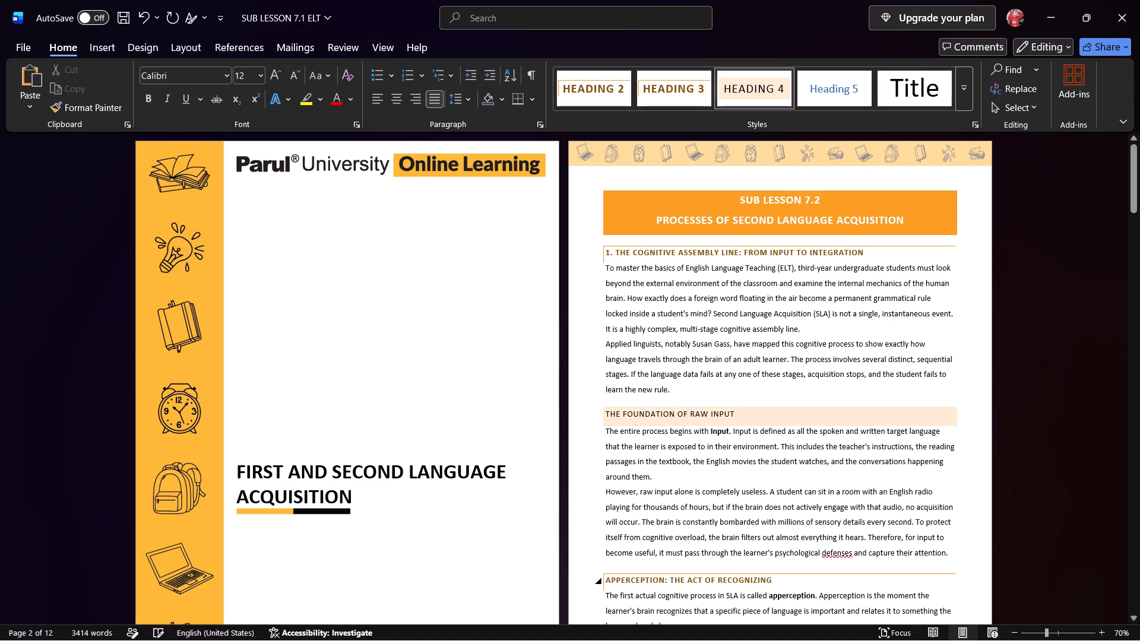
{"action": "left_click", "coordinate": [764, 90]}
Apply Heading 4 to Comprehension of the Message, Factors That Trigger Noticing, The Requirement of Conscious Attention, and Defining Intake.
{"action": "scroll", "coordinate": [669, 385], "scroll_direction": "down", "scroll_amount": 7}
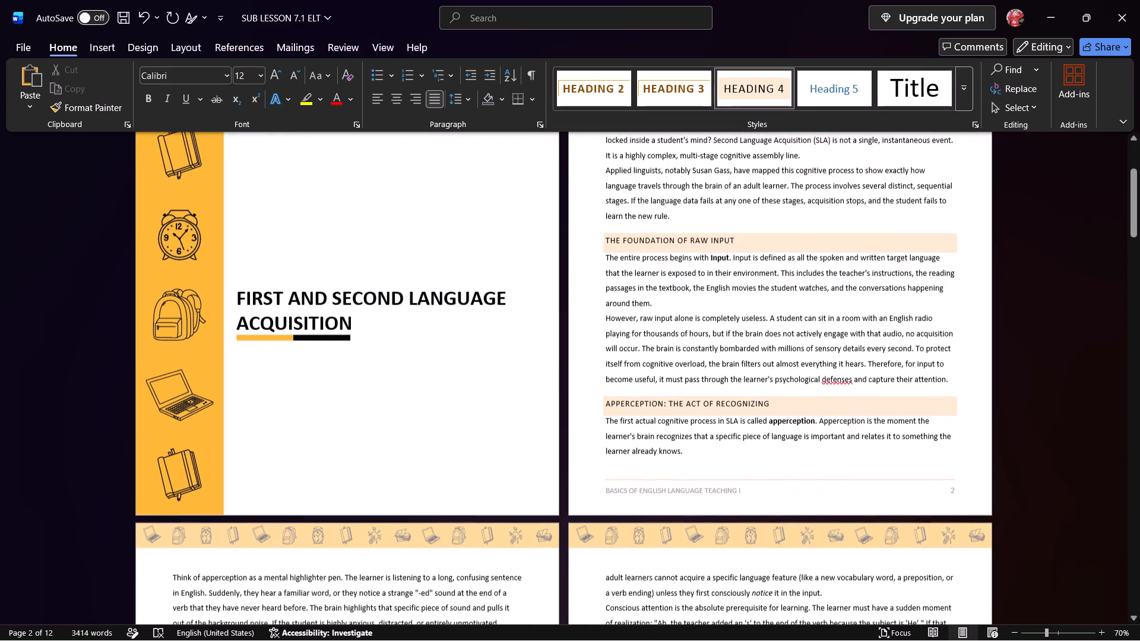
{"action": "scroll", "coordinate": [669, 371], "scroll_direction": "down", "scroll_amount": 7}
{"action": "scroll", "coordinate": [626, 350], "scroll_direction": "down", "scroll_amount": 6}
{"action": "scroll", "coordinate": [517, 338], "scroll_direction": "down", "scroll_amount": 4}
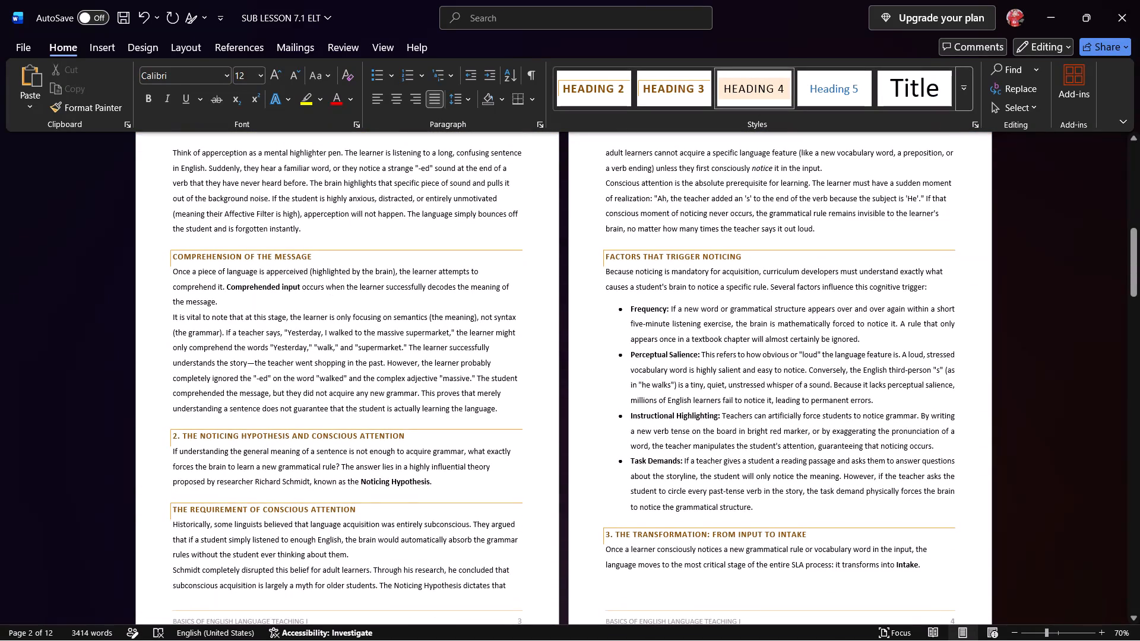
{"action": "scroll", "coordinate": [298, 255], "scroll_direction": "down", "scroll_amount": 2}
{"action": "left_click", "coordinate": [283, 209]}
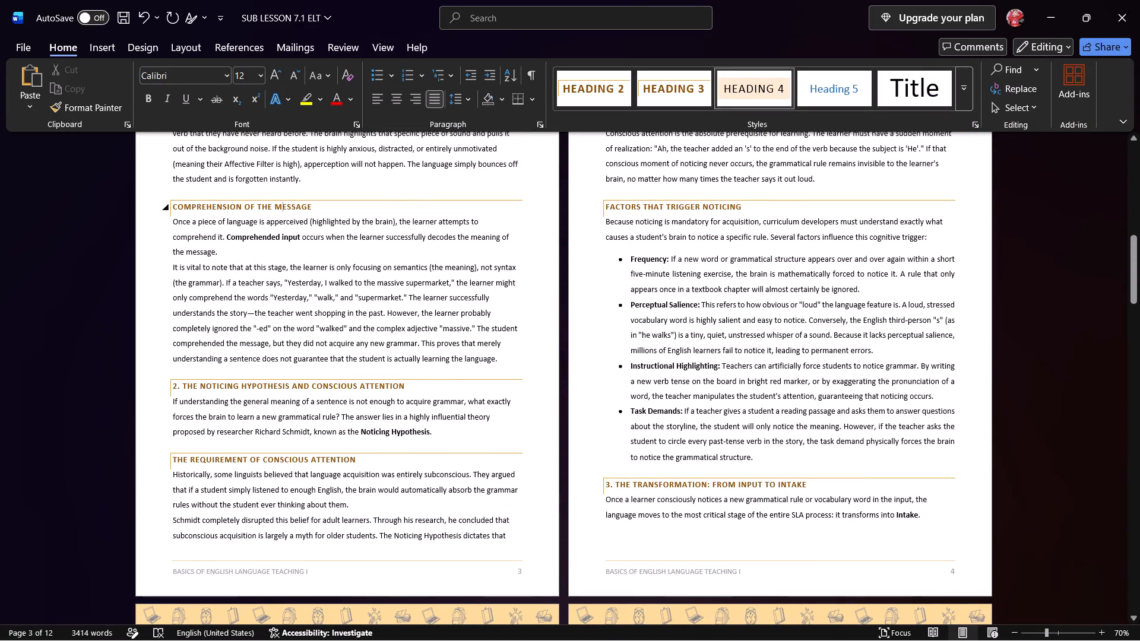
{"action": "left_click", "coordinate": [758, 77]}
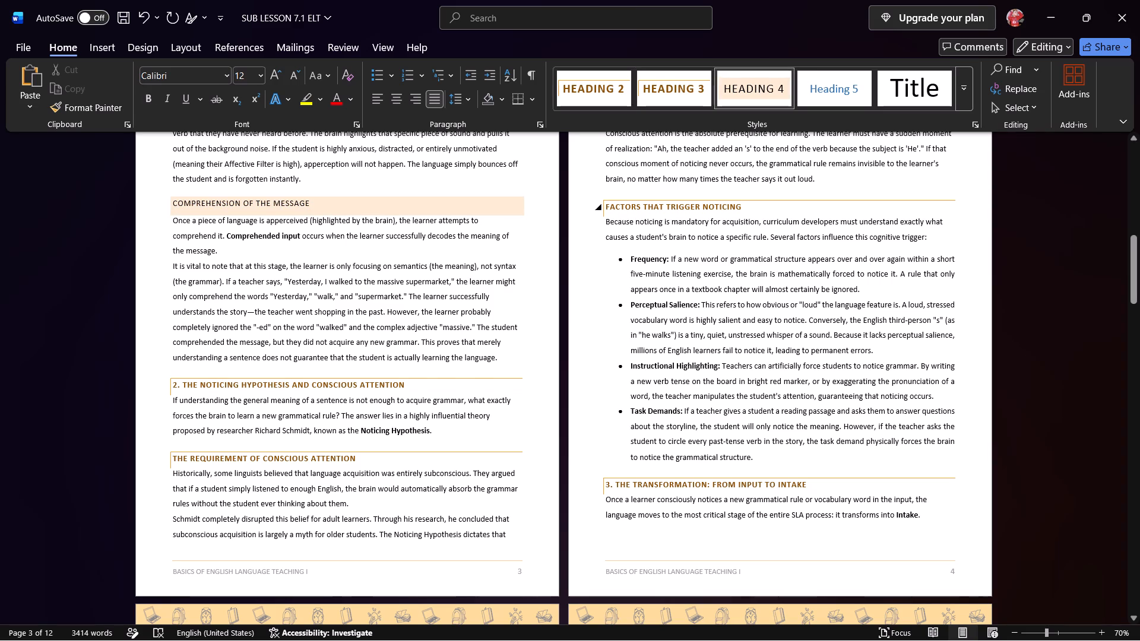
{"action": "left_click", "coordinate": [686, 203]}
{"action": "left_click", "coordinate": [745, 95]}
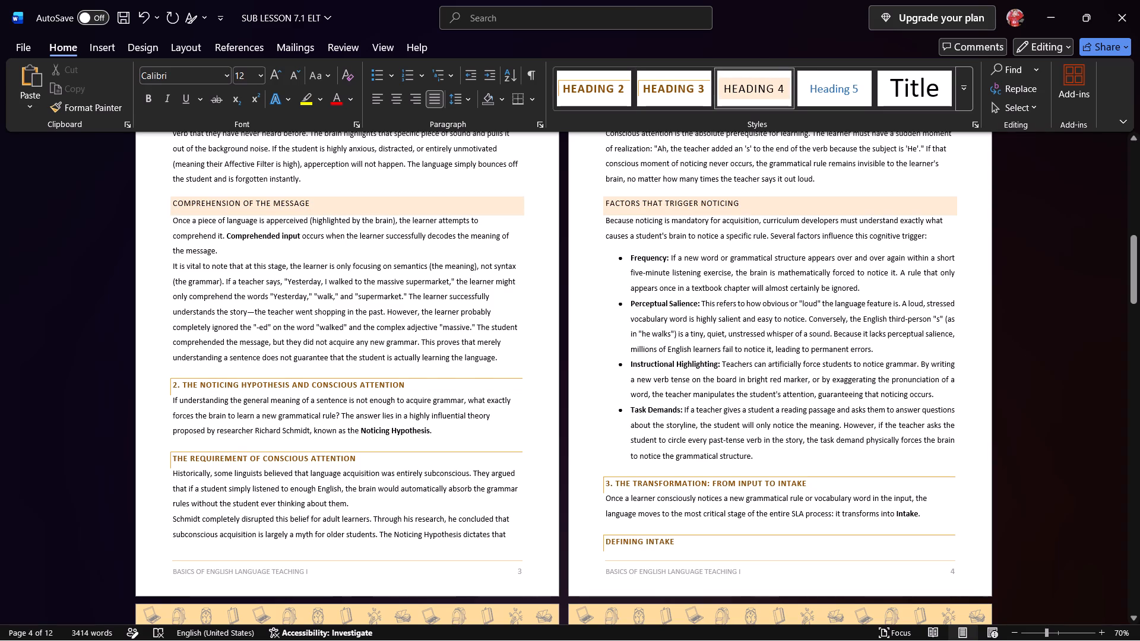
{"action": "left_click", "coordinate": [317, 459]}
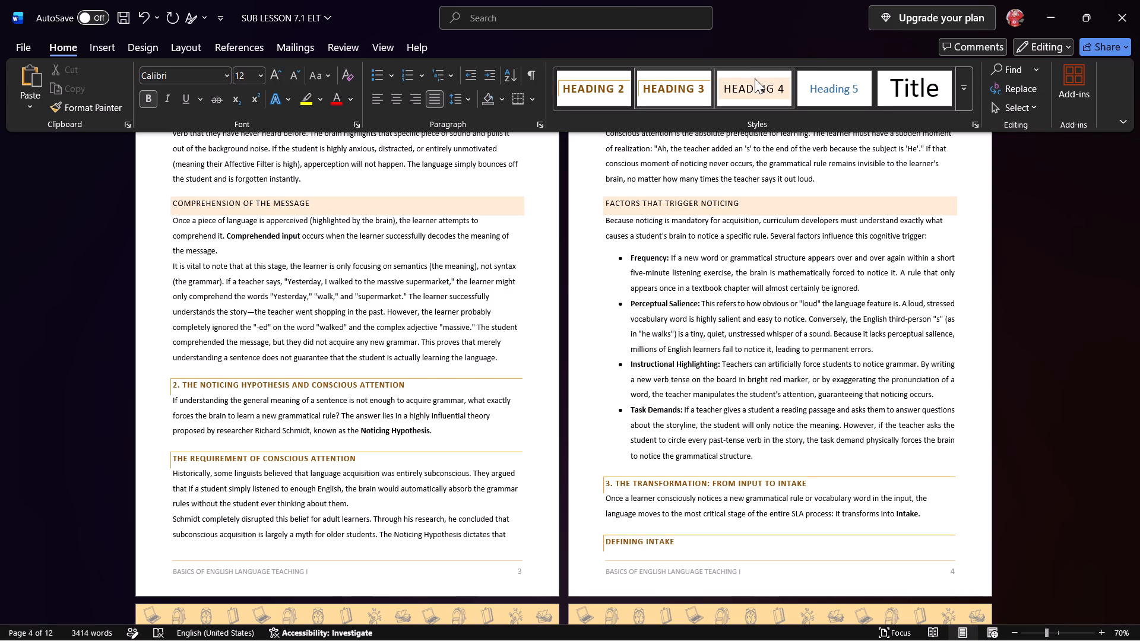
{"action": "left_click", "coordinate": [755, 78]}
{"action": "left_click", "coordinate": [640, 542]}
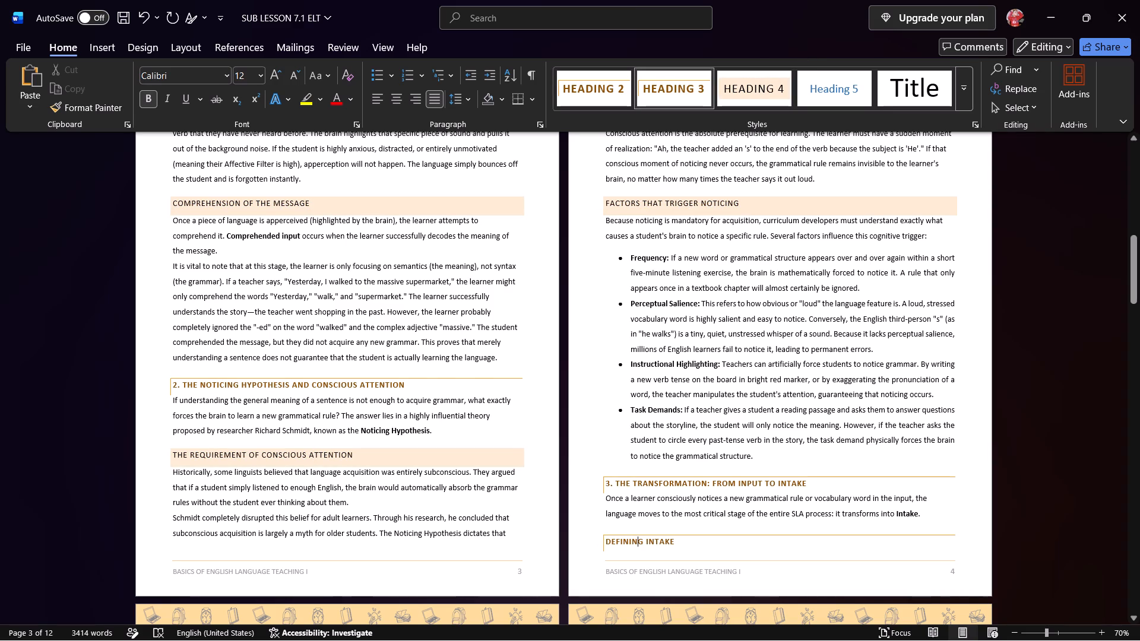
{"action": "left_click", "coordinate": [767, 80]}
Apply Heading 4 to Hypothesis Testing in the Mind, The Chaos of Restructuring, and U-Shaped Learning and Backsliding.
{"action": "scroll", "coordinate": [711, 185], "scroll_direction": "down", "scroll_amount": 6}
{"action": "scroll", "coordinate": [672, 150], "scroll_direction": "down", "scroll_amount": 6}
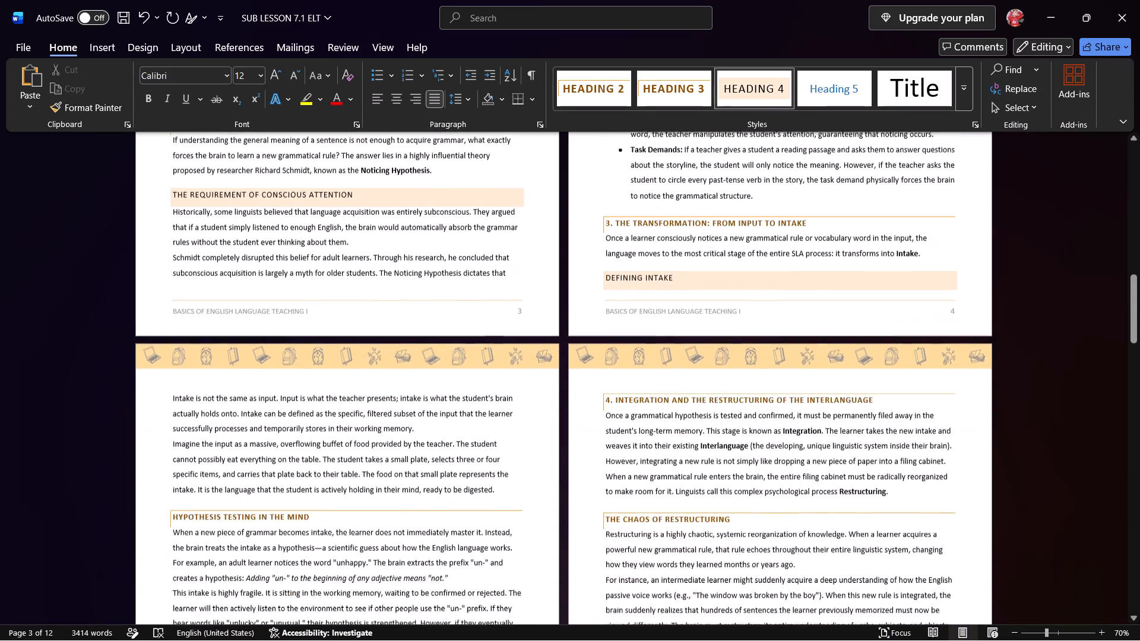
{"action": "scroll", "coordinate": [648, 134], "scroll_direction": "down", "scroll_amount": 8}
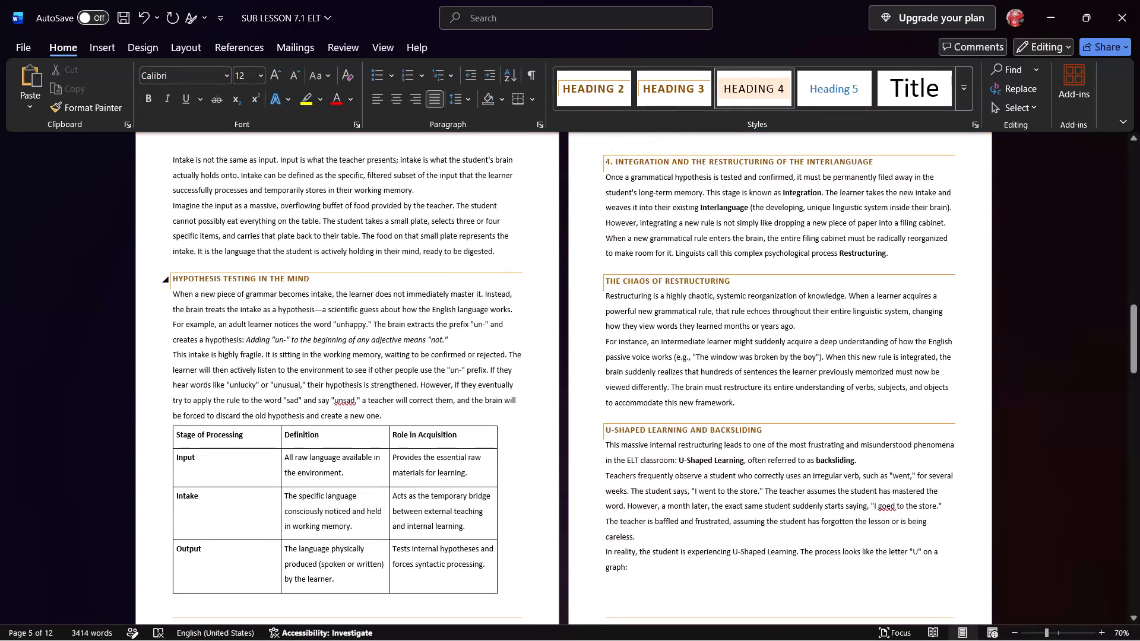
{"action": "left_click", "coordinate": [285, 278]}
{"action": "left_click", "coordinate": [749, 85]}
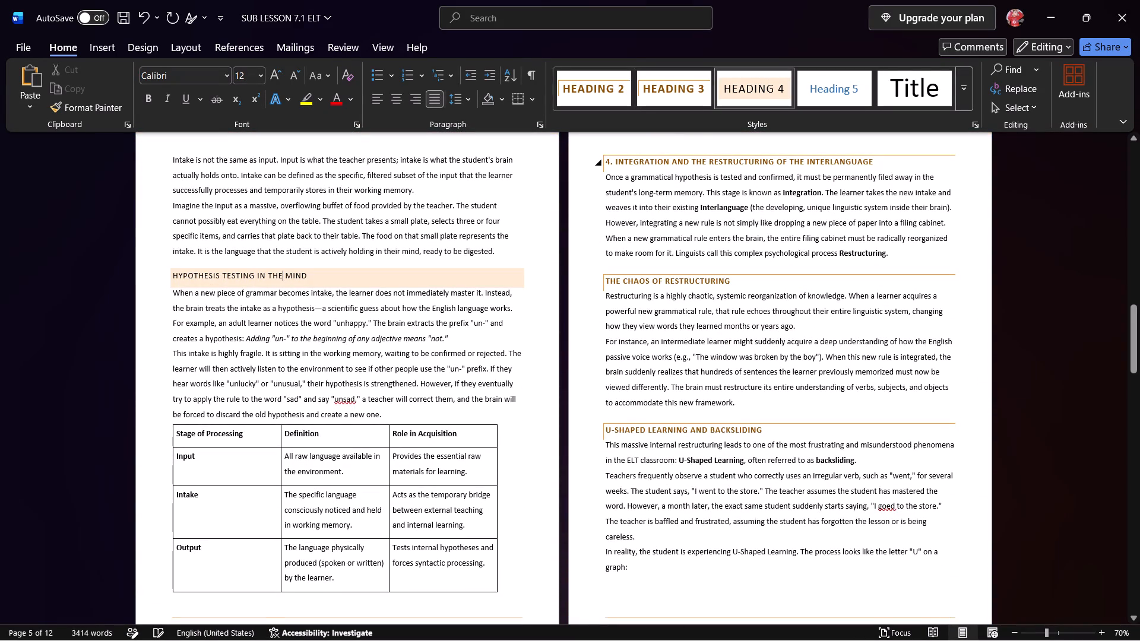
{"action": "left_click", "coordinate": [681, 282]}
{"action": "left_click", "coordinate": [765, 87]}
{"action": "left_click", "coordinate": [711, 428]}
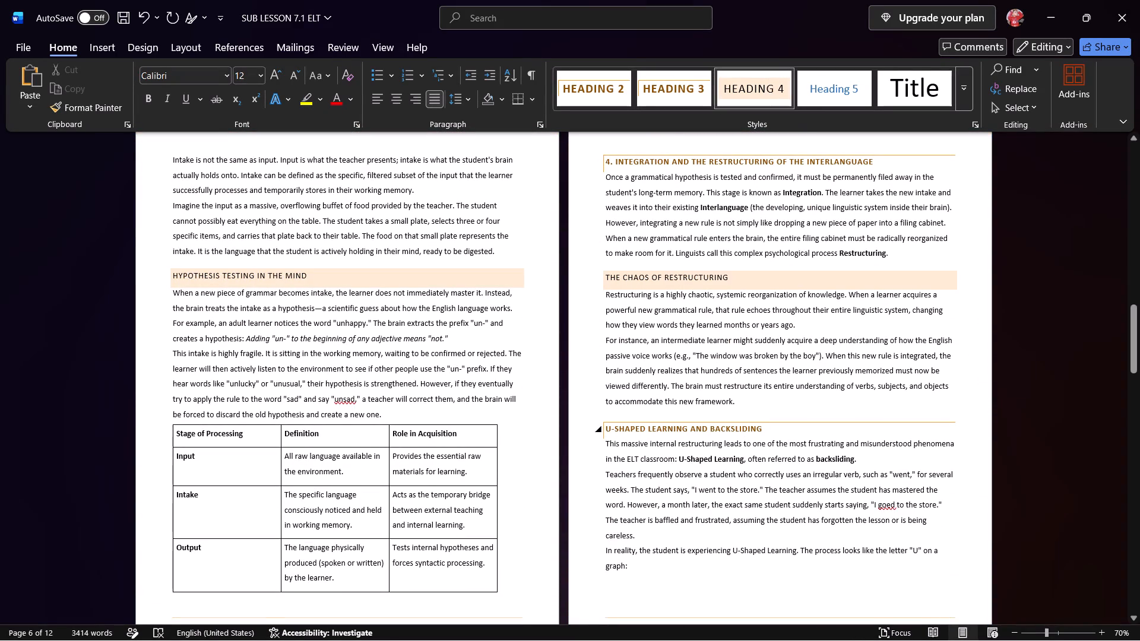
{"action": "left_click", "coordinate": [759, 75]}
Widen the Role in Acquisition column of the Stage of Processing table to reach the page's text margin.
{"action": "scroll", "coordinate": [677, 273], "scroll_direction": "down", "scroll_amount": 5}
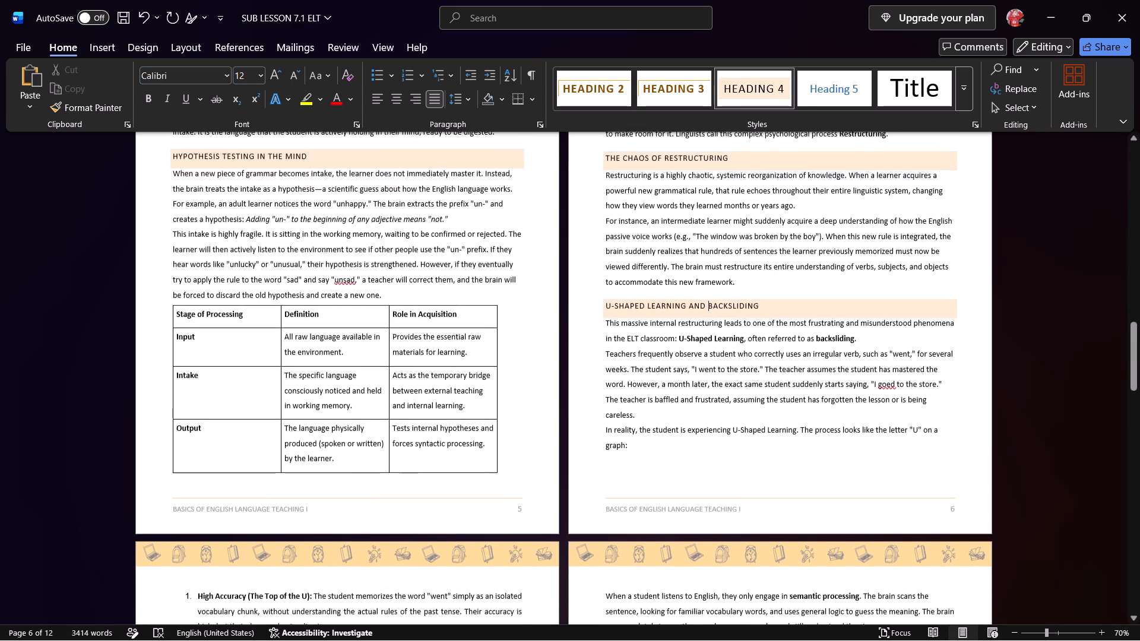
{"action": "scroll", "coordinate": [670, 264], "scroll_direction": "down", "scroll_amount": 1}
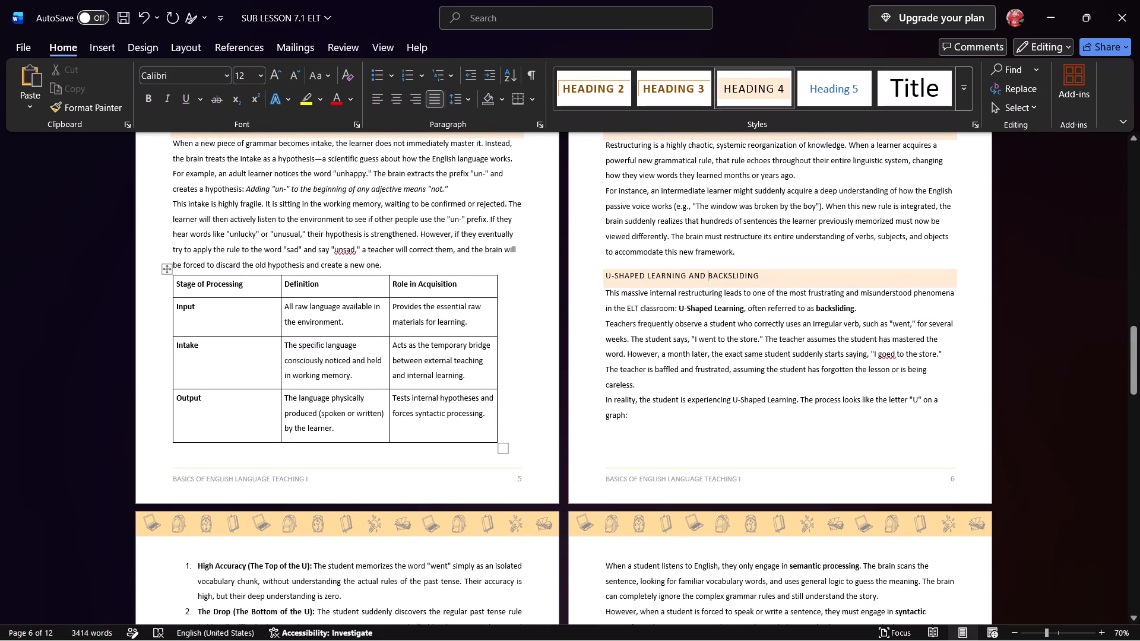
{"action": "left_click_drag", "start_coordinate": [496, 320], "coordinate": [520, 323]}
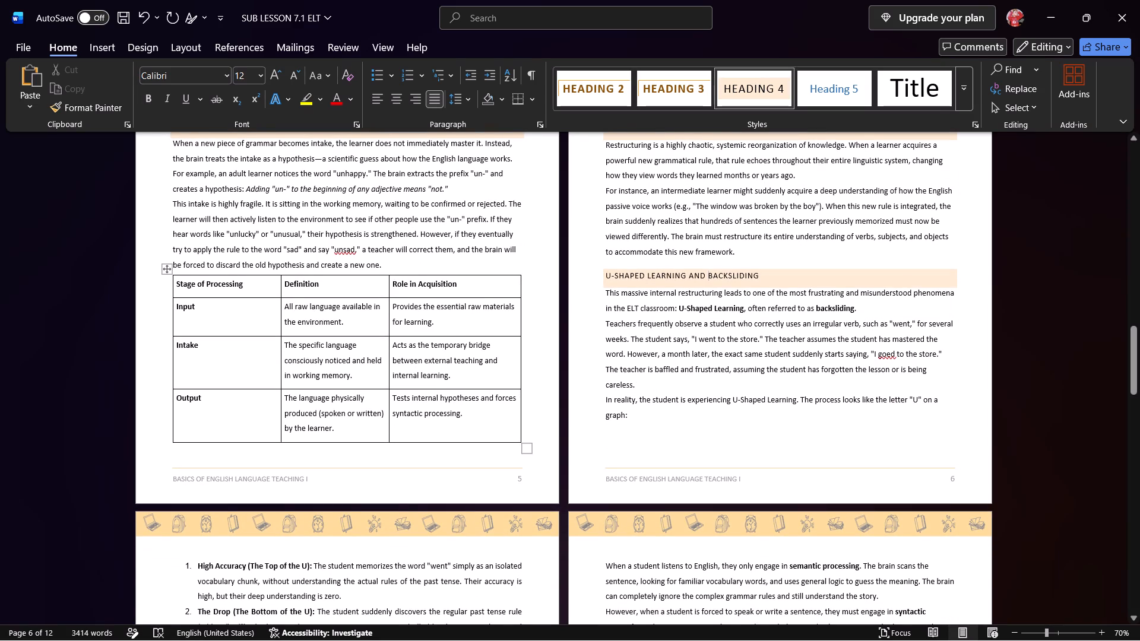
Narrow the Stage of Processing column of the table, giving the extra width to the Definition column.
{"action": "left_click_drag", "start_coordinate": [280, 294], "coordinate": [249, 299]}
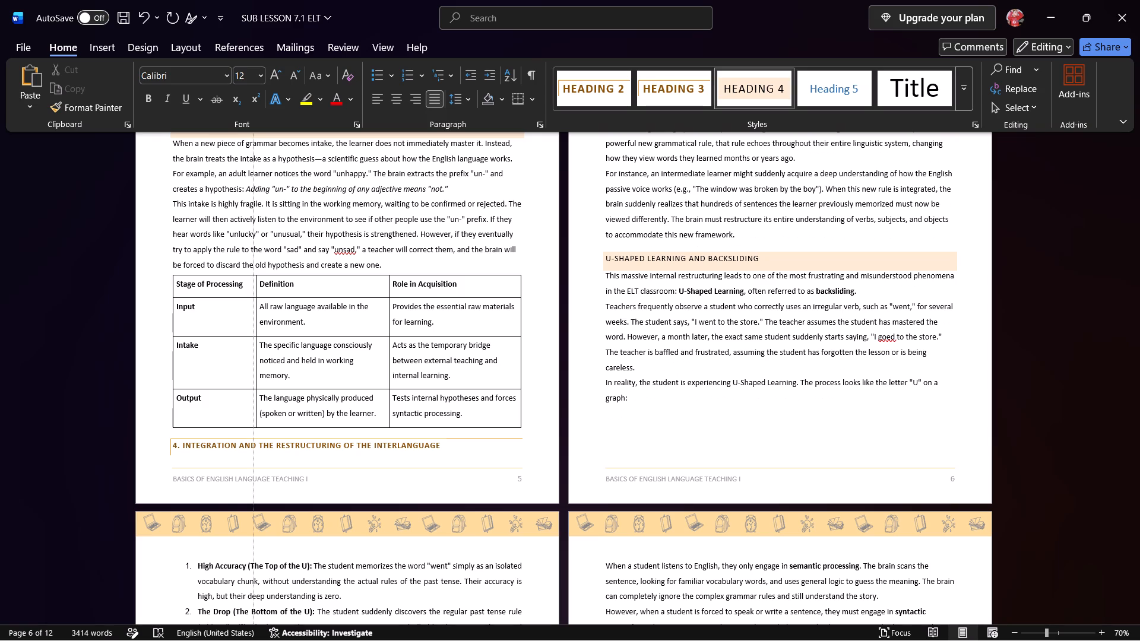
{"action": "left_click_drag", "start_coordinate": [249, 299], "coordinate": [251, 299]}
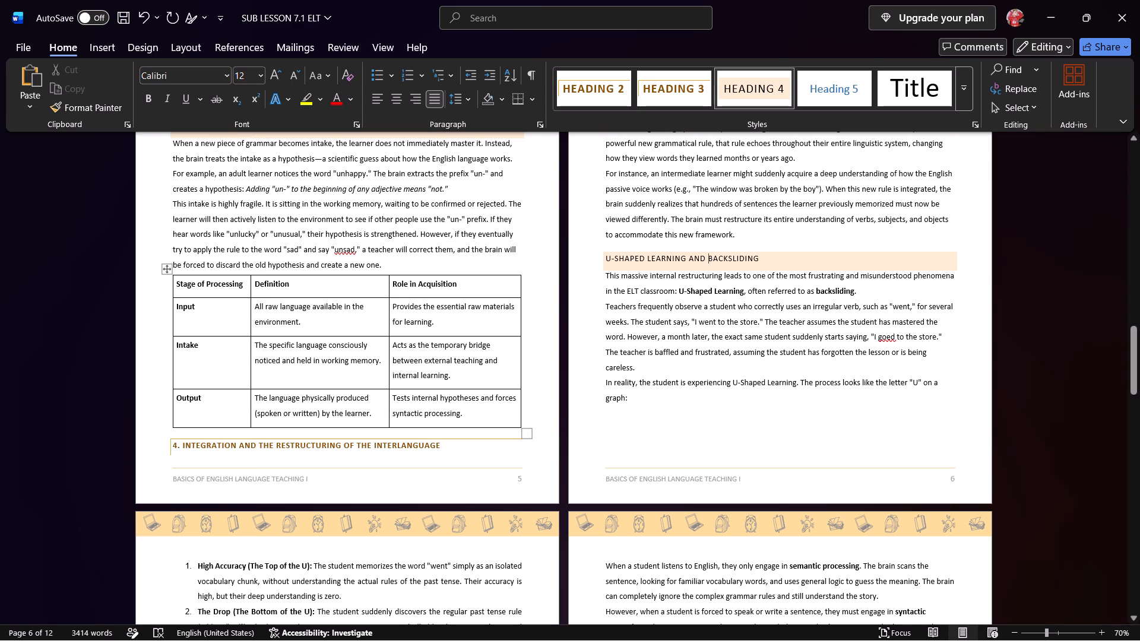
Insert a blank line between the paragraph ending "create a new one." and the Stage of Processing table.
{"action": "left_click", "coordinate": [418, 268]}
{"action": "key", "text": "Return"}
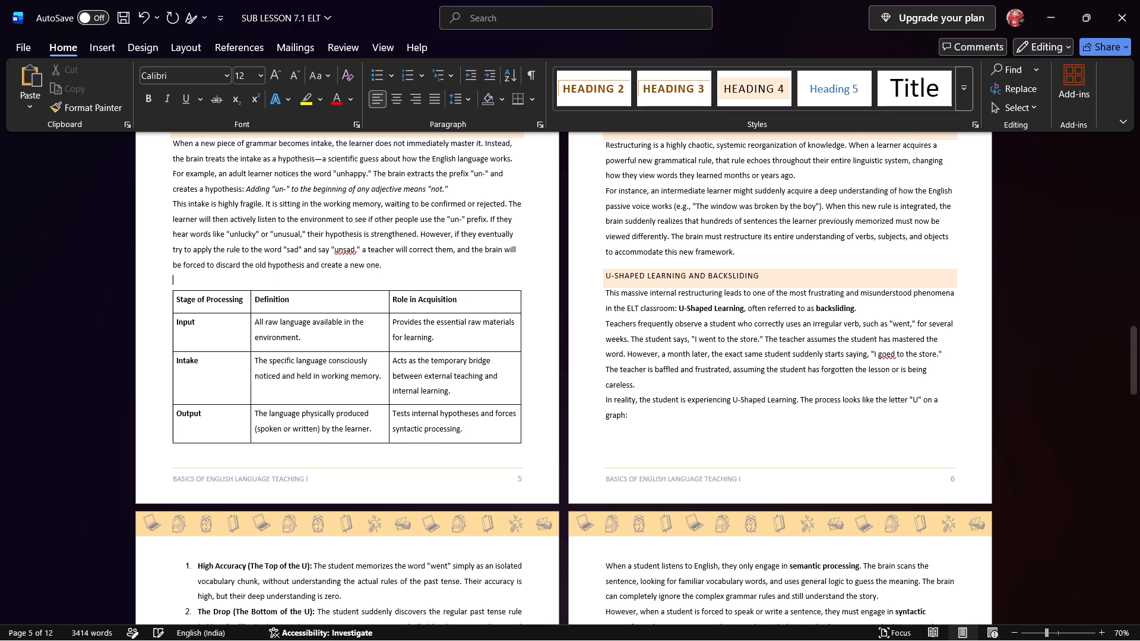
Apply Heading 4 to the subheadings Output as a Noticing Trigger and The Shift from Semantic to Syntactic Processing.
{"action": "scroll", "coordinate": [657, 341], "scroll_direction": "up", "scroll_amount": 6}
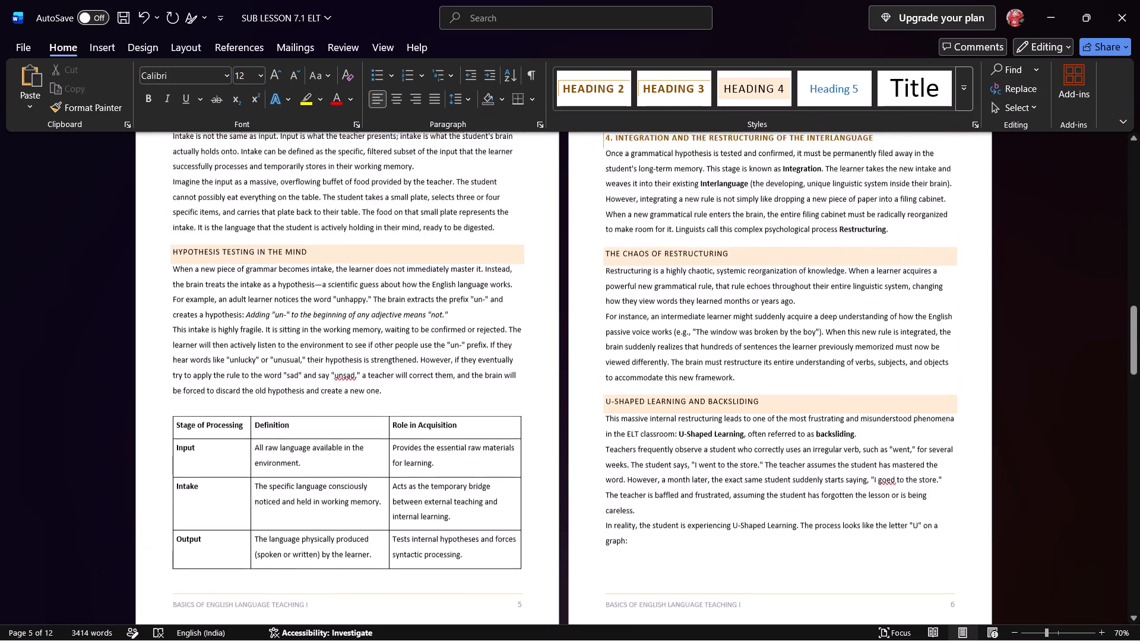
{"action": "scroll", "coordinate": [657, 341], "scroll_direction": "up", "scroll_amount": 8}
{"action": "scroll", "coordinate": [657, 341], "scroll_direction": "down", "scroll_amount": 20}
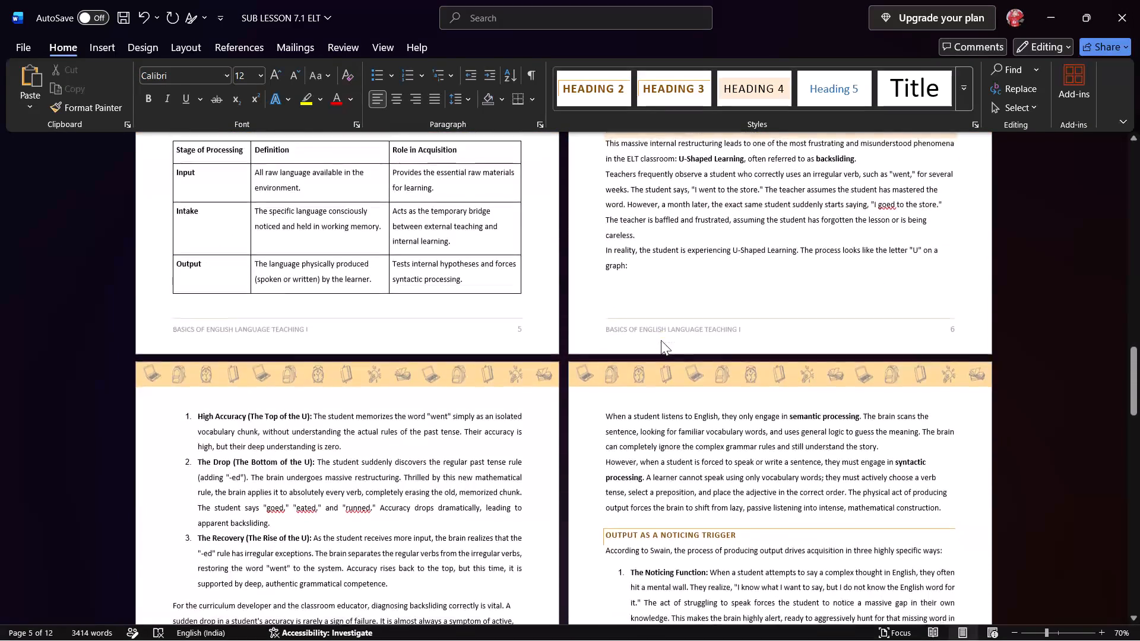
{"action": "scroll", "coordinate": [661, 340], "scroll_direction": "down", "scroll_amount": 10}
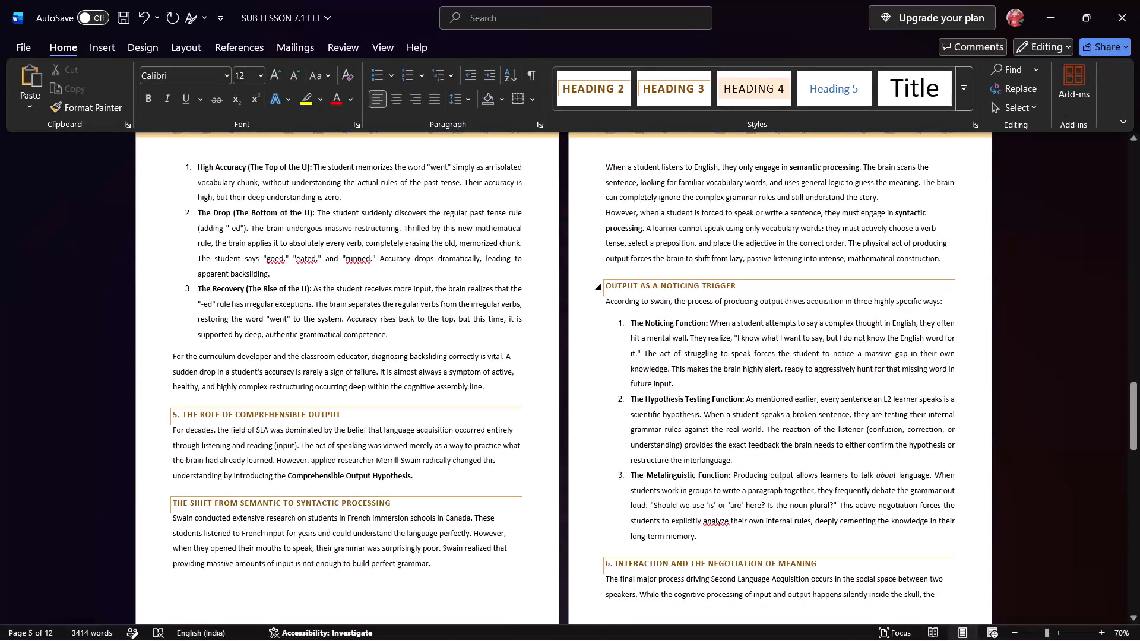
{"action": "left_click", "coordinate": [672, 287]}
{"action": "left_click", "coordinate": [748, 87]}
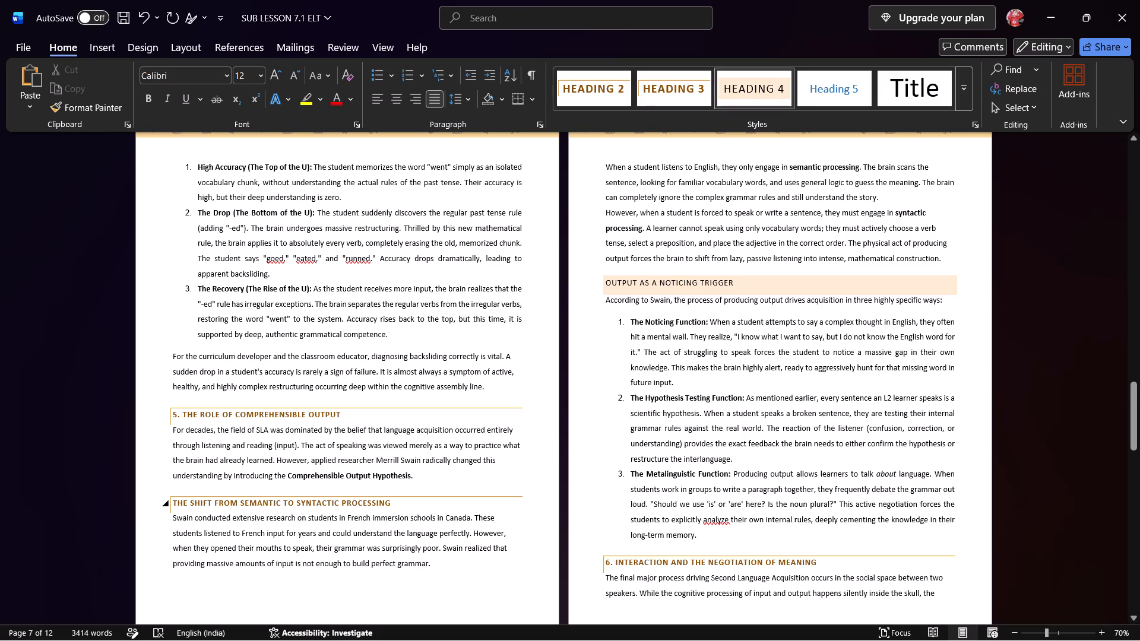
{"action": "left_click", "coordinate": [229, 510]}
{"action": "left_click", "coordinate": [739, 100]}
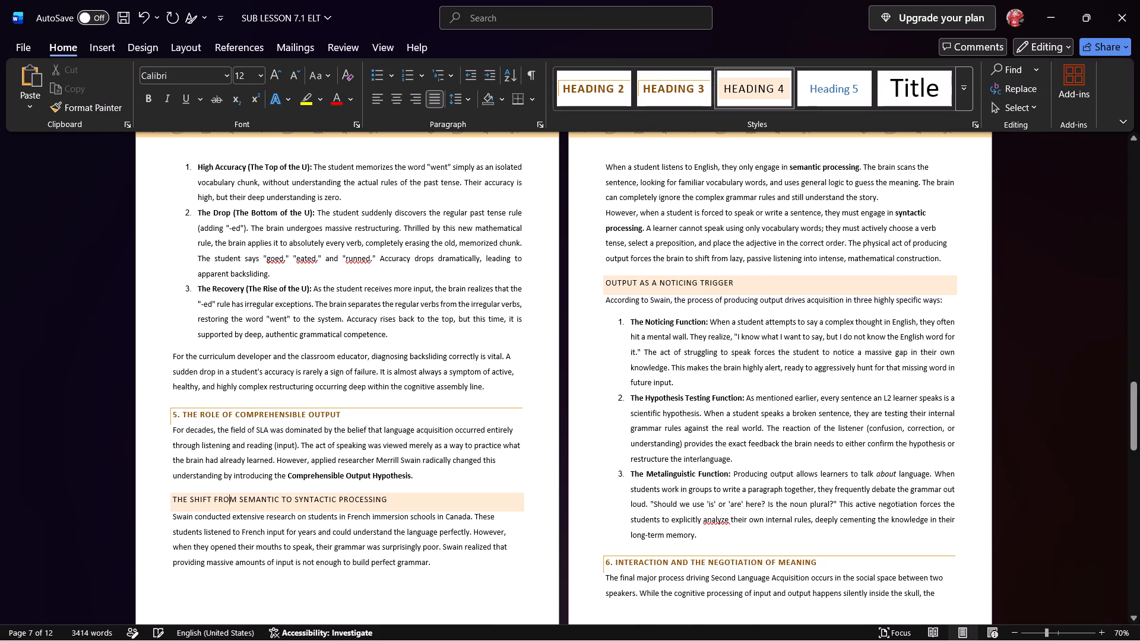
Apply Heading 4 to The Breakdown of Communication, Implementing Input Enhancement, and The Negotiation Process.
{"action": "scroll", "coordinate": [634, 511], "scroll_direction": "down", "scroll_amount": 12}
{"action": "scroll", "coordinate": [498, 500], "scroll_direction": "down", "scroll_amount": 5}
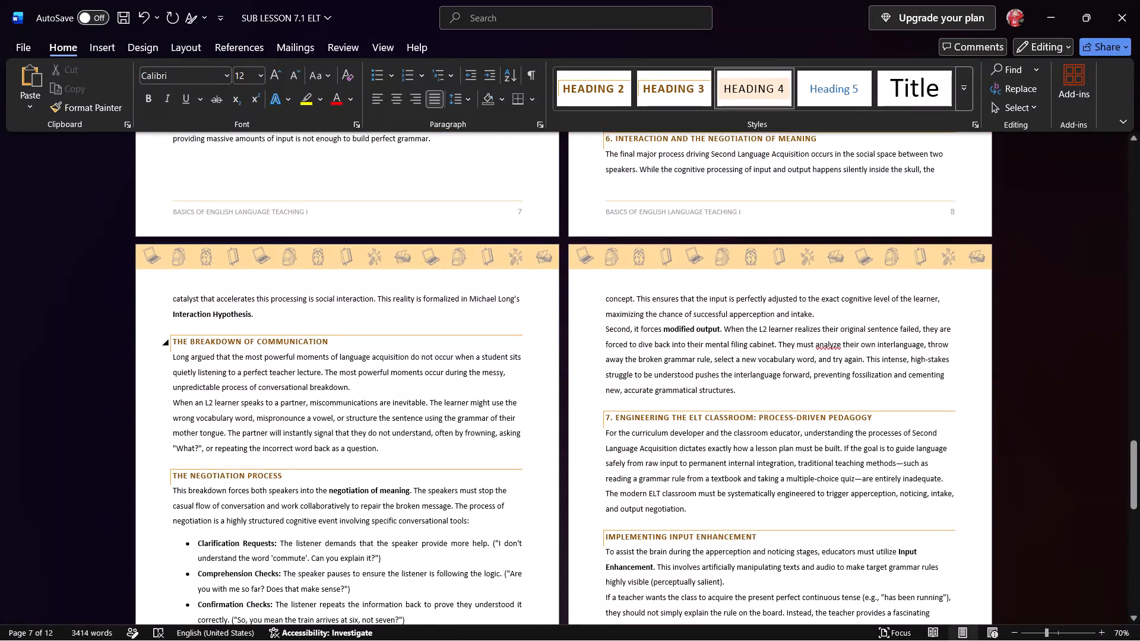
{"action": "left_click", "coordinate": [299, 342]}
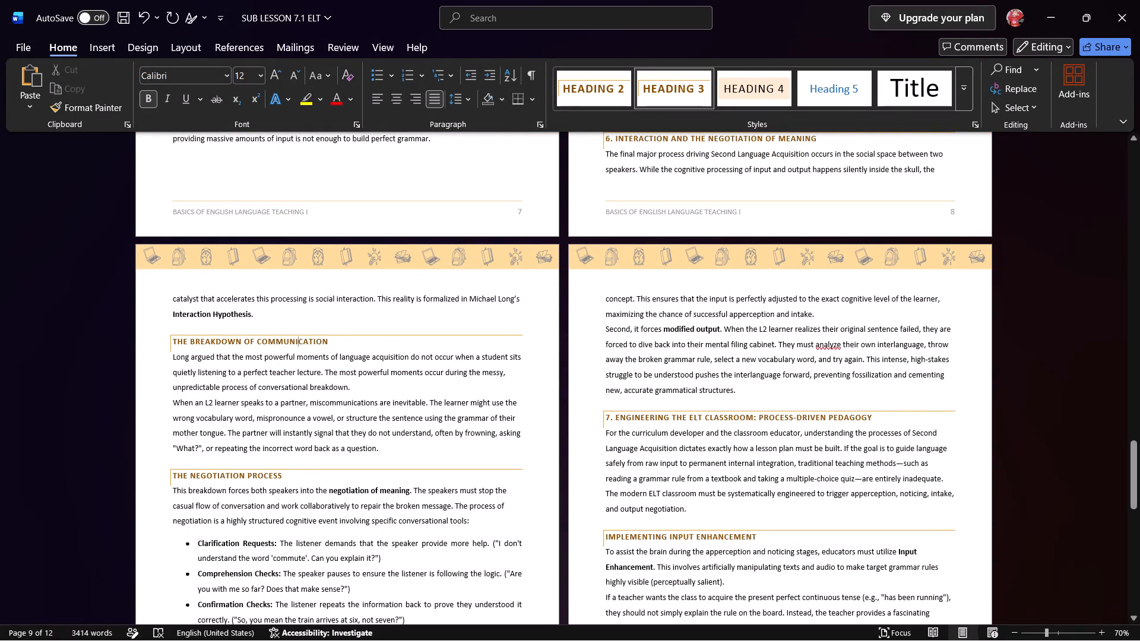
{"action": "left_click", "coordinate": [766, 87]}
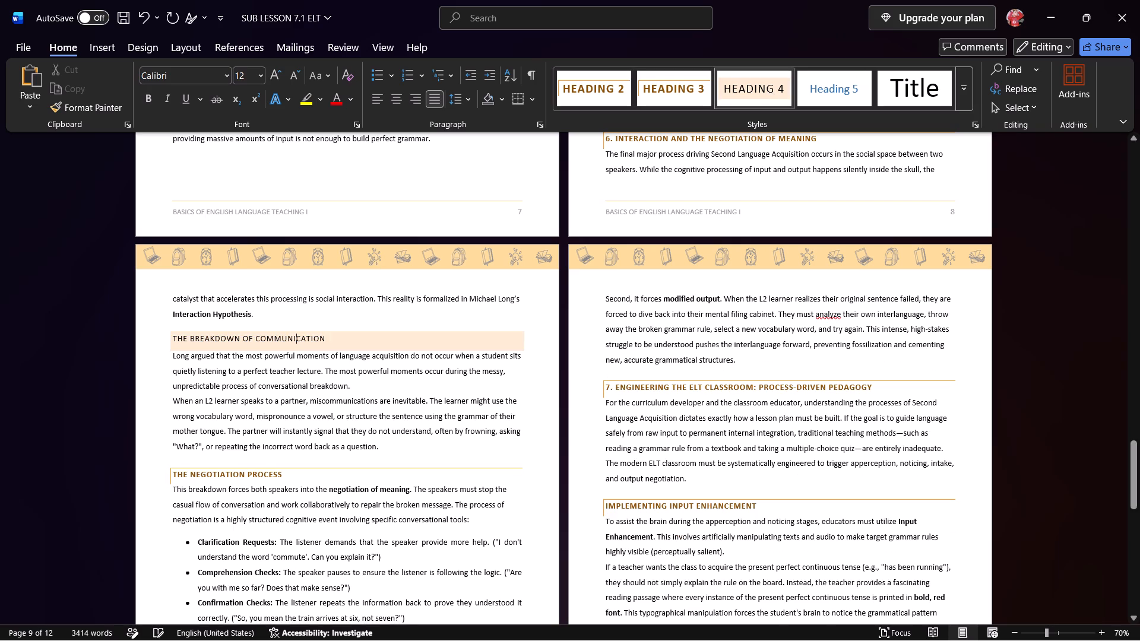
{"action": "left_click", "coordinate": [664, 513]}
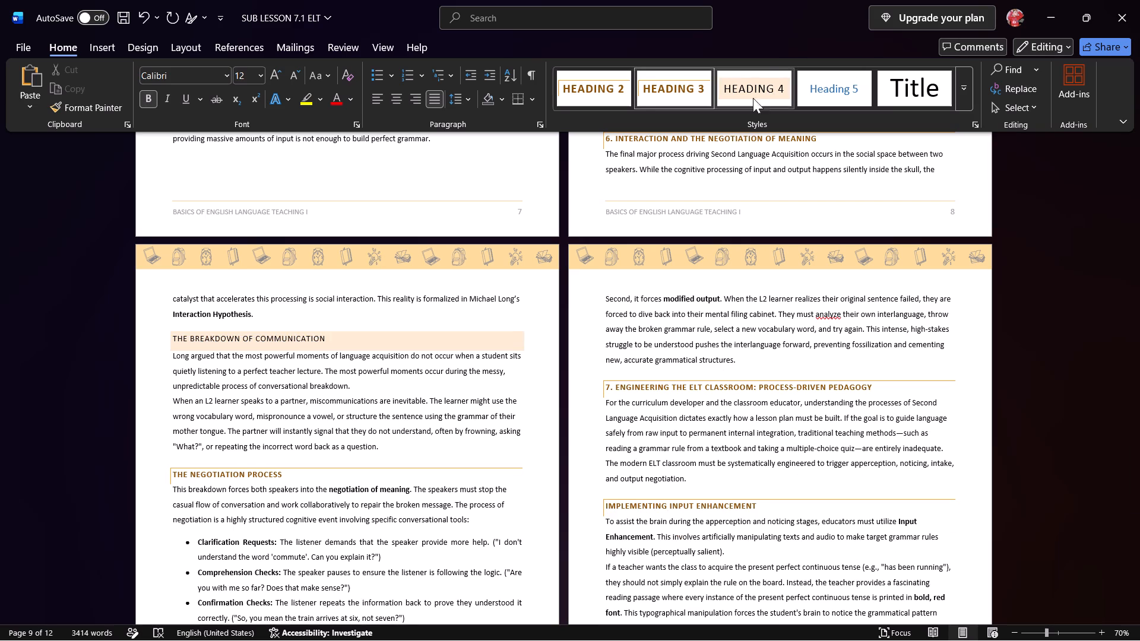
{"action": "left_click", "coordinate": [762, 73]}
{"action": "left_click", "coordinate": [233, 477]}
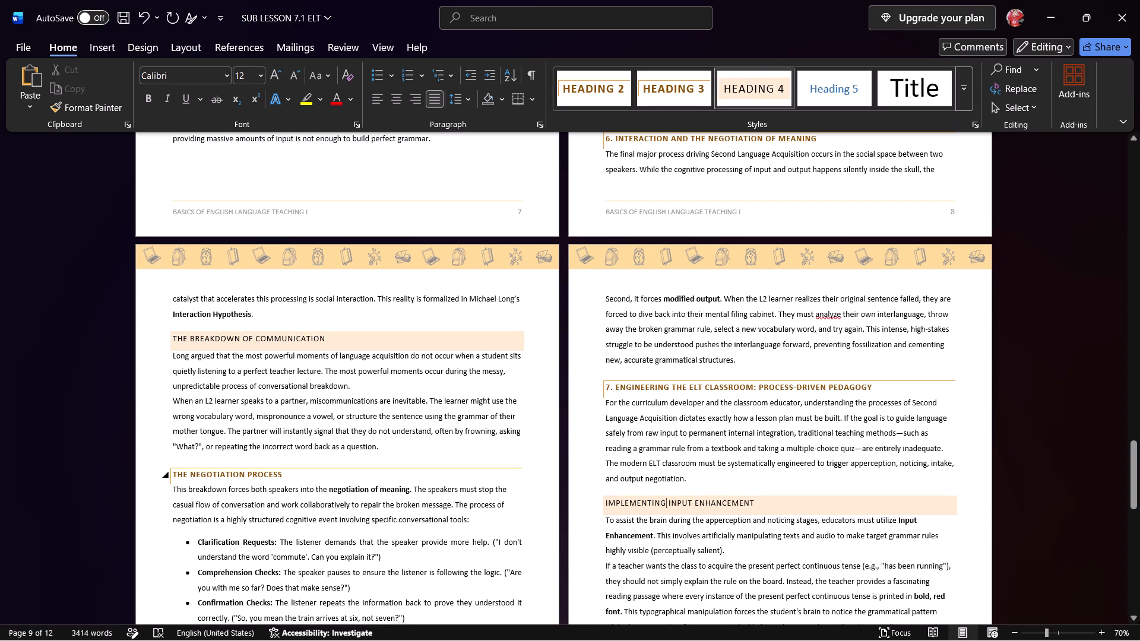
{"action": "left_click", "coordinate": [737, 81]}
Apply Heading 4 to Modified Input and Modified Output, Designing Dictogloss Tasks, and Utilizing Gentle Recasts.
{"action": "scroll", "coordinate": [576, 455], "scroll_direction": "down", "scroll_amount": 4}
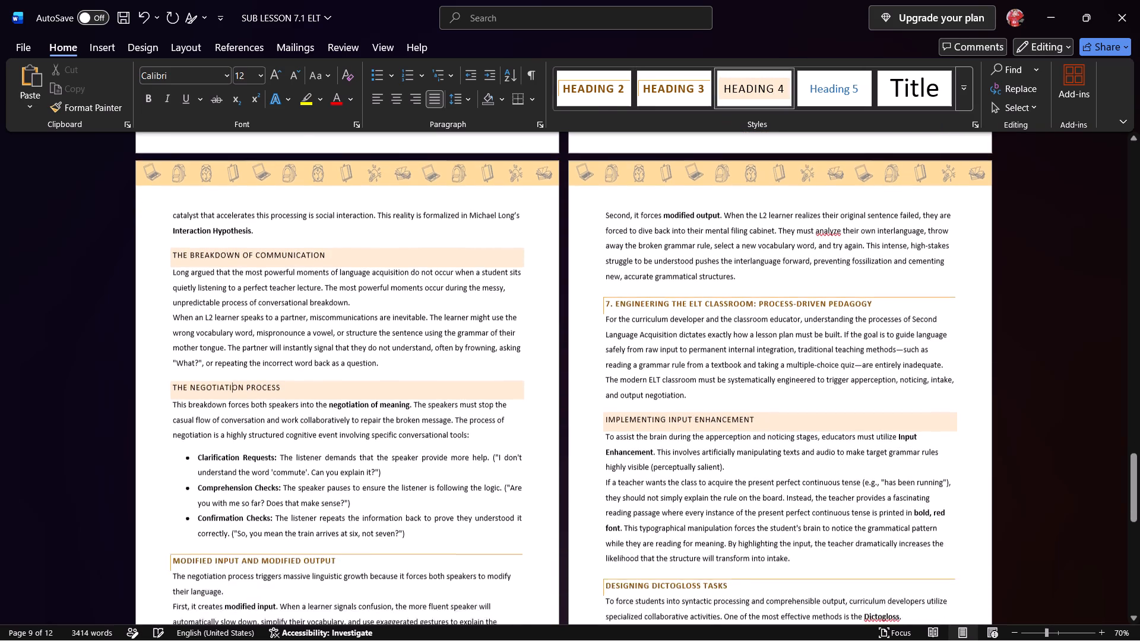
{"action": "scroll", "coordinate": [576, 455], "scroll_direction": "down", "scroll_amount": 7}
{"action": "left_click", "coordinate": [197, 373]}
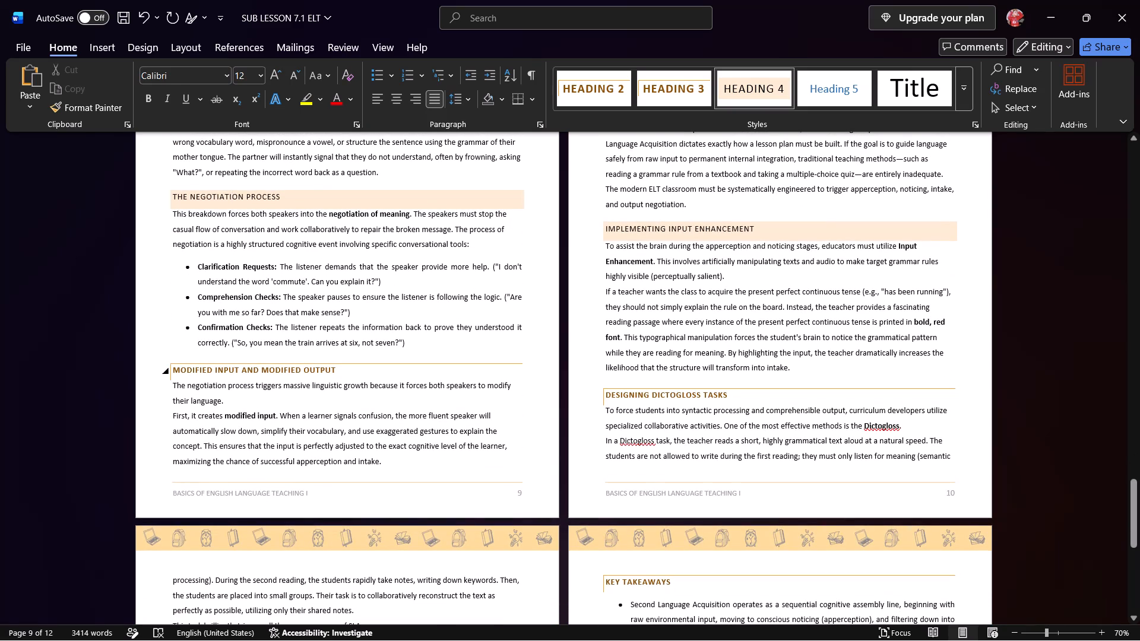
{"action": "left_click", "coordinate": [733, 82]}
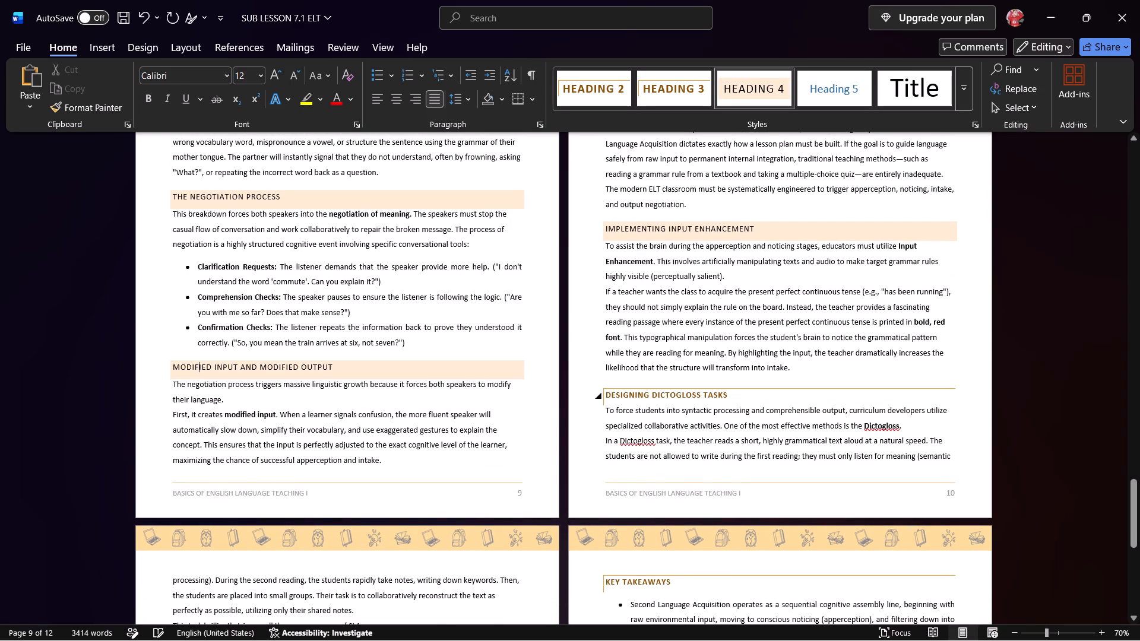
{"action": "left_click", "coordinate": [653, 396]}
{"action": "left_click", "coordinate": [750, 95]}
{"action": "scroll", "coordinate": [530, 499], "scroll_direction": "down", "scroll_amount": 2}
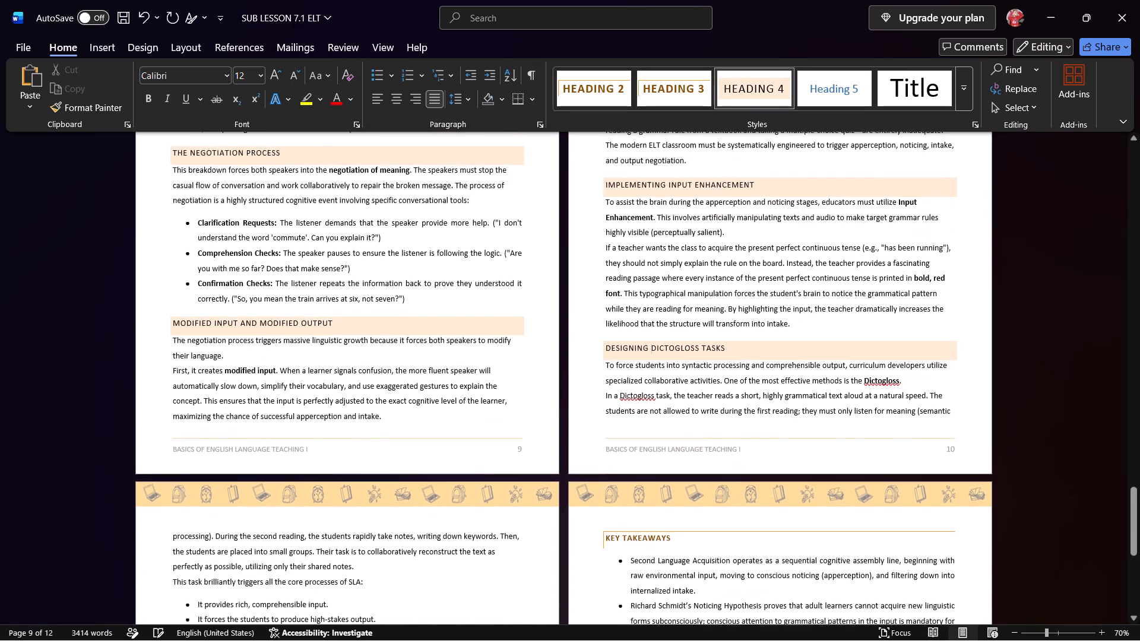
{"action": "scroll", "coordinate": [530, 499], "scroll_direction": "down", "scroll_amount": 14}
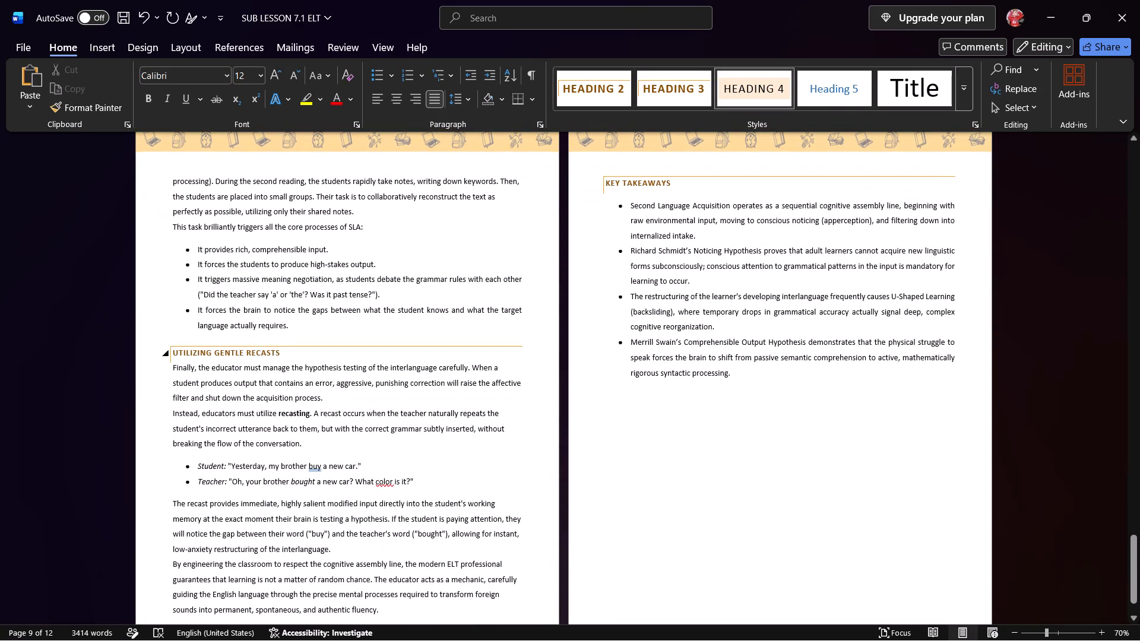
{"action": "left_click", "coordinate": [243, 353]}
{"action": "left_click", "coordinate": [749, 88]}
Review the heading formatting and page layout from the Key Takeaways page back to the cover page.
{"action": "scroll", "coordinate": [582, 307], "scroll_direction": "down", "scroll_amount": 6}
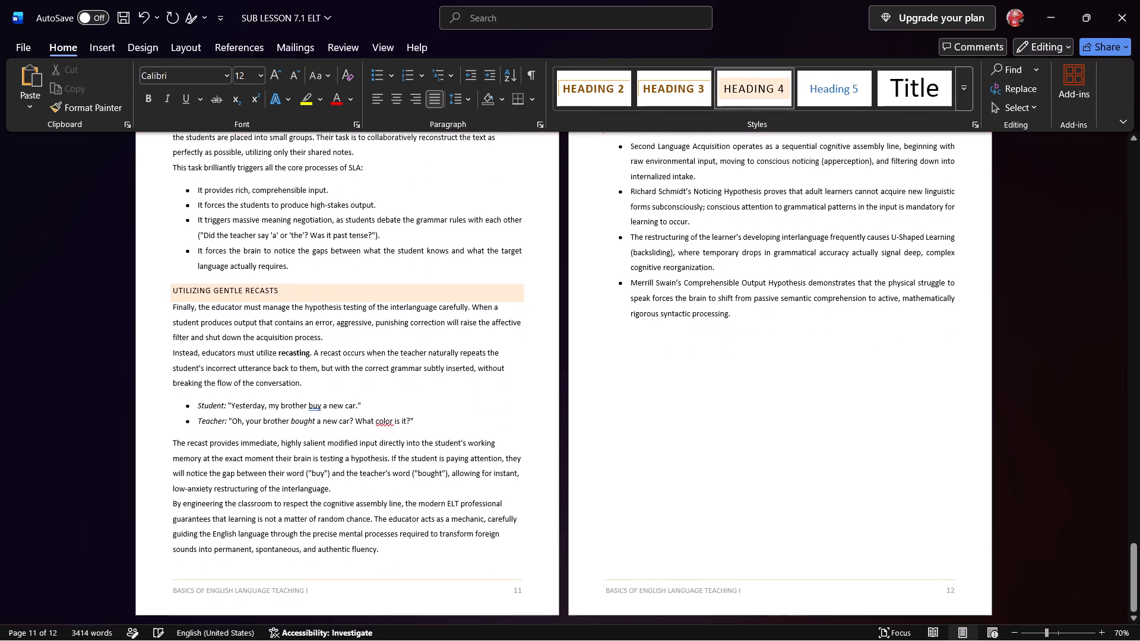
{"action": "scroll", "coordinate": [579, 323], "scroll_direction": "down", "scroll_amount": 4}
{"action": "scroll", "coordinate": [594, 322], "scroll_direction": "up", "scroll_amount": 6}
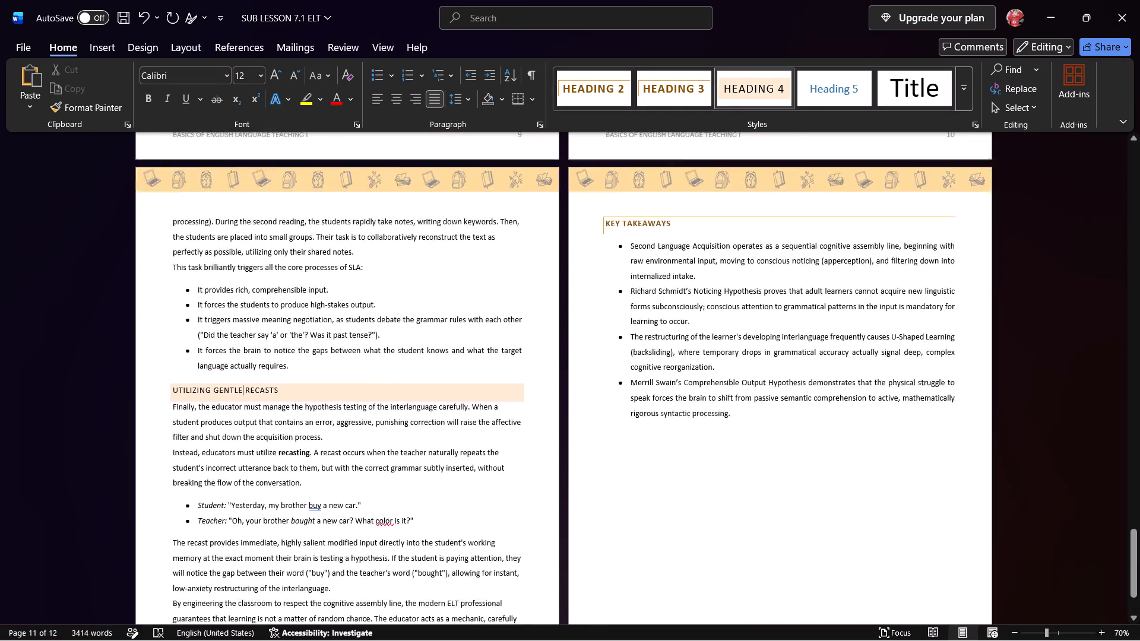
{"action": "scroll", "coordinate": [594, 322], "scroll_direction": "up", "scroll_amount": 17}
{"action": "scroll", "coordinate": [597, 322], "scroll_direction": "down", "scroll_amount": 12}
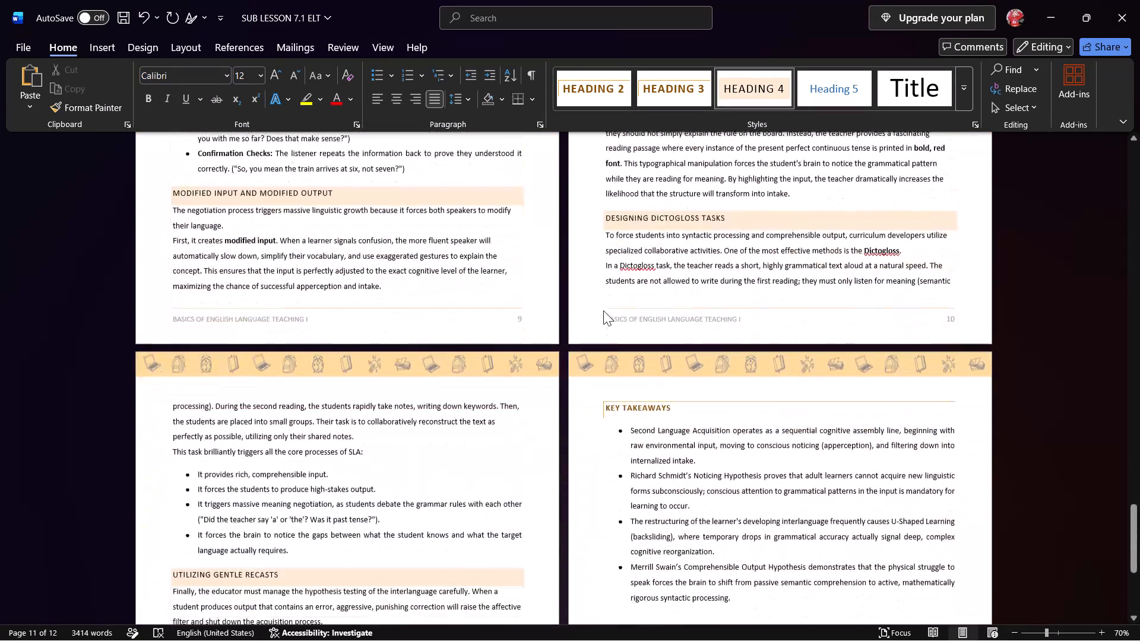
{"action": "scroll", "coordinate": [1129, 569], "scroll_direction": "down", "scroll_amount": 6}
{"action": "scroll", "coordinate": [1071, 522], "scroll_direction": "down", "scroll_amount": 13}
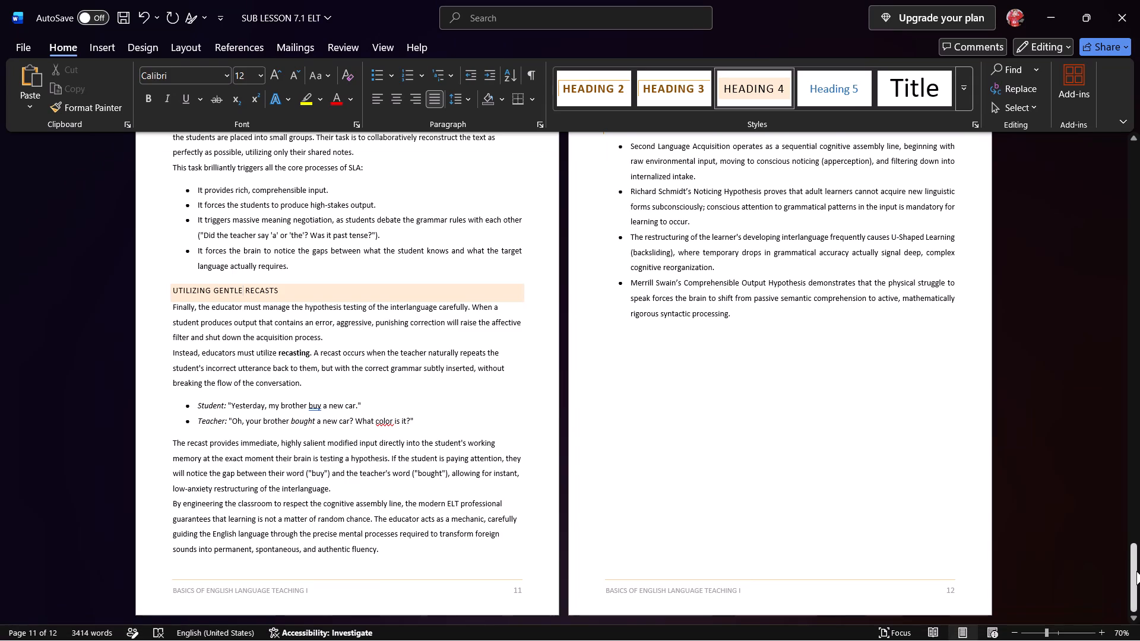
{"action": "left_click_drag", "start_coordinate": [1133, 577], "coordinate": [1124, 546]}
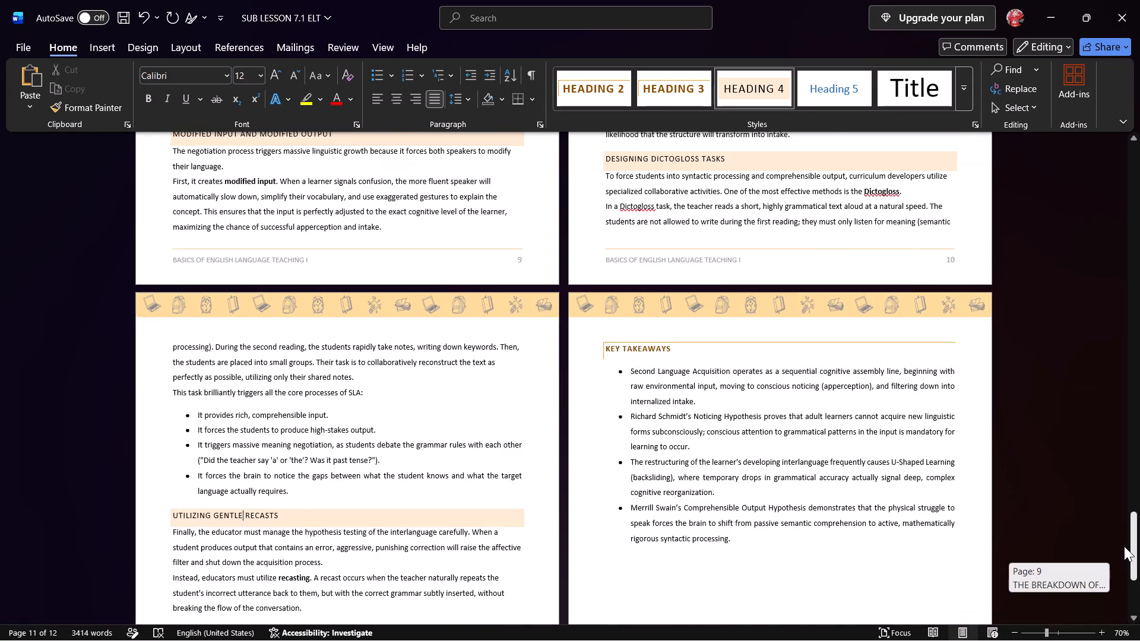
{"action": "left_click_drag", "start_coordinate": [1124, 546], "coordinate": [1117, 508]}
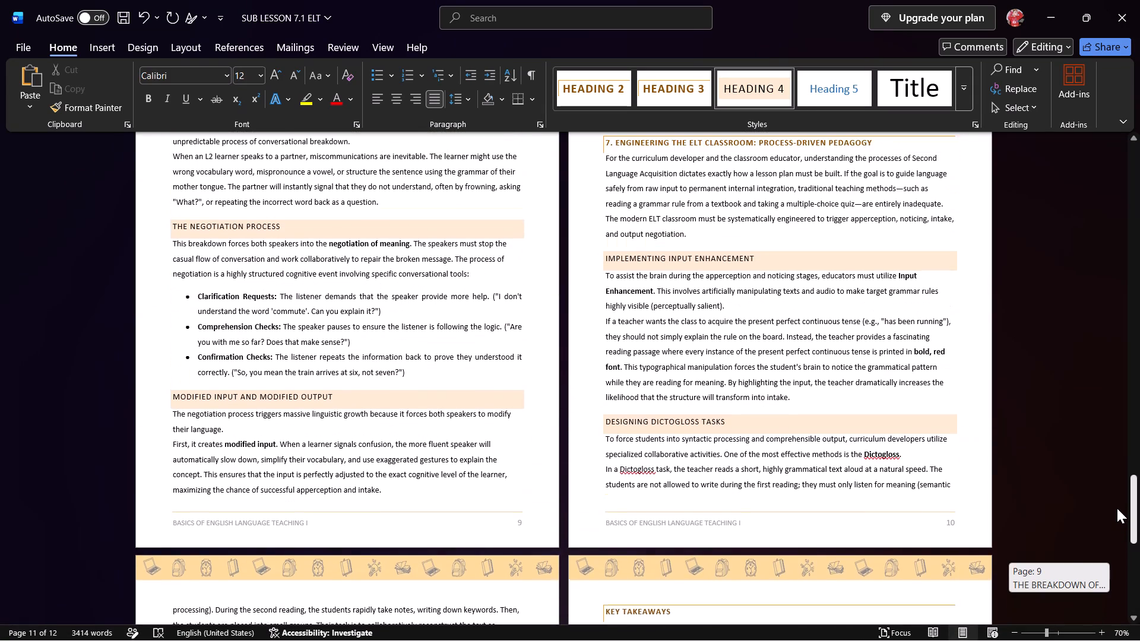
{"action": "left_click_drag", "start_coordinate": [1117, 508], "coordinate": [1107, 401]}
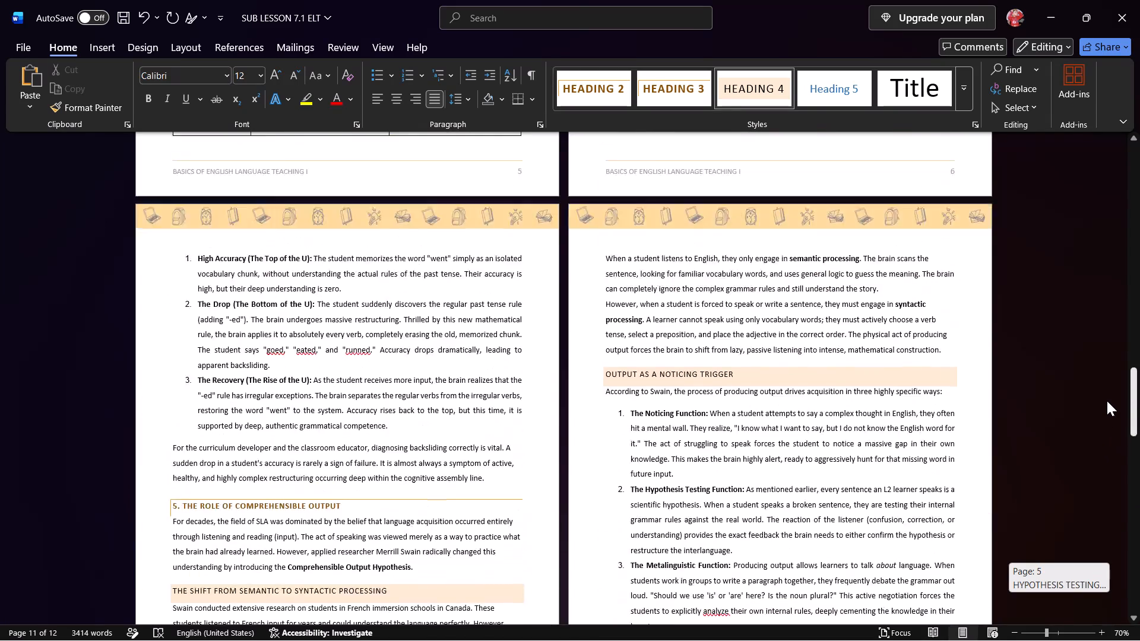
{"action": "left_click_drag", "start_coordinate": [1107, 401], "coordinate": [1139, 202]}
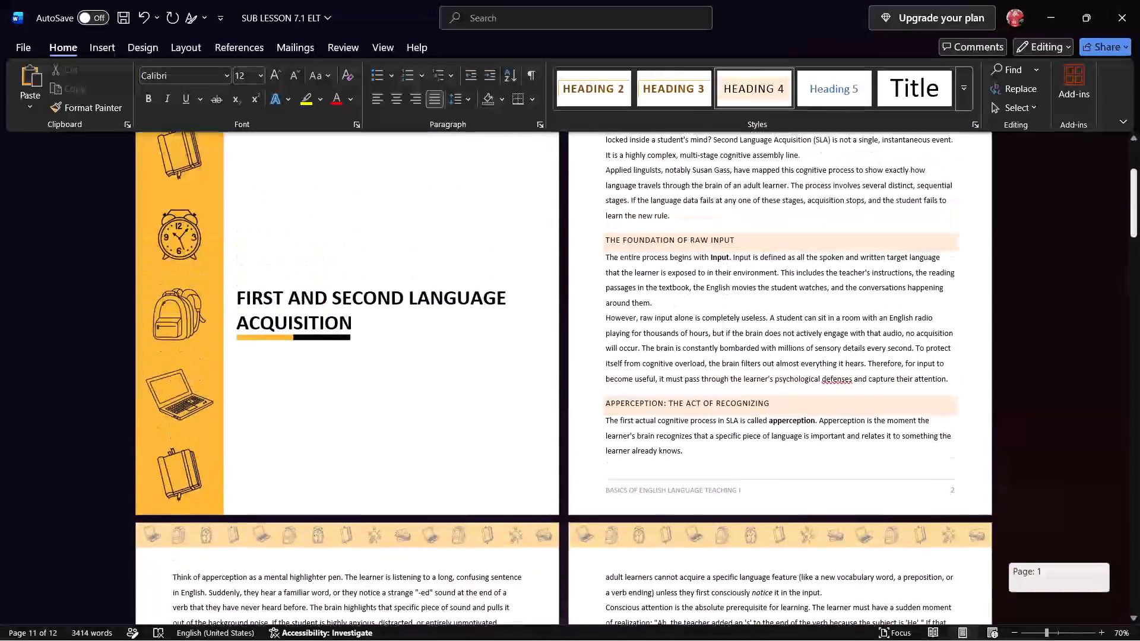
{"action": "left_click_drag", "start_coordinate": [1139, 202], "coordinate": [1139, 154]}
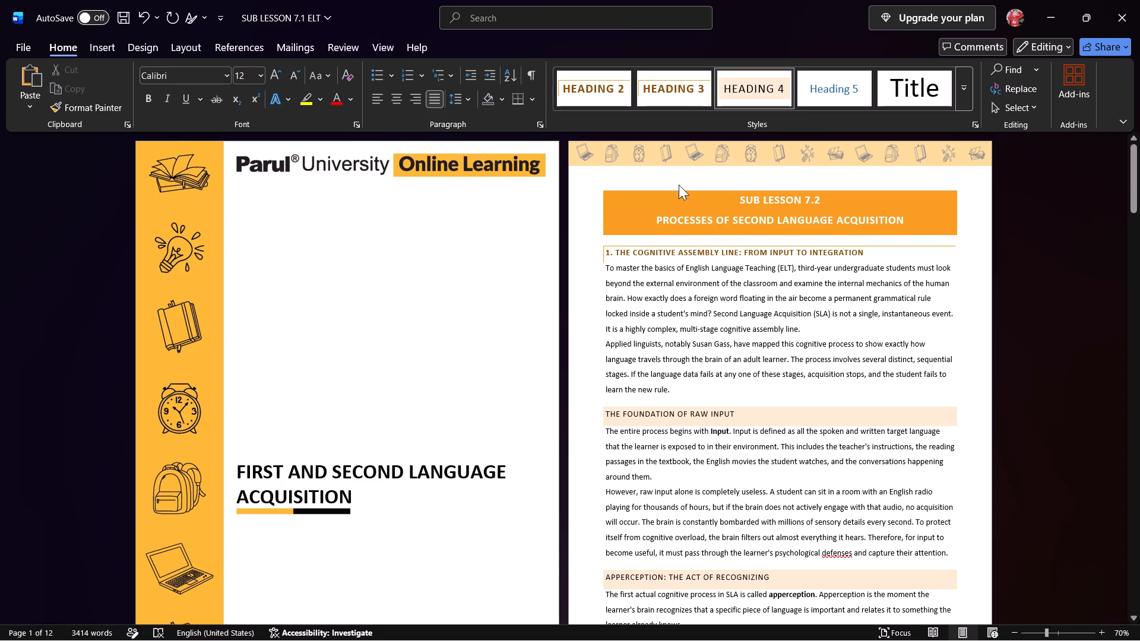
Remove the number prefix from the heading The Cognitive Assembly Line: From Input to Integration.
{"action": "left_click", "coordinate": [615, 253]}
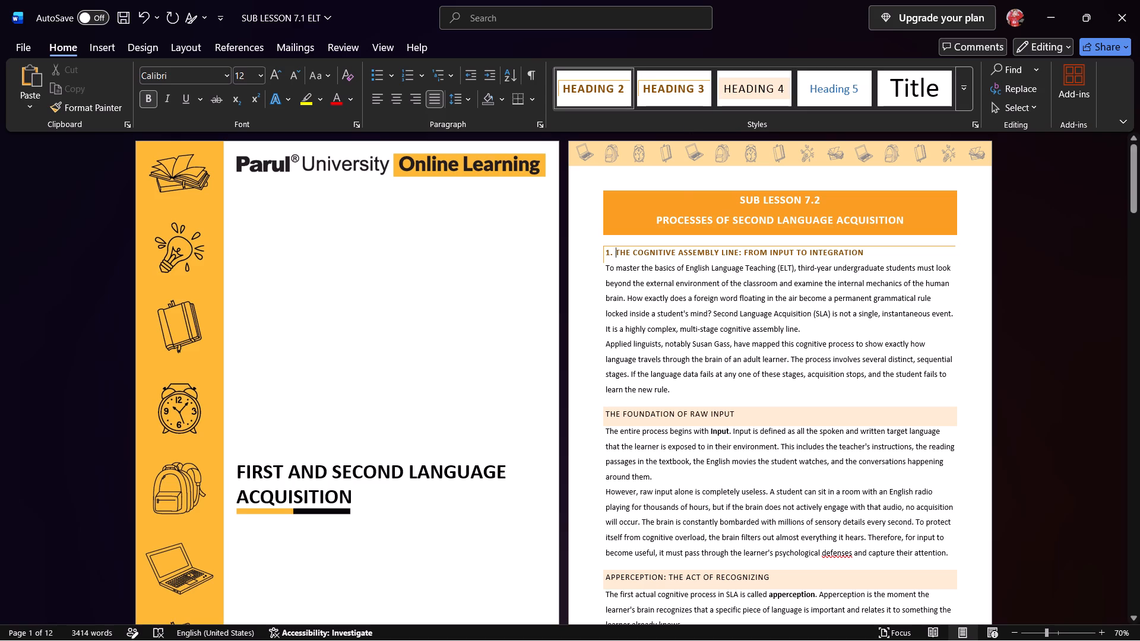
{"action": "key", "text": "BackSpace"}
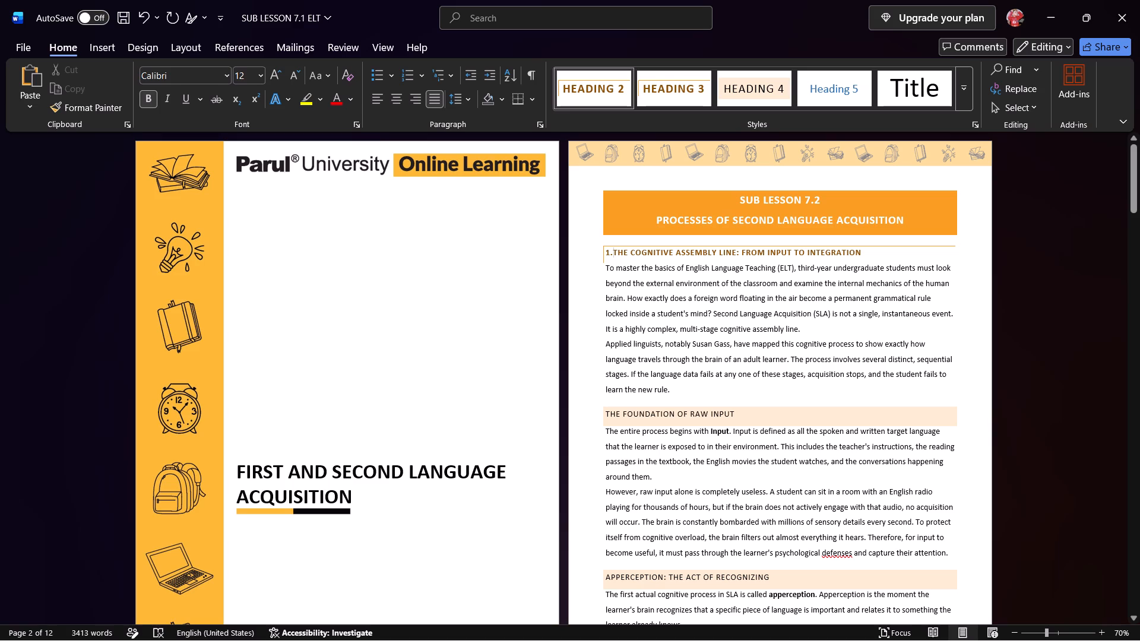
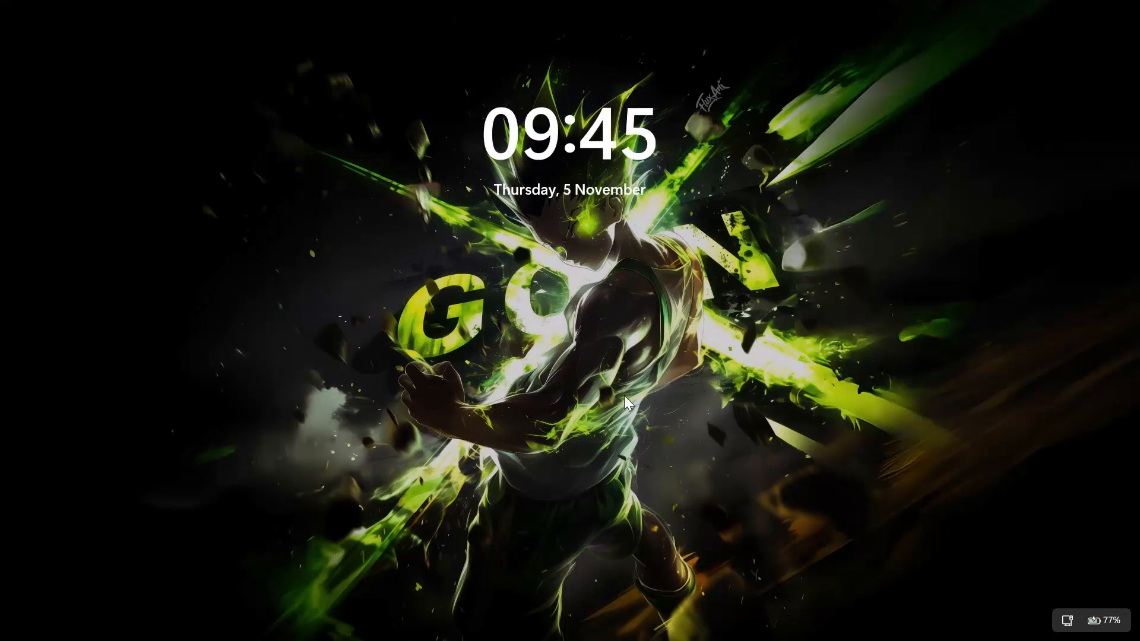
Remove the remaining "1." from the heading The Cognitive Assembly Line: From Input to Integration.
{"action": "key", "text": "space"}
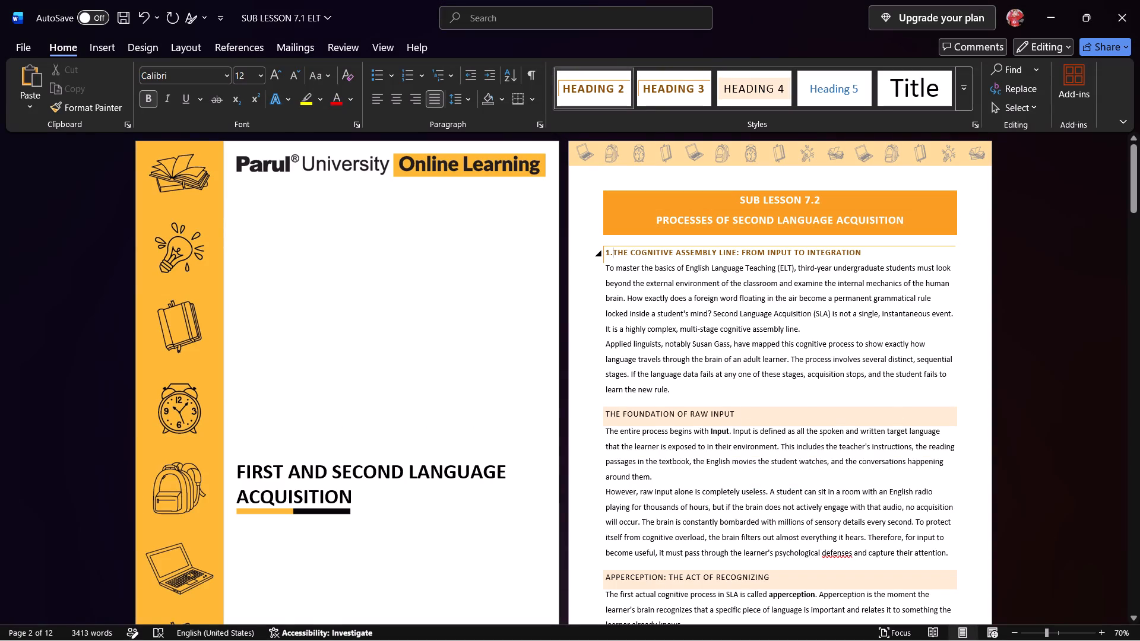
{"action": "key", "text": "BackSpace"}
{"action": "key", "text": "BackSpace"}
Remove the number prefixes from the headings The Noticing Hypothesis and Conscious Attention and The Transformation: From Input to Intake.
{"action": "scroll", "coordinate": [639, 272], "scroll_direction": "down", "scroll_amount": 6}
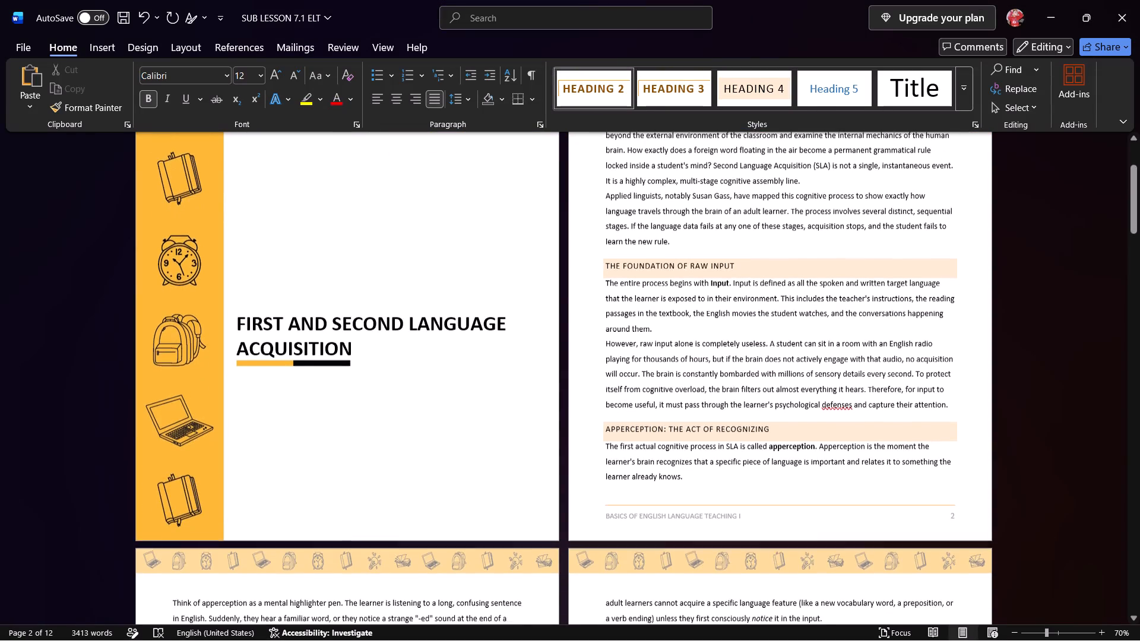
{"action": "scroll", "coordinate": [637, 277], "scroll_direction": "down", "scroll_amount": 18}
{"action": "scroll", "coordinate": [584, 293], "scroll_direction": "down", "scroll_amount": 6}
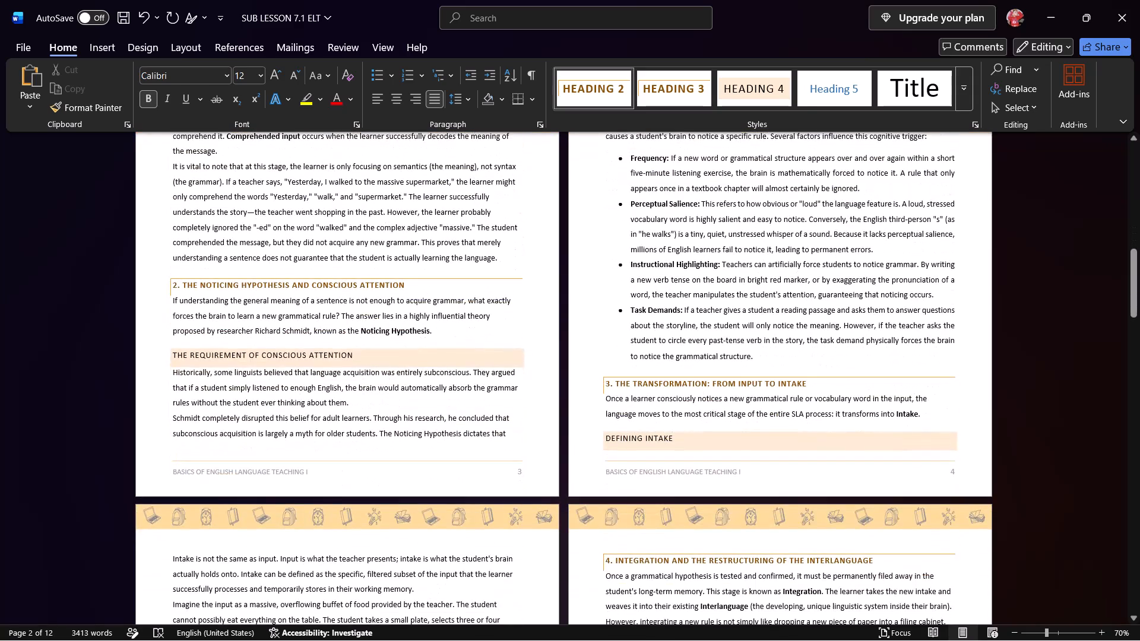
{"action": "left_click", "coordinate": [183, 284]}
{"action": "key", "text": "BackSpace"}
{"action": "key", "text": "BackSpace"}
{"action": "key", "text": "BackSpace"}
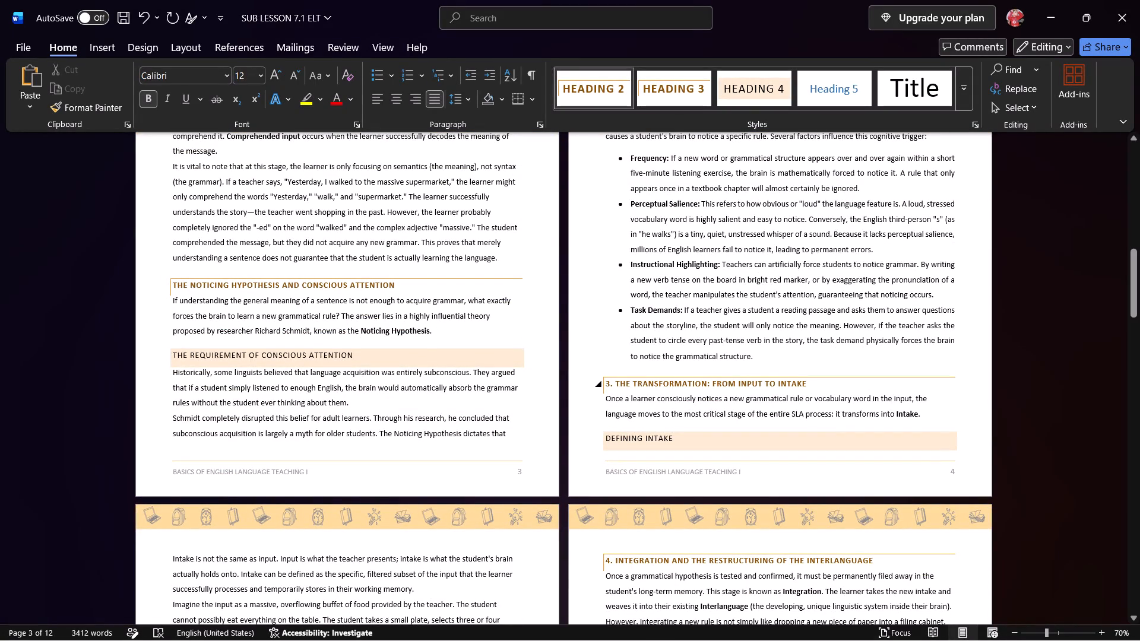
{"action": "left_click", "coordinate": [617, 379]}
{"action": "key", "text": "BackSpace"}
{"action": "key", "text": "BackSpace"}
{"action": "key", "text": "BackSpace"}
Remove the number prefix from the heading Integration and the Restructuring of the Interlanguage.
{"action": "scroll", "coordinate": [476, 405], "scroll_direction": "down", "scroll_amount": 4}
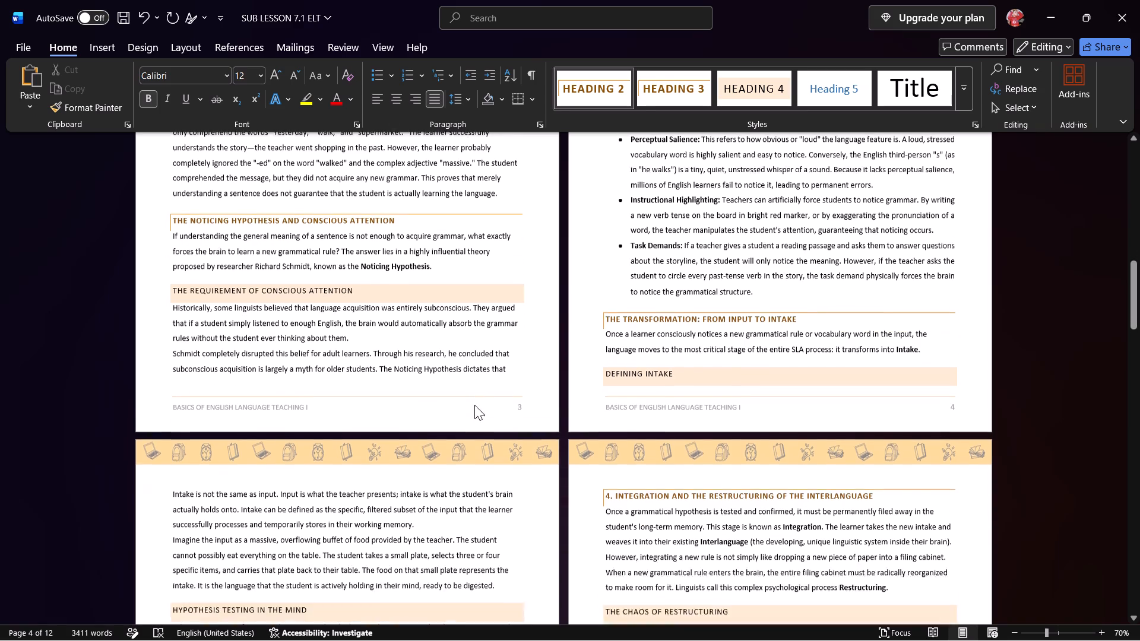
{"action": "scroll", "coordinate": [474, 405], "scroll_direction": "down", "scroll_amount": 8}
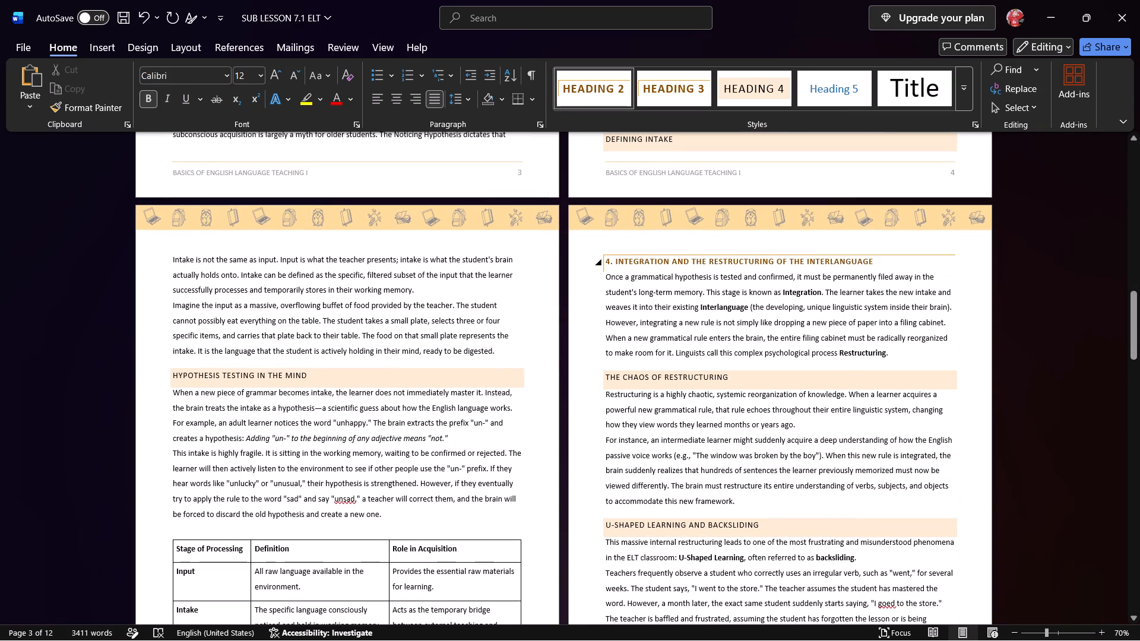
{"action": "left_click", "coordinate": [615, 261]}
{"action": "key", "text": "BackSpace"}
{"action": "key", "text": "BackSpace"}
{"action": "key", "text": "BackSpace"}
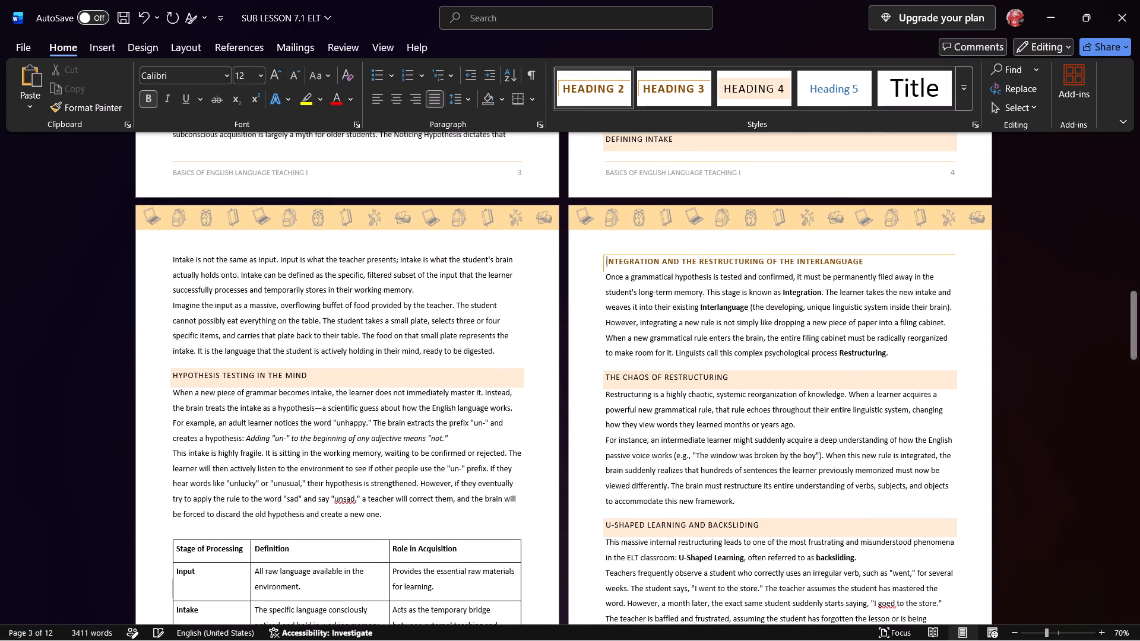
Remove the number prefixes from the headings The Role of Comprehensible Output and Interaction and the Negotiation of Meaning.
{"action": "scroll", "coordinate": [554, 343], "scroll_direction": "down", "scroll_amount": 7}
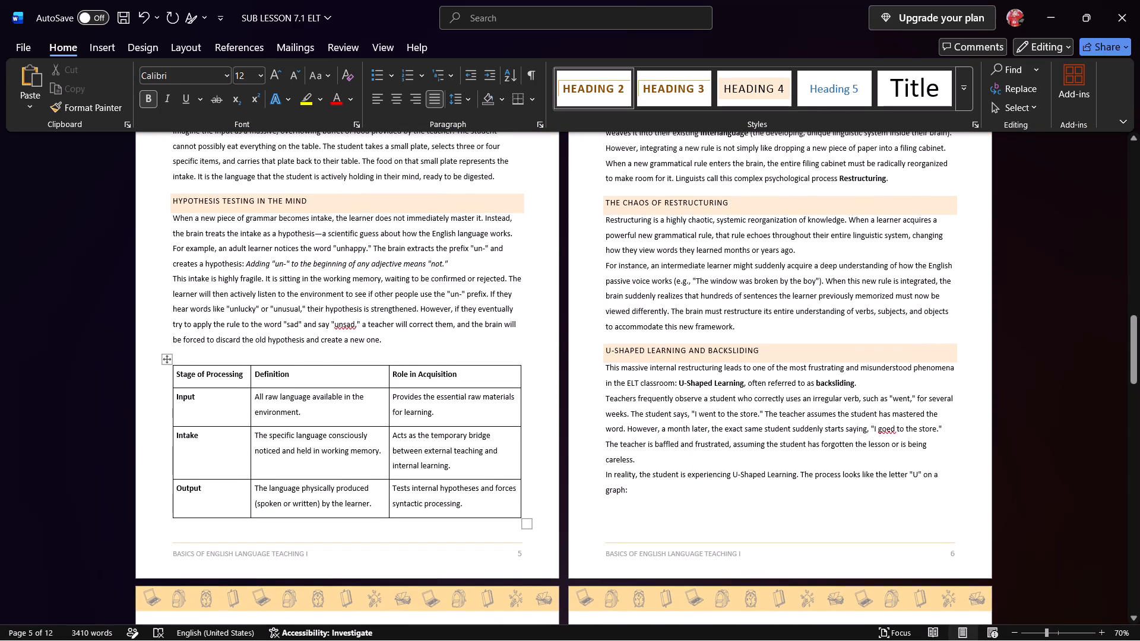
{"action": "scroll", "coordinate": [560, 388], "scroll_direction": "up", "scroll_amount": 5}
{"action": "scroll", "coordinate": [560, 389], "scroll_direction": "down", "scroll_amount": 7}
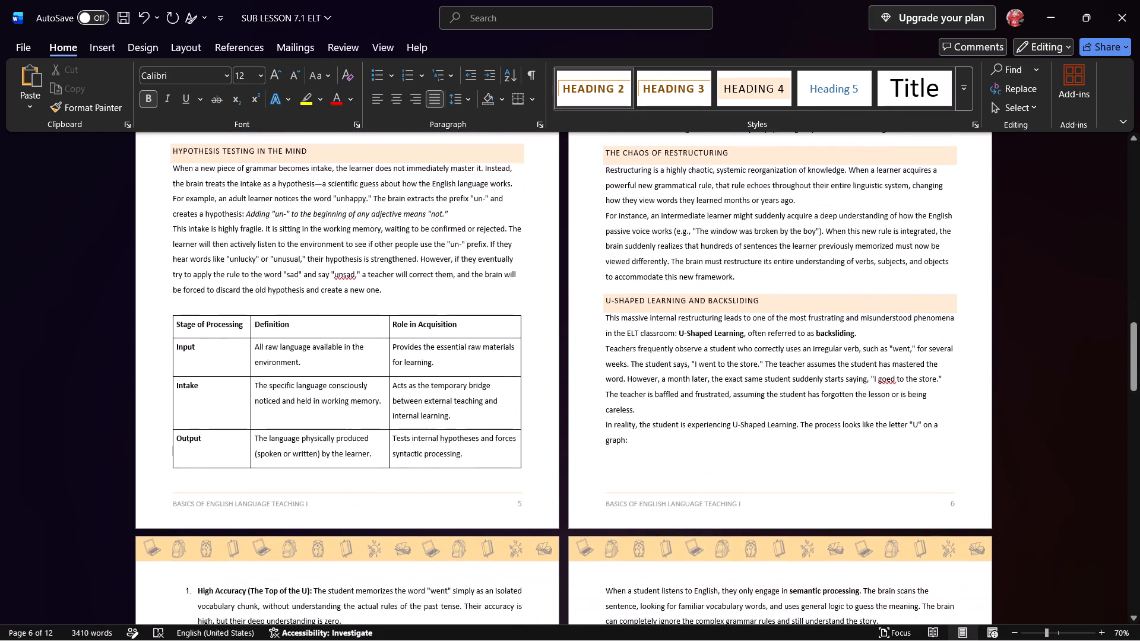
{"action": "scroll", "coordinate": [557, 373], "scroll_direction": "down", "scroll_amount": 18}
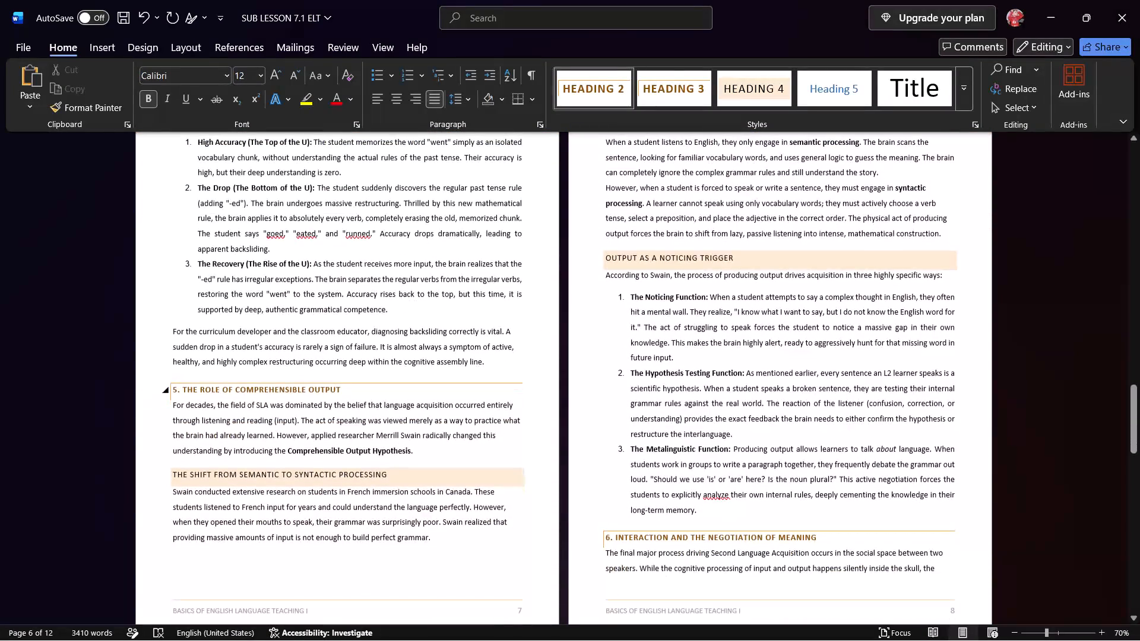
{"action": "left_click", "coordinate": [182, 388]}
{"action": "key", "text": "BackSpace"}
{"action": "key", "text": "BackSpace"}
{"action": "key", "text": "BackSpace"}
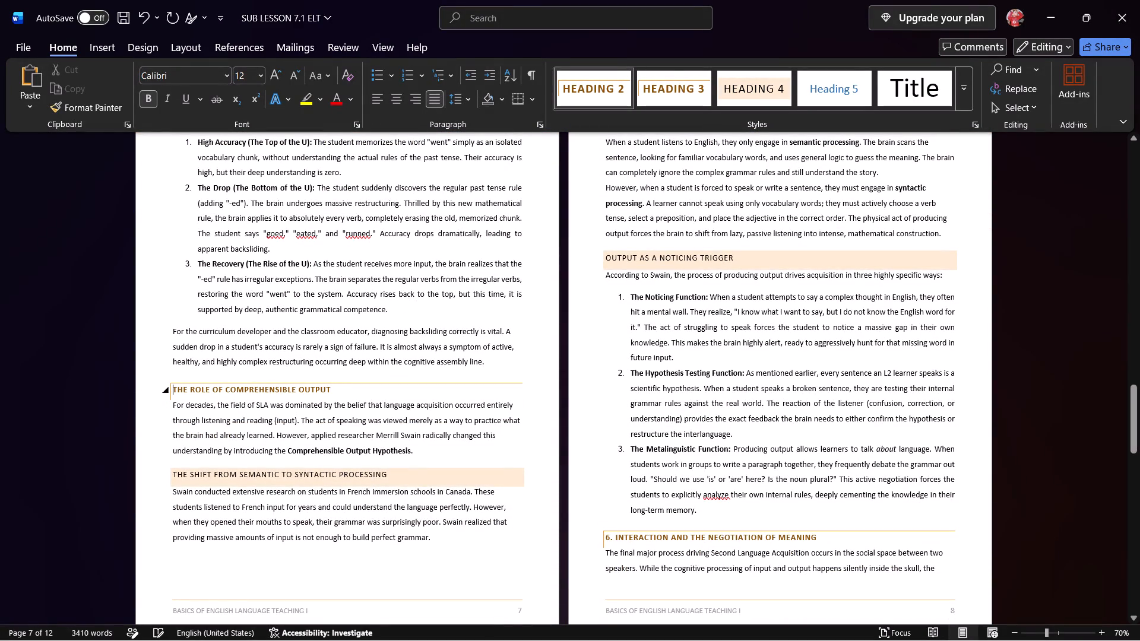
{"action": "left_click", "coordinate": [615, 535]}
{"action": "key", "text": "BackSpace"}
{"action": "key", "text": "BackSpace"}
{"action": "key", "text": "BackSpace"}
Remove the number prefix from the heading Engineering the ELT Classroom: Process-Driven Pedagogy.
{"action": "scroll", "coordinate": [545, 426], "scroll_direction": "down", "scroll_amount": 8}
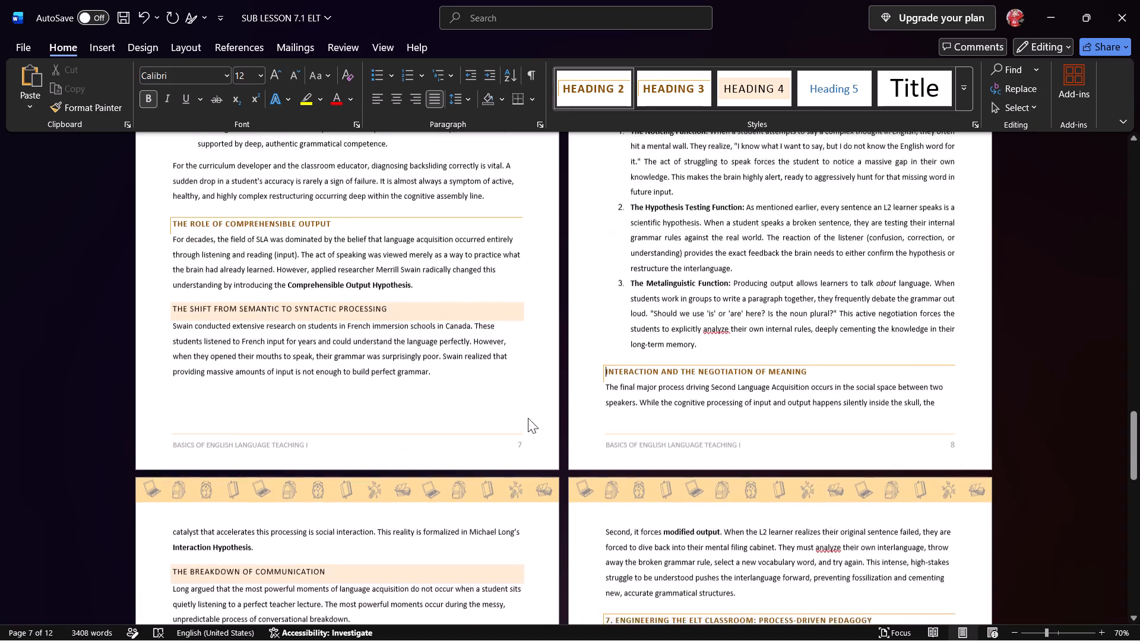
{"action": "scroll", "coordinate": [513, 419], "scroll_direction": "down", "scroll_amount": 7}
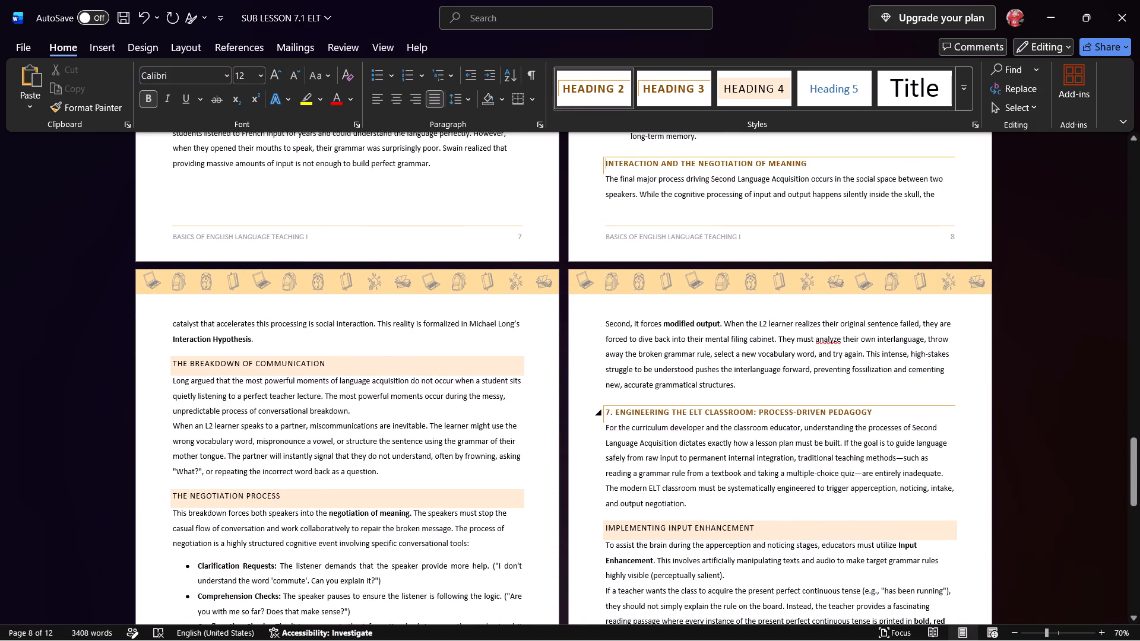
{"action": "left_click", "coordinate": [616, 412]}
{"action": "key", "text": "BackSpace"}
{"action": "key", "text": "BackSpace"}
{"action": "key", "text": "BackSpace"}
Check the remaining pages through Key Takeaways, and review the headings and layout back to the cover page.
{"action": "scroll", "coordinate": [611, 430], "scroll_direction": "down", "scroll_amount": 4}
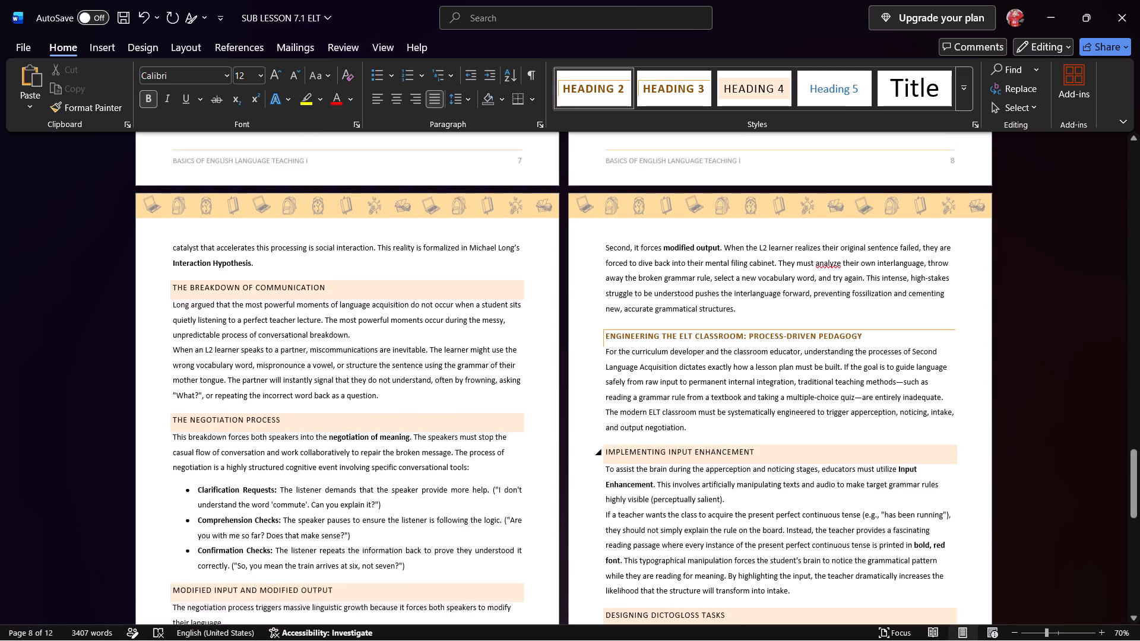
{"action": "scroll", "coordinate": [610, 431], "scroll_direction": "down", "scroll_amount": 2}
{"action": "scroll", "coordinate": [520, 437], "scroll_direction": "down", "scroll_amount": 13}
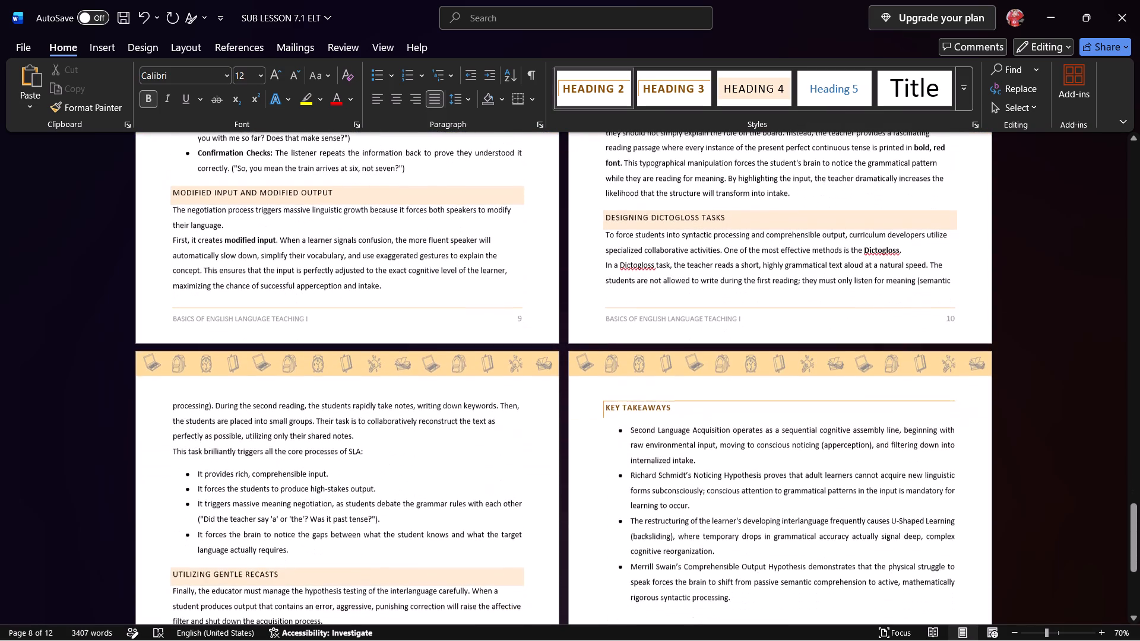
{"action": "scroll", "coordinate": [596, 421], "scroll_direction": "down", "scroll_amount": 6}
{"action": "scroll", "coordinate": [506, 420], "scroll_direction": "down", "scroll_amount": 11}
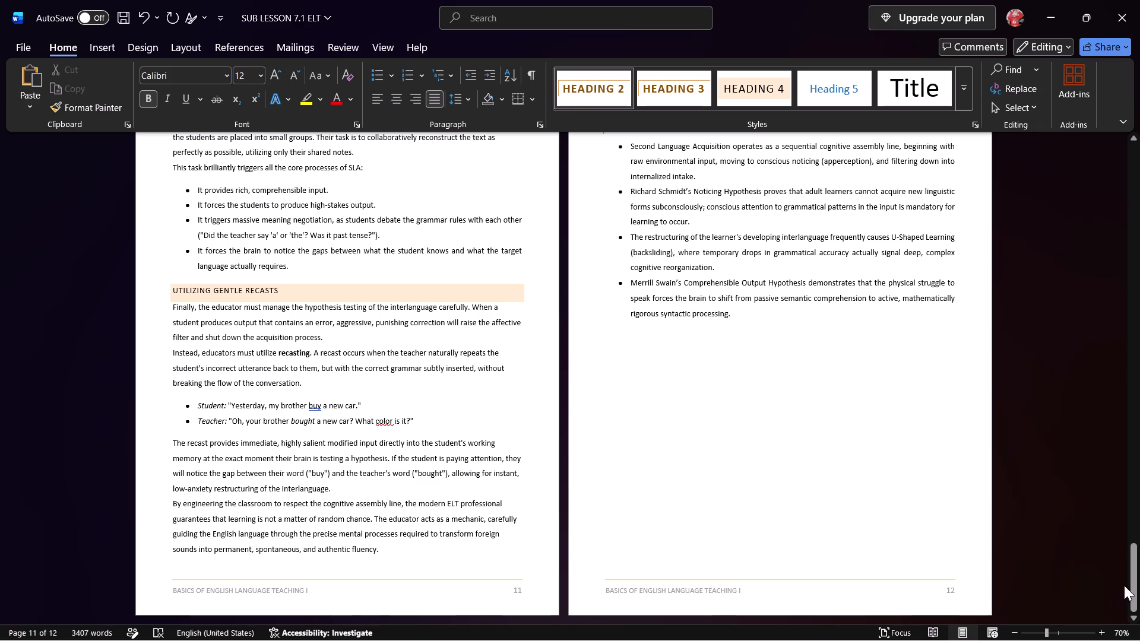
{"action": "left_click_drag", "start_coordinate": [1135, 585], "coordinate": [1125, 537]}
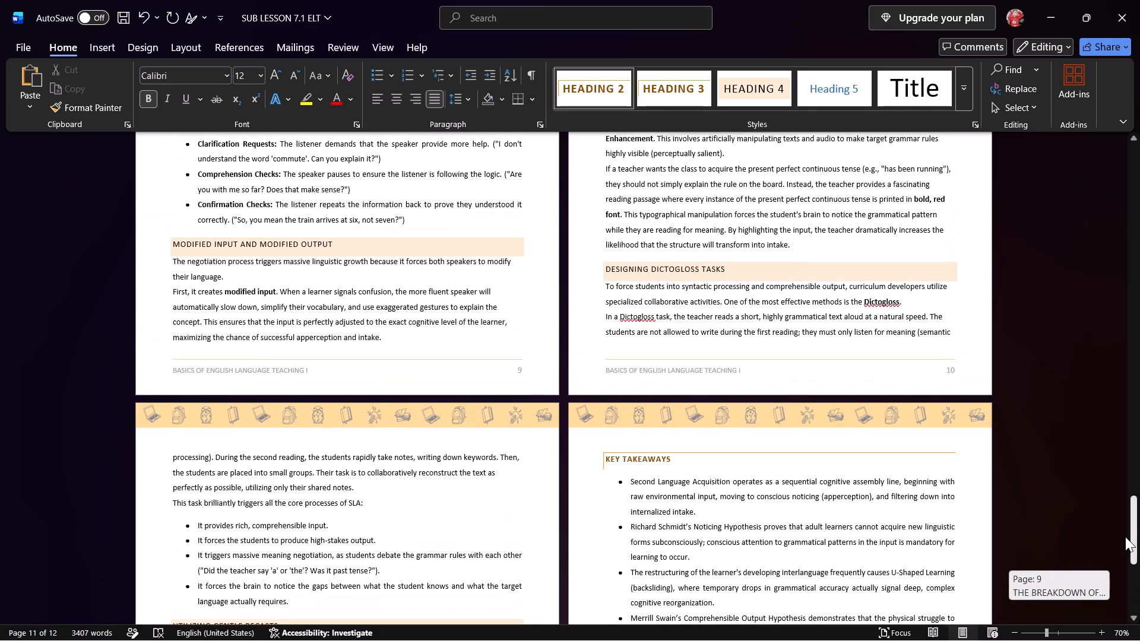
{"action": "left_click_drag", "start_coordinate": [1125, 537], "coordinate": [1139, 450]}
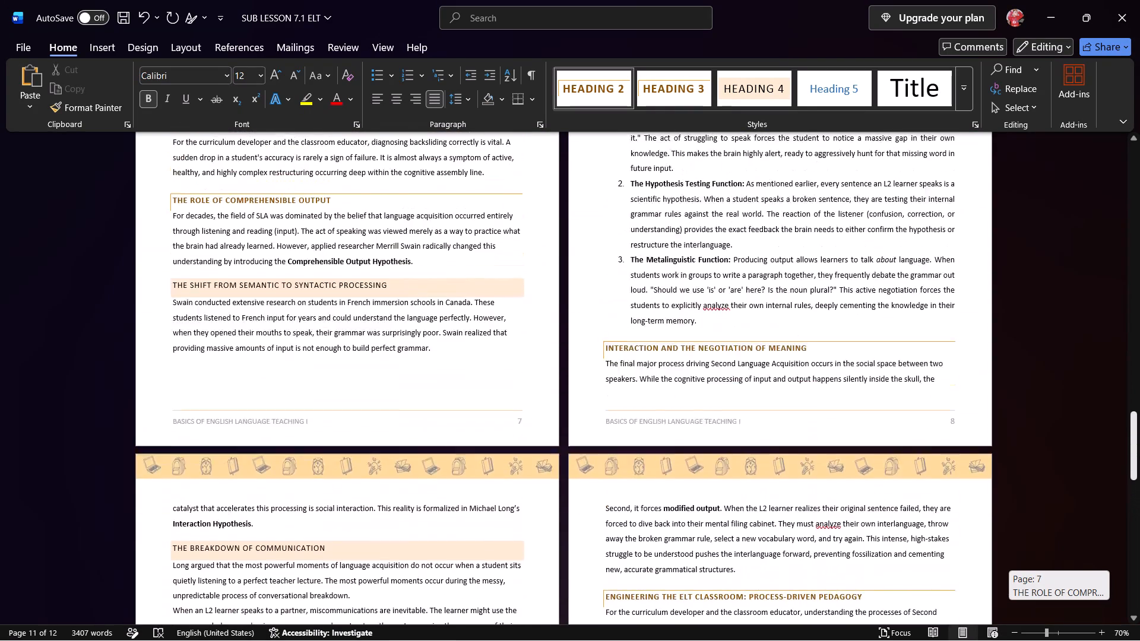
{"action": "left_click_drag", "start_coordinate": [1139, 450], "coordinate": [1139, 418]}
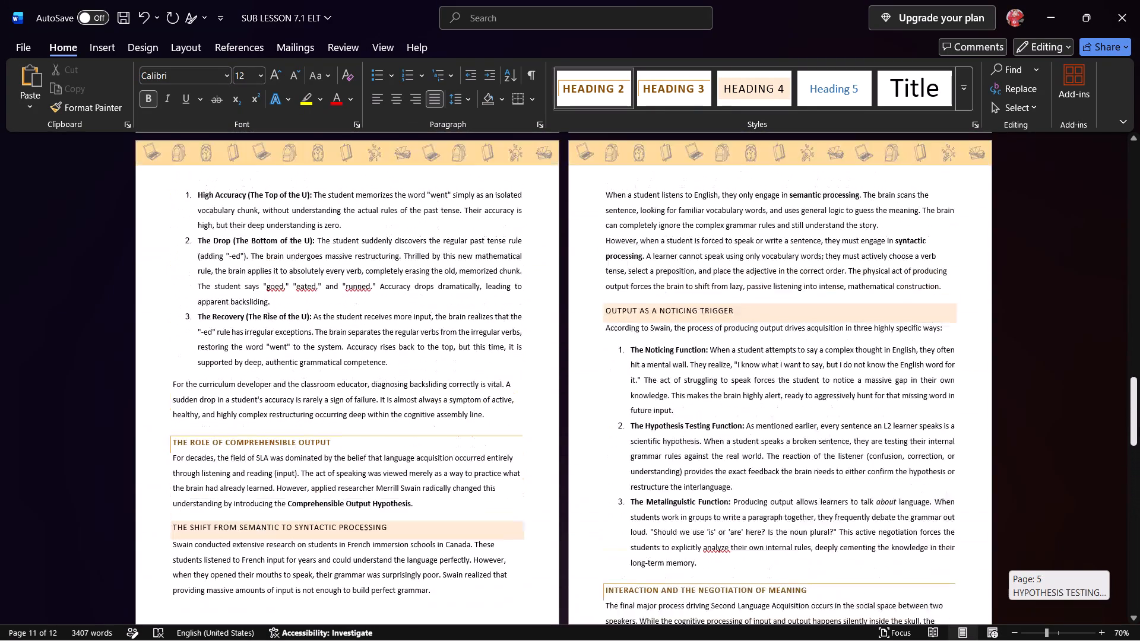
{"action": "left_click_drag", "start_coordinate": [1139, 418], "coordinate": [1138, 343]}
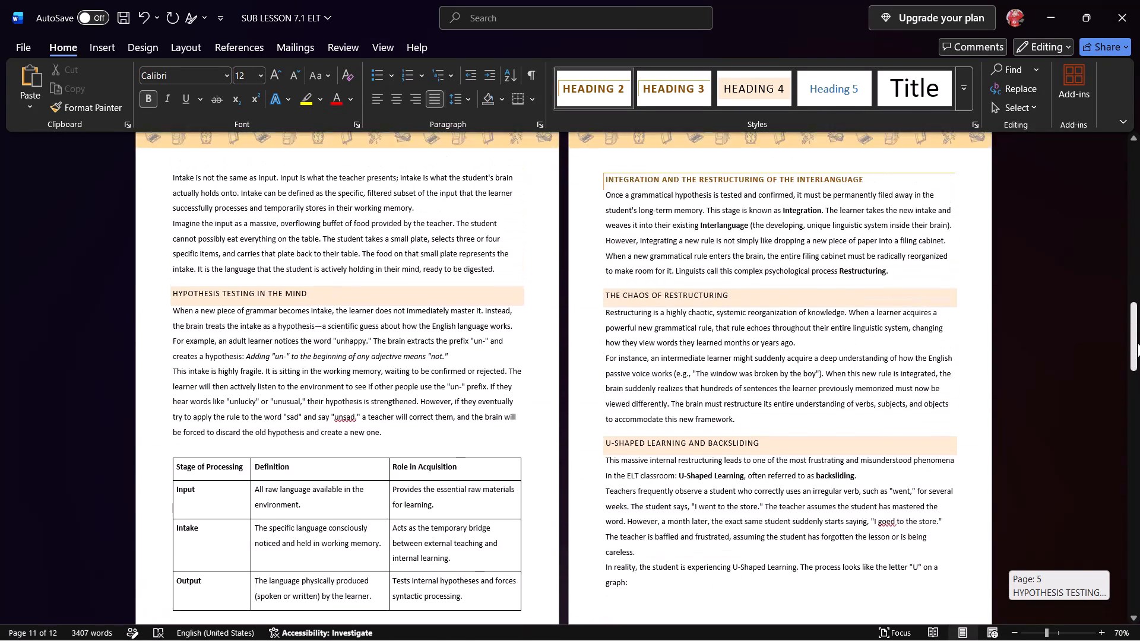
{"action": "left_click_drag", "start_coordinate": [1138, 343], "coordinate": [1138, 258]}
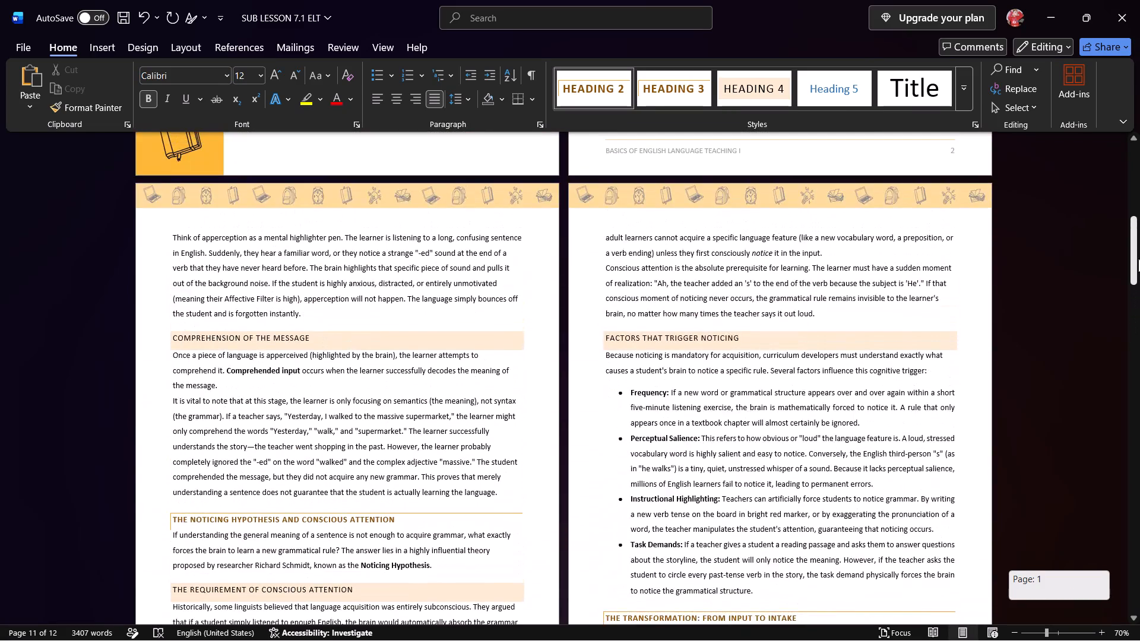
{"action": "left_click_drag", "start_coordinate": [1138, 258], "coordinate": [1139, 185]}
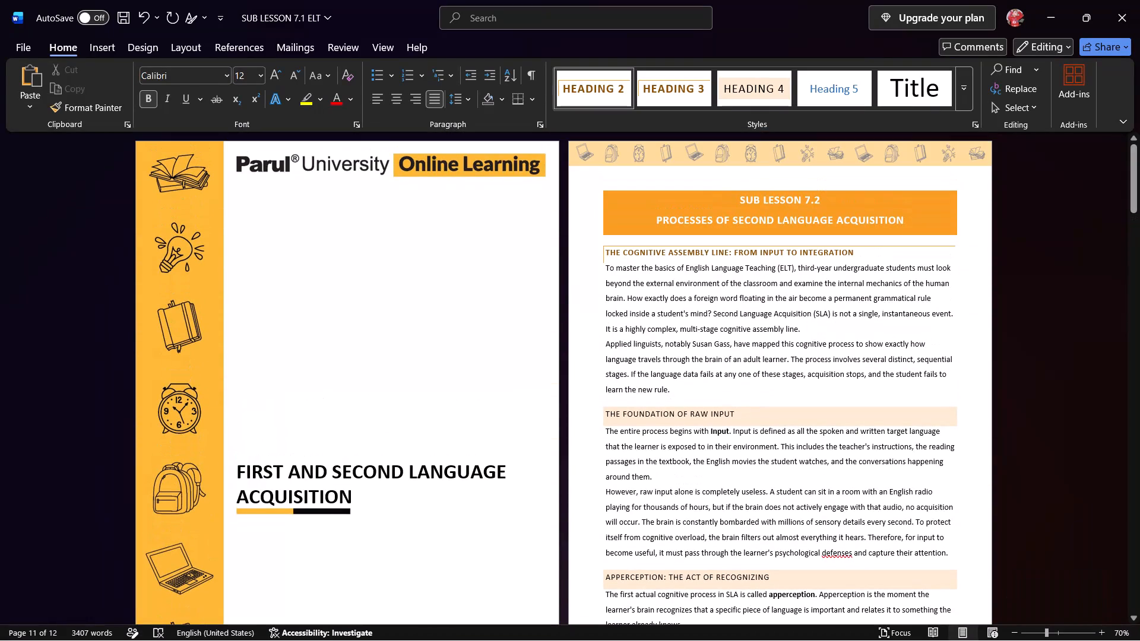
Justify the text of the whole document and set its line spacing to 1.5.
{"action": "left_click", "coordinate": [729, 408]}
{"action": "key", "text": "ctrl+a"}
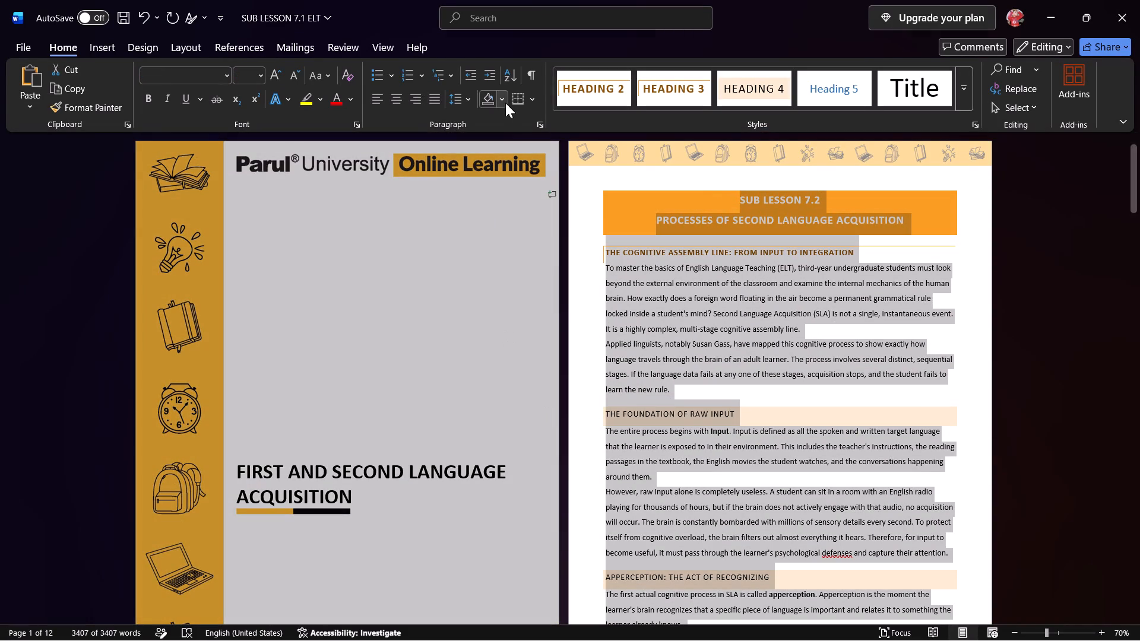
{"action": "left_click", "coordinate": [434, 101]}
{"action": "left_click", "coordinate": [471, 99]}
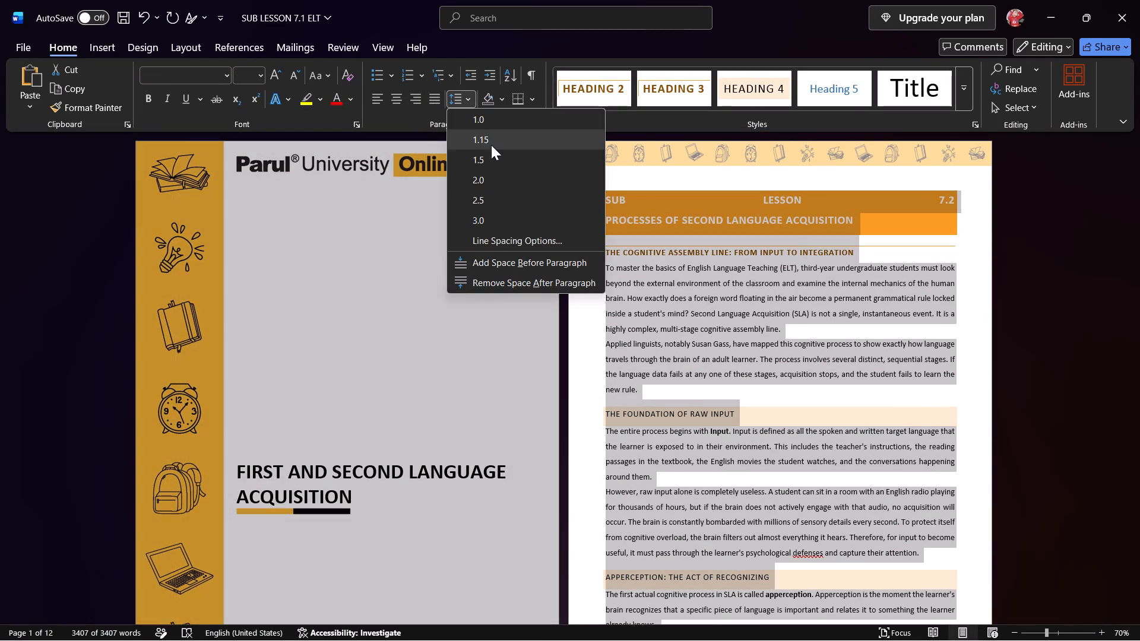
{"action": "left_click", "coordinate": [494, 158]}
{"action": "left_click_drag", "start_coordinate": [835, 315], "coordinate": [840, 310]}
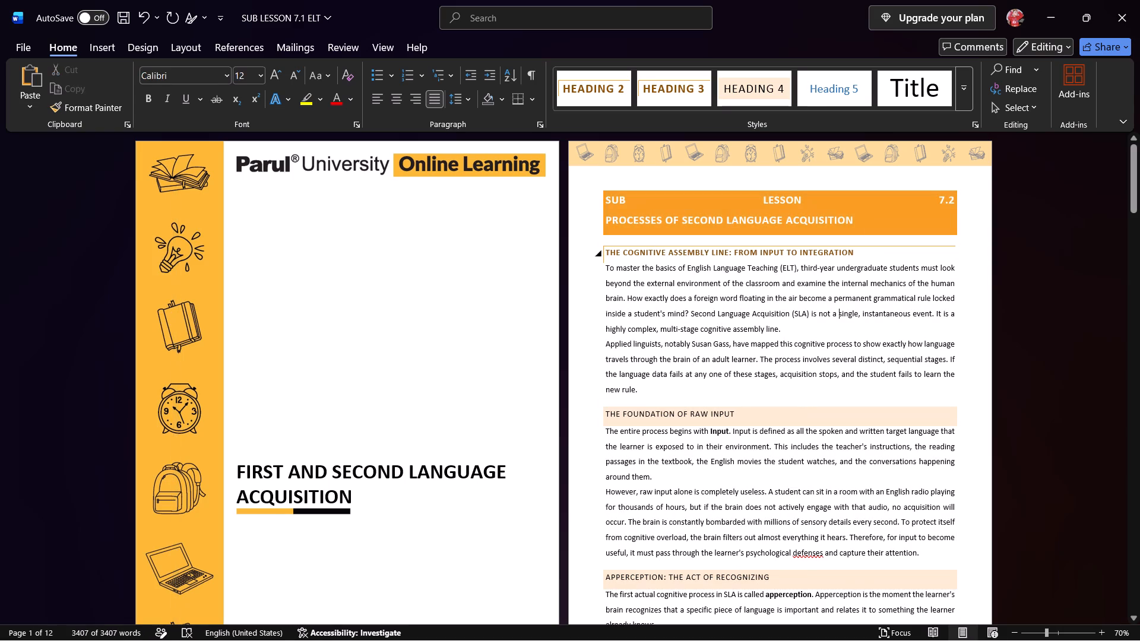
Center the two-line banner title Sub Lesson 7.2, Processes of Second Language Acquisition.
{"action": "left_click_drag", "start_coordinate": [863, 229], "coordinate": [589, 180]}
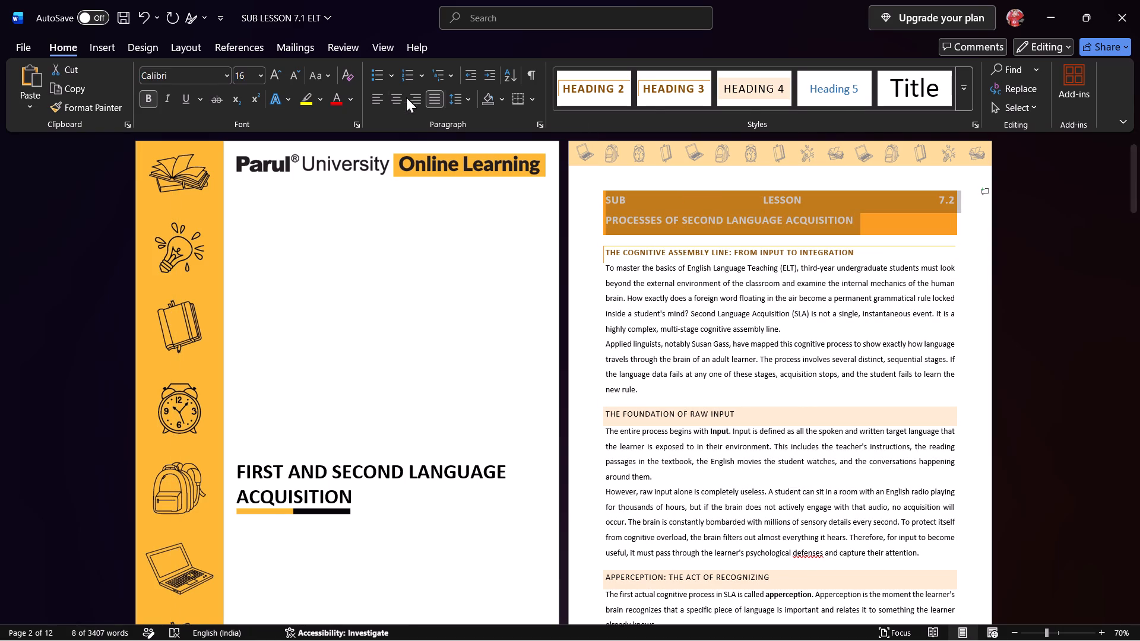
{"action": "left_click", "coordinate": [398, 97]}
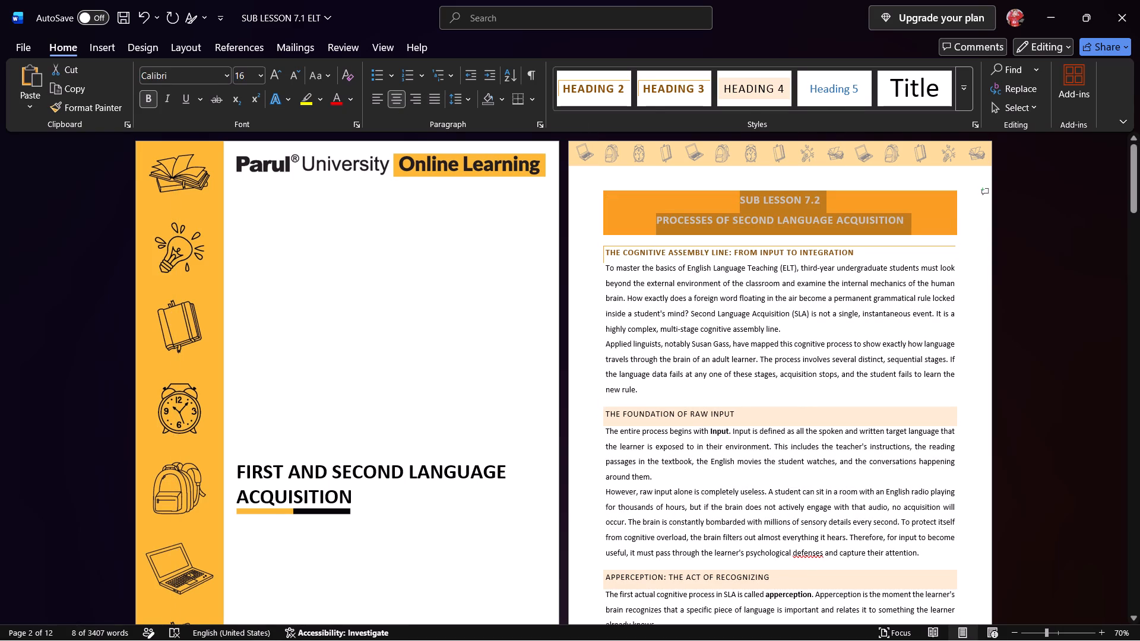
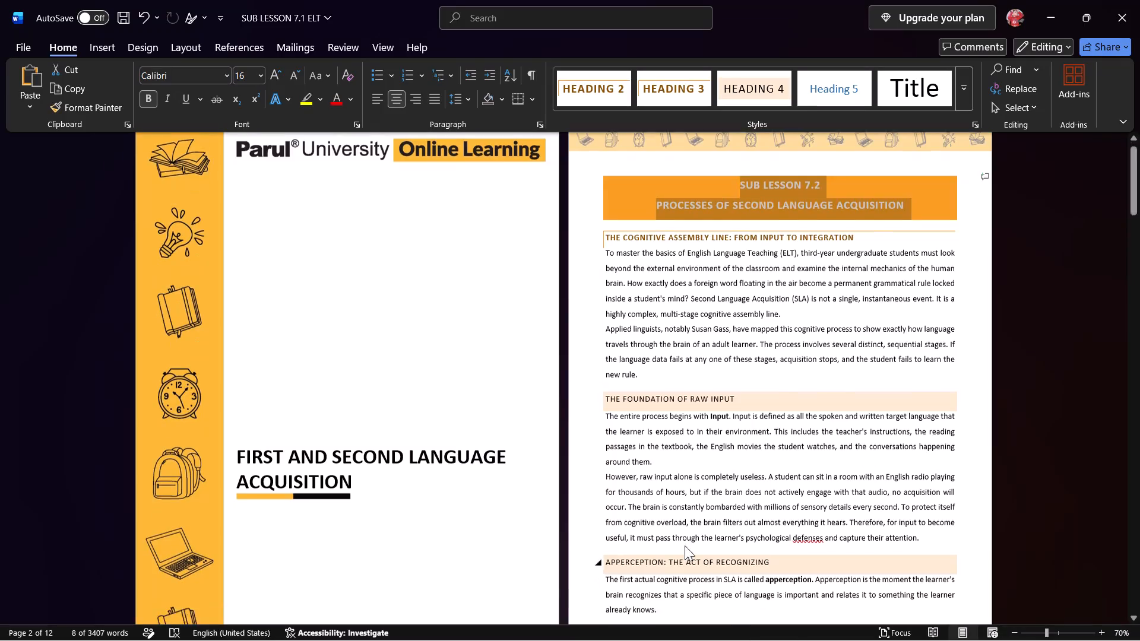
Review the layout, headings and spacing of the Sub Lesson 7.2 pages from the banner title through Key Takeaways.
{"action": "scroll", "coordinate": [692, 478], "scroll_direction": "down", "scroll_amount": 11}
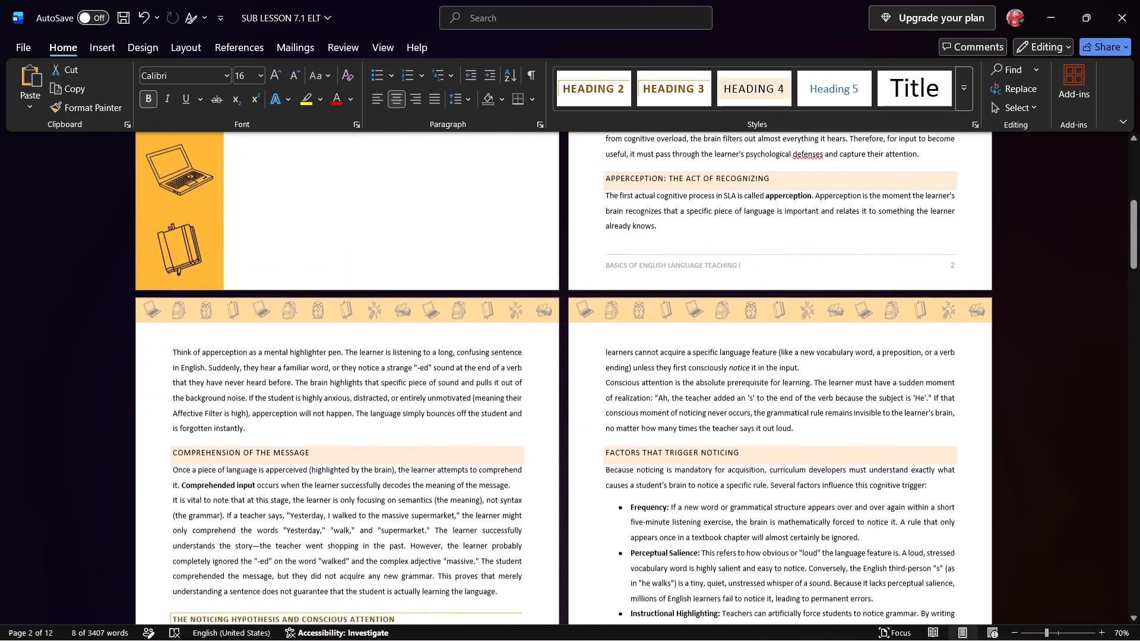
{"action": "scroll", "coordinate": [695, 496], "scroll_direction": "down", "scroll_amount": 13}
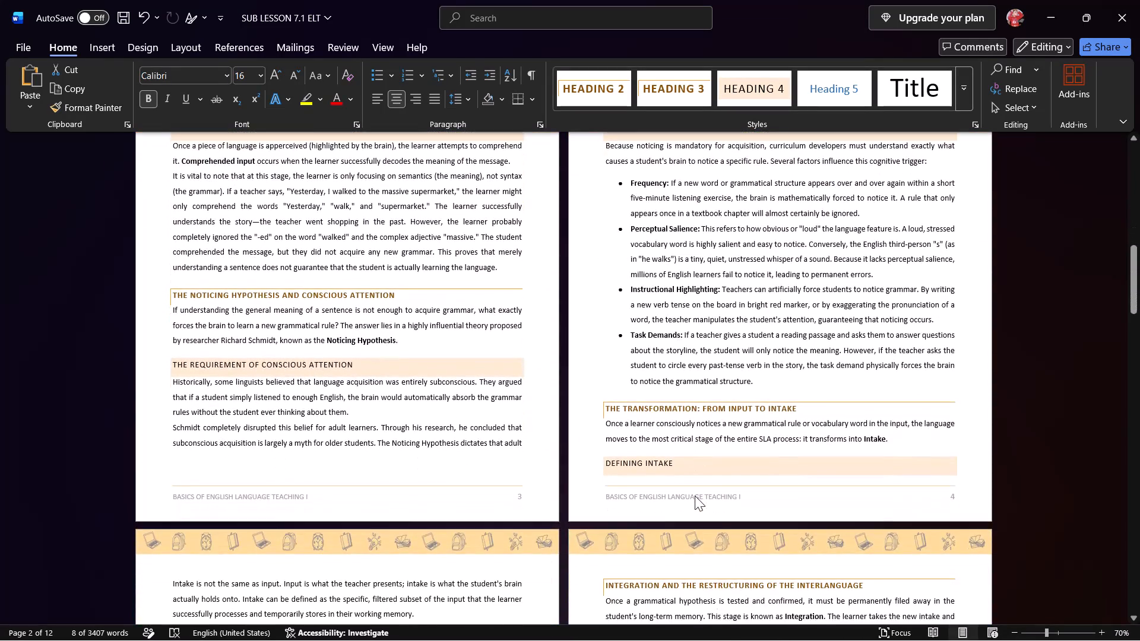
{"action": "scroll", "coordinate": [695, 496], "scroll_direction": "down", "scroll_amount": 19}
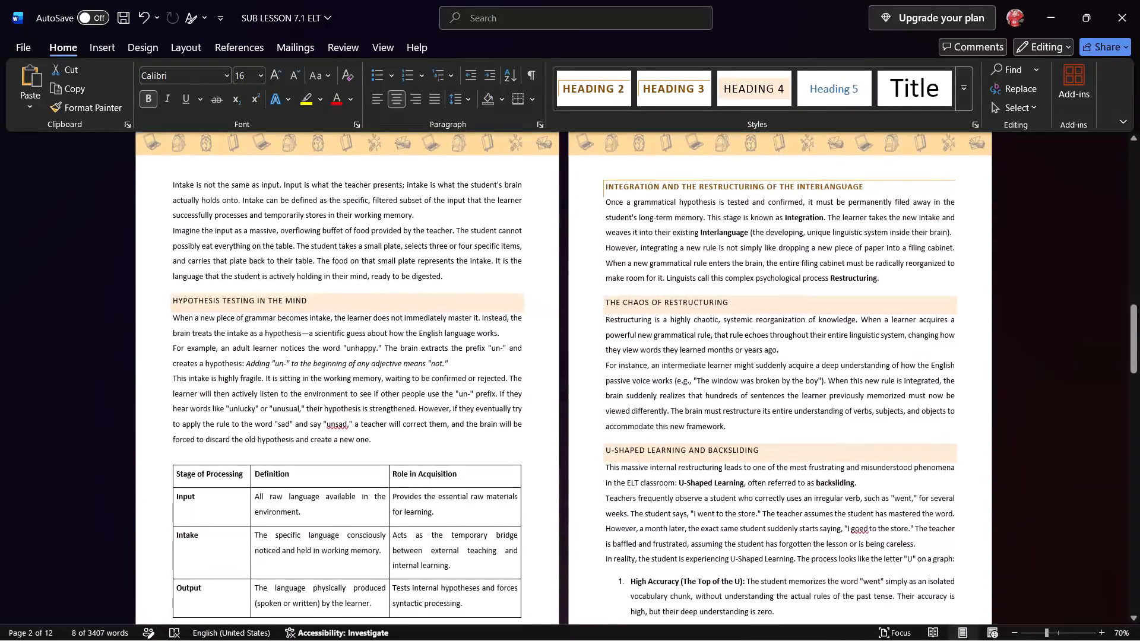
{"action": "scroll", "coordinate": [695, 496], "scroll_direction": "down", "scroll_amount": 6}
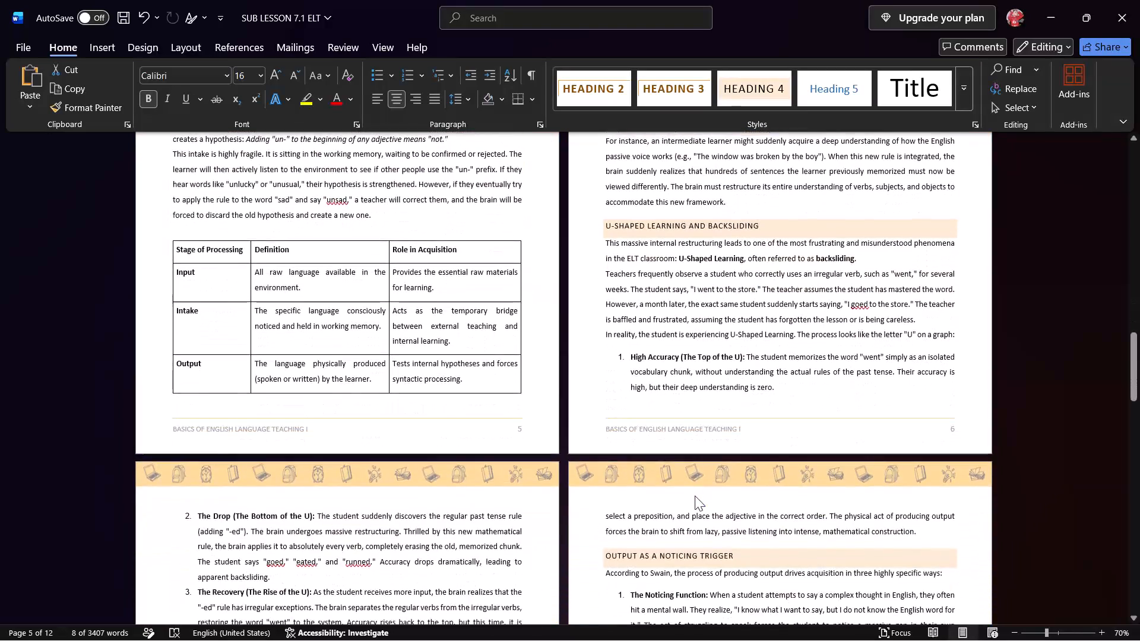
{"action": "scroll", "coordinate": [695, 496], "scroll_direction": "down", "scroll_amount": 19}
{"action": "scroll", "coordinate": [695, 496], "scroll_direction": "down", "scroll_amount": 2}
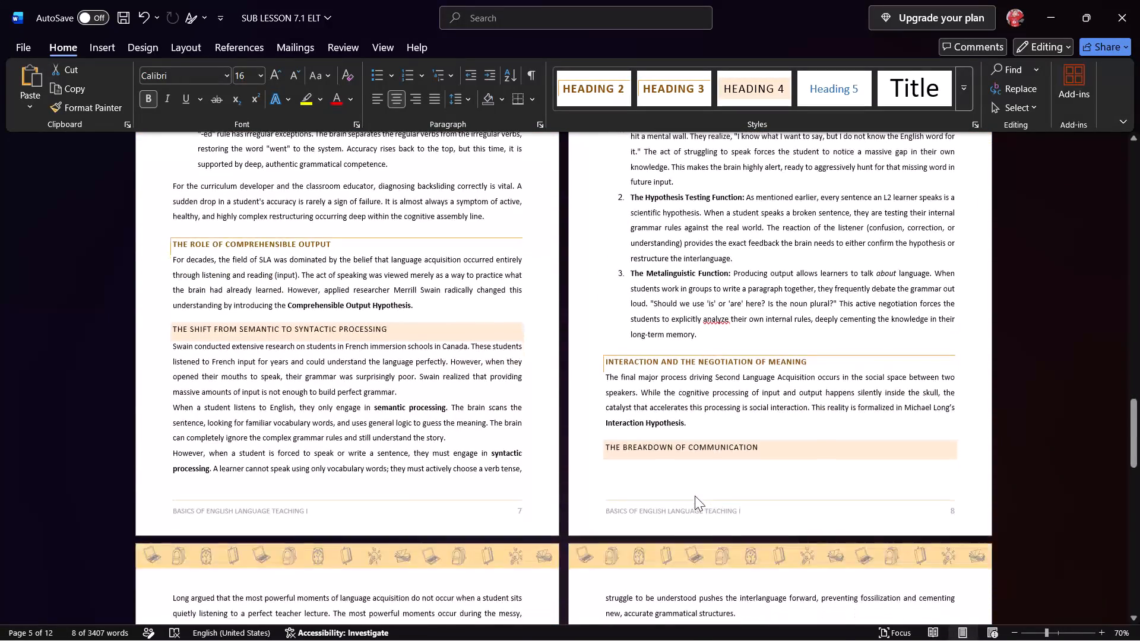
{"action": "scroll", "coordinate": [695, 496], "scroll_direction": "down", "scroll_amount": 19}
{"action": "scroll", "coordinate": [695, 496], "scroll_direction": "down", "scroll_amount": 17}
{"action": "scroll", "coordinate": [695, 496], "scroll_direction": "down", "scroll_amount": 5}
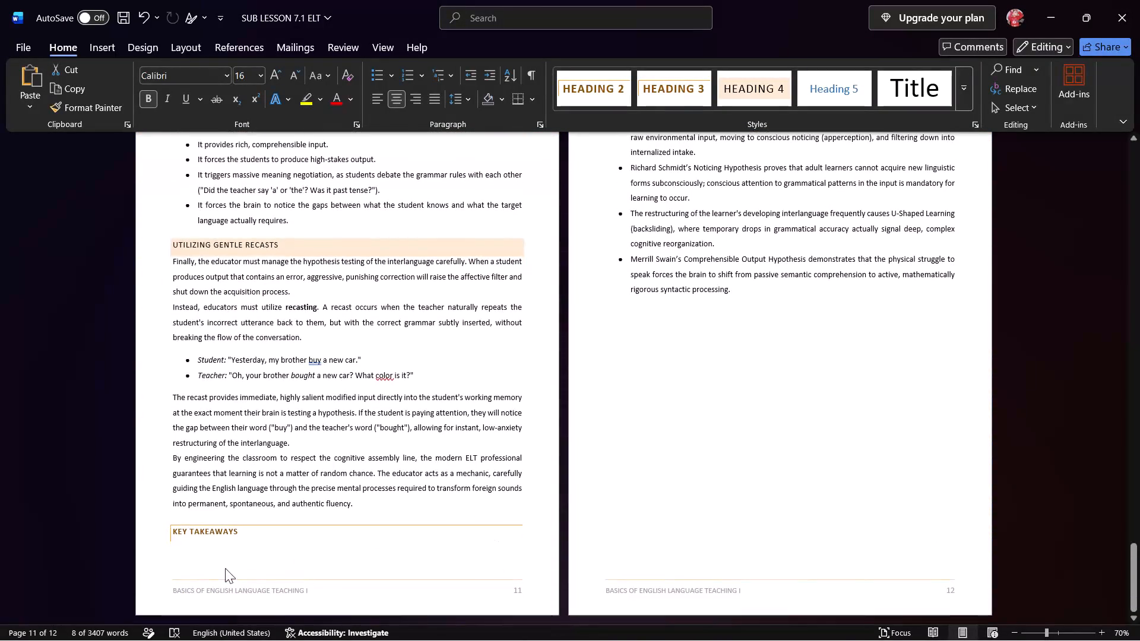
Add two blank lines after the paragraph ending "authentic fluency" to move the Key Takeaways heading onto the following page with its bullets.
{"action": "left_click", "coordinate": [403, 504]}
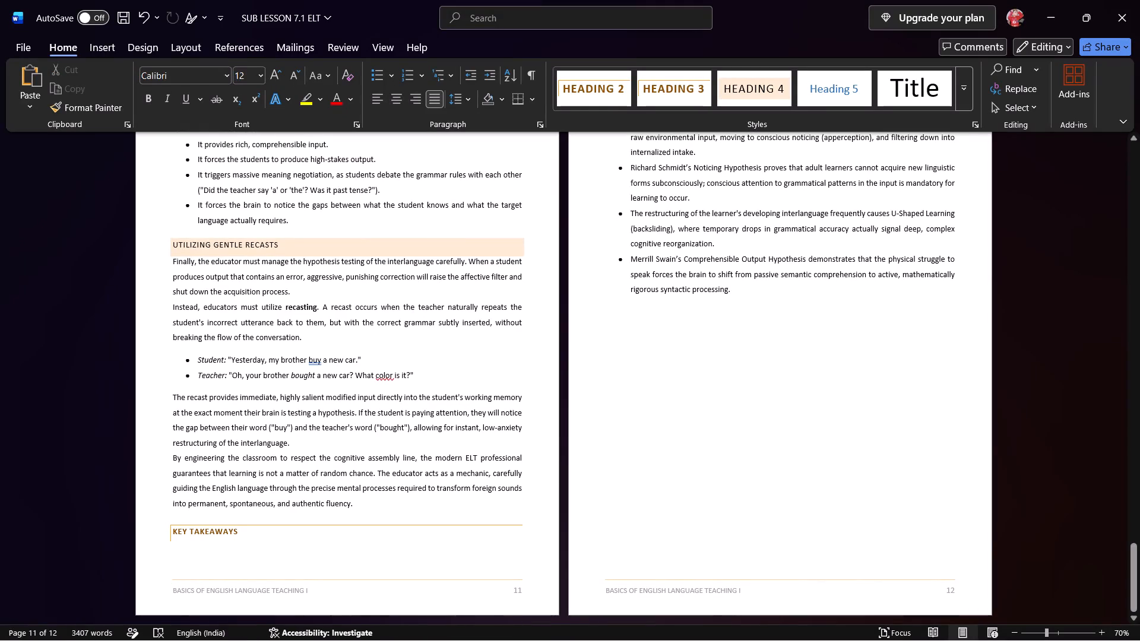
{"action": "key", "text": "Return"}
{"action": "key", "text": "Return"}
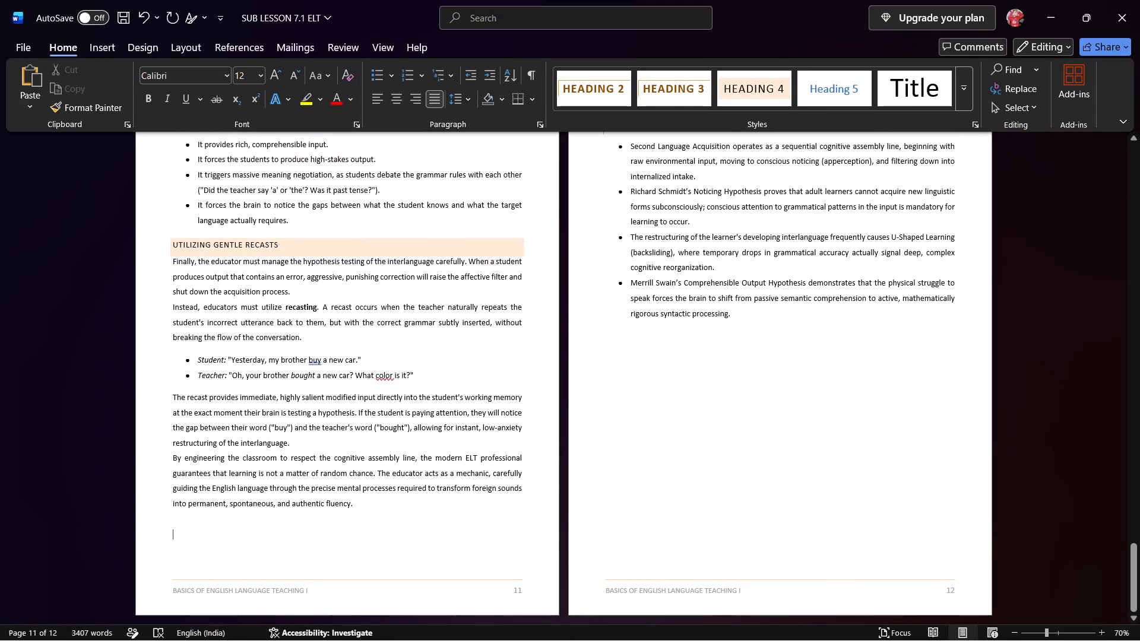
Save a copy of the document in the Downloads folder under the name SUB LESSON 7.2 ELT.
{"action": "scroll", "coordinate": [686, 459], "scroll_direction": "up", "scroll_amount": 4}
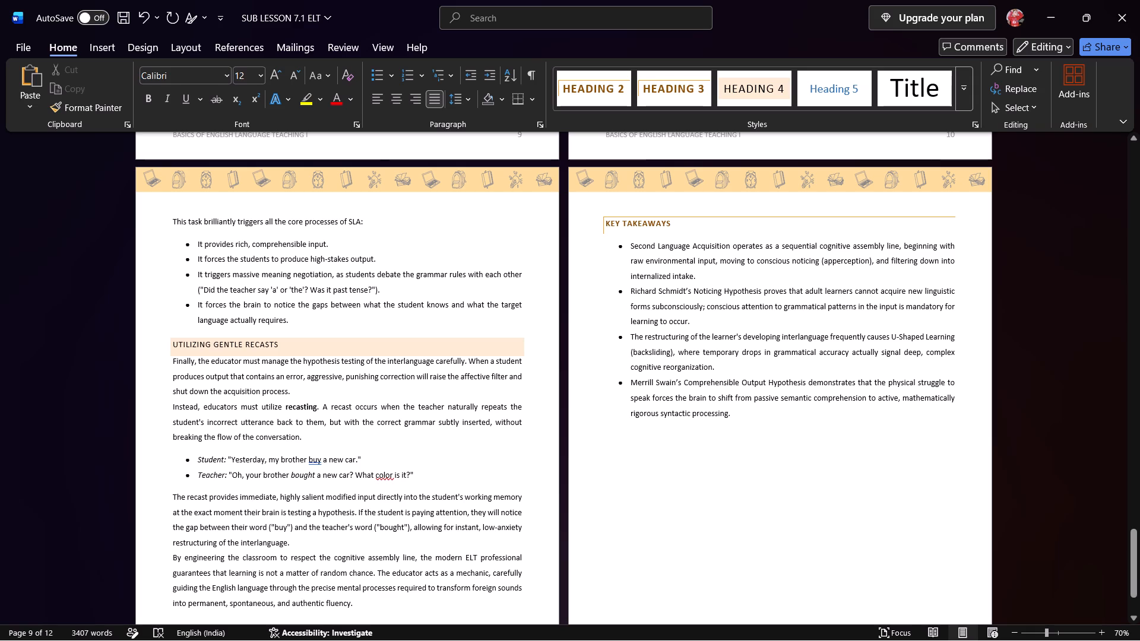
{"action": "left_click_drag", "start_coordinate": [1131, 569], "coordinate": [1128, 74]}
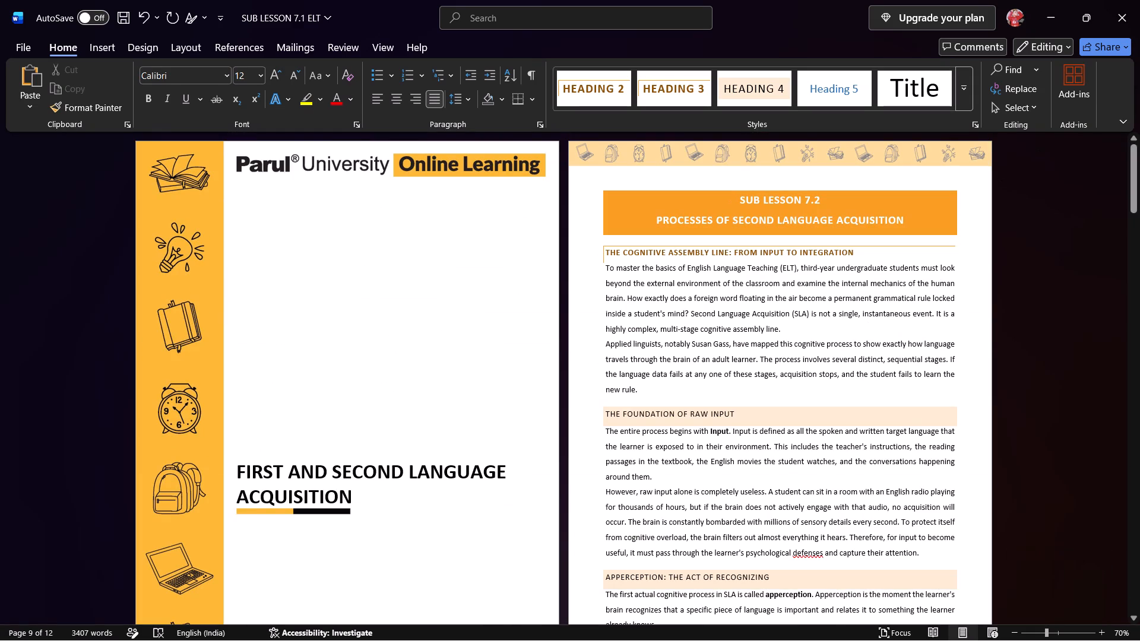
{"action": "left_click", "coordinate": [15, 46]}
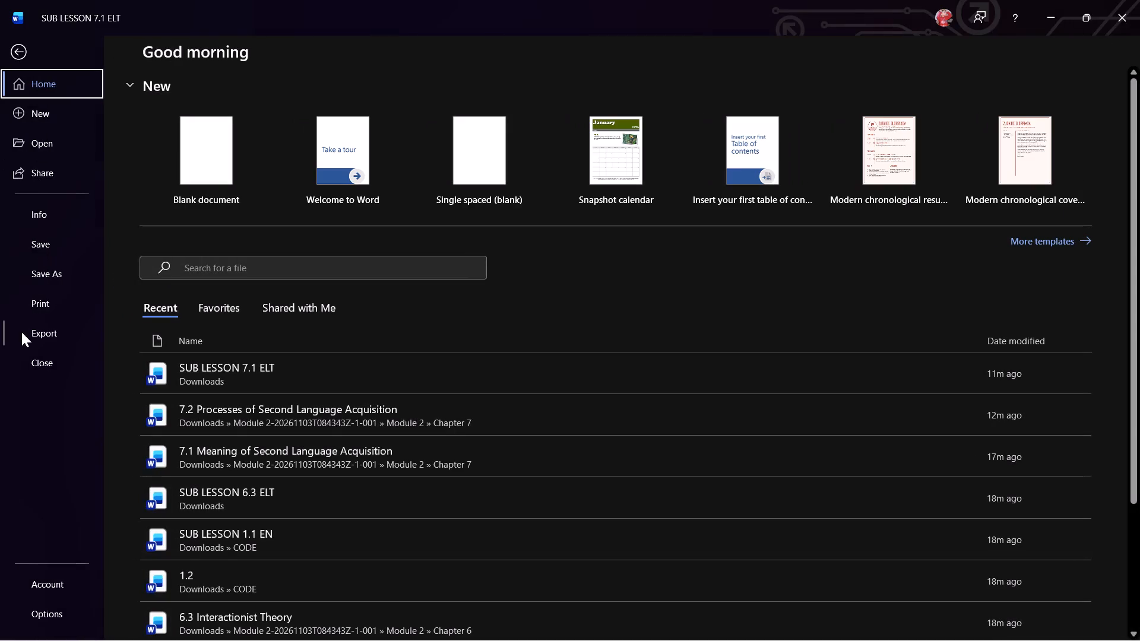
{"action": "left_click", "coordinate": [52, 267]}
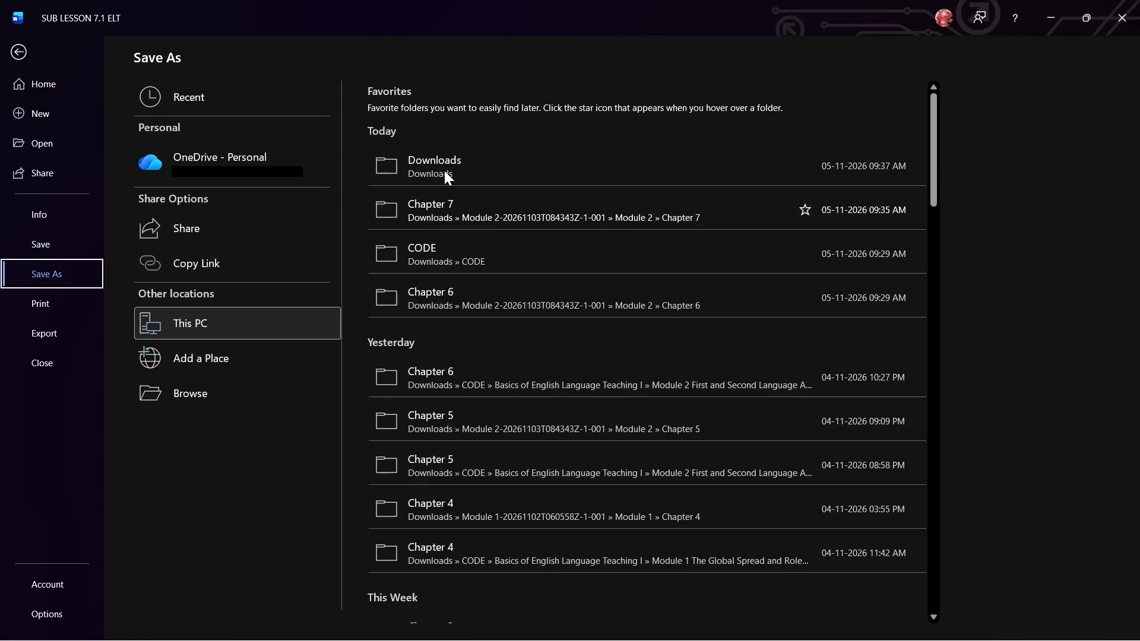
{"action": "left_click", "coordinate": [444, 170]}
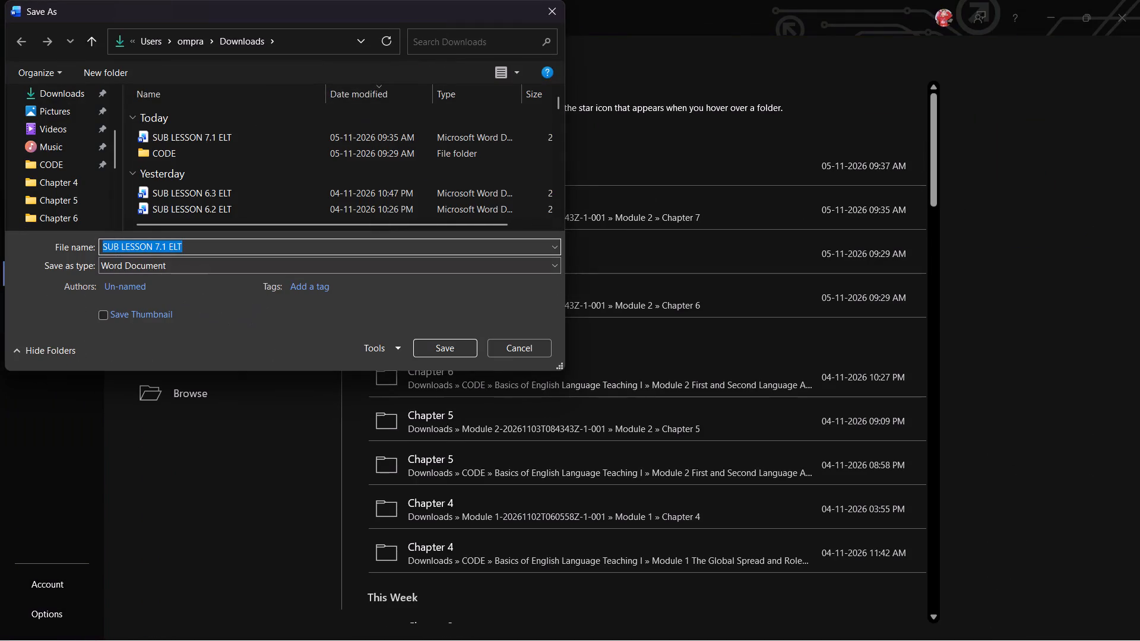
{"action": "left_click", "coordinate": [165, 244]}
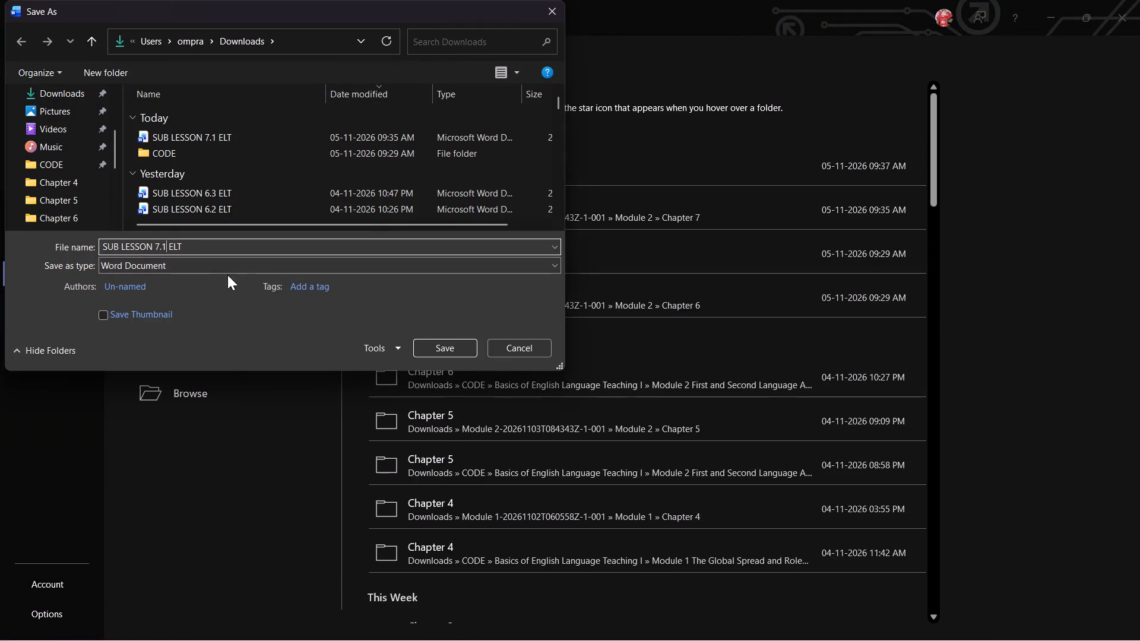
{"action": "key", "text": "BackSpace"}
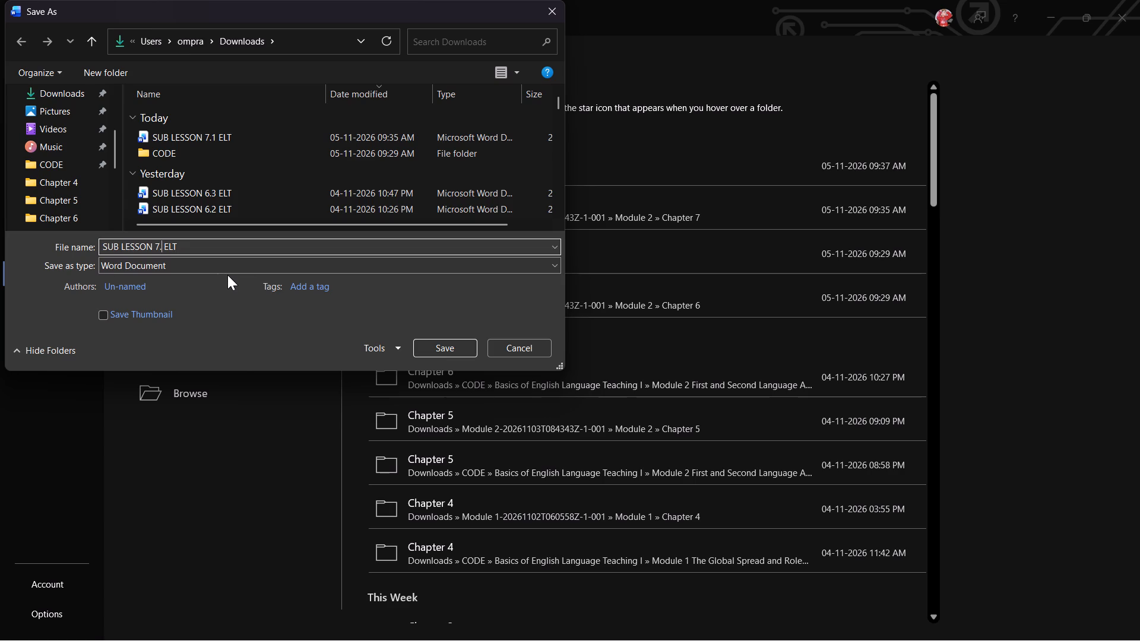
{"action": "key", "text": "2"}
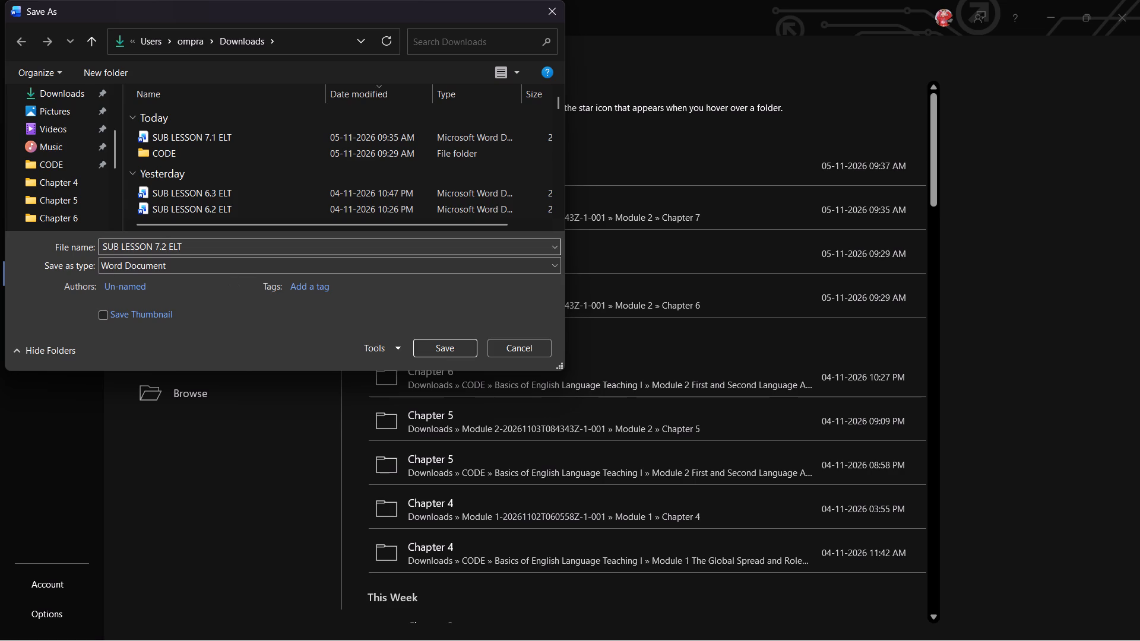
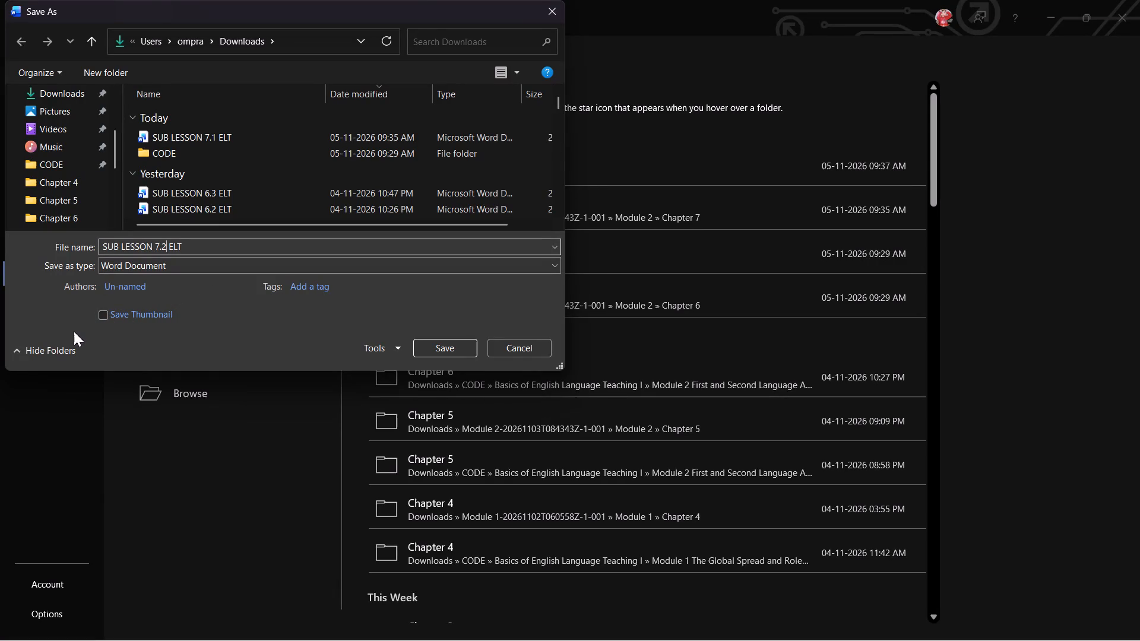
Complete saving the document in the Downloads folder as SUB LESSON 7.2 ELT.
{"action": "left_click", "coordinate": [438, 351]}
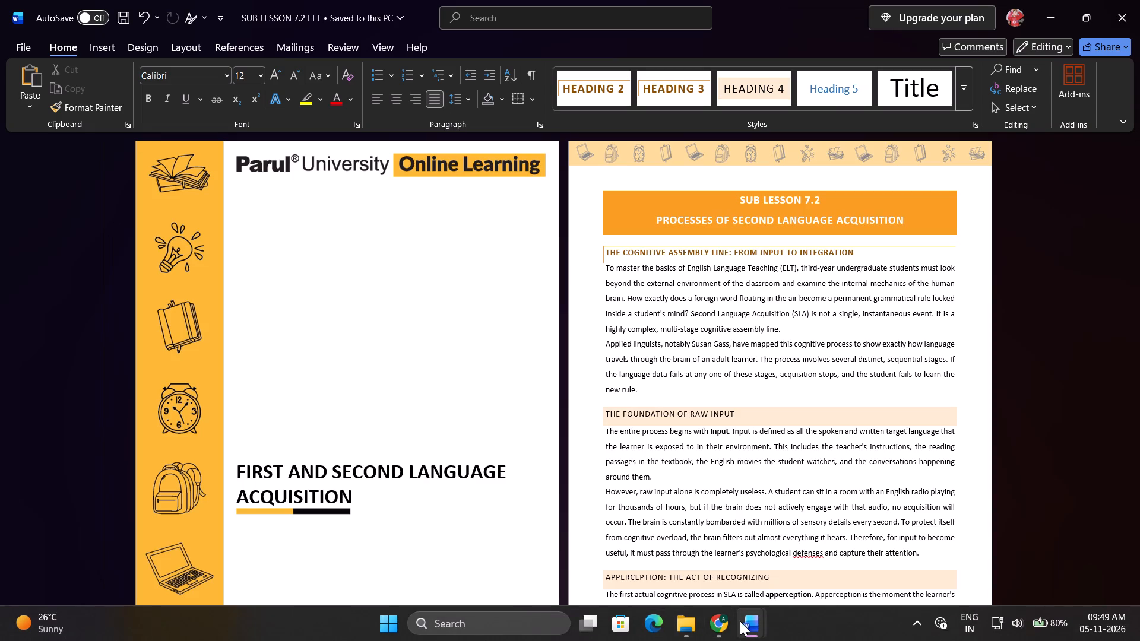
In File Explorer, copy SUB LESSON 7.2 ELT from Downloads into the Chapter 7 folder of Module 2 First and Second Language Acquisition.
{"action": "left_click", "coordinate": [688, 629]}
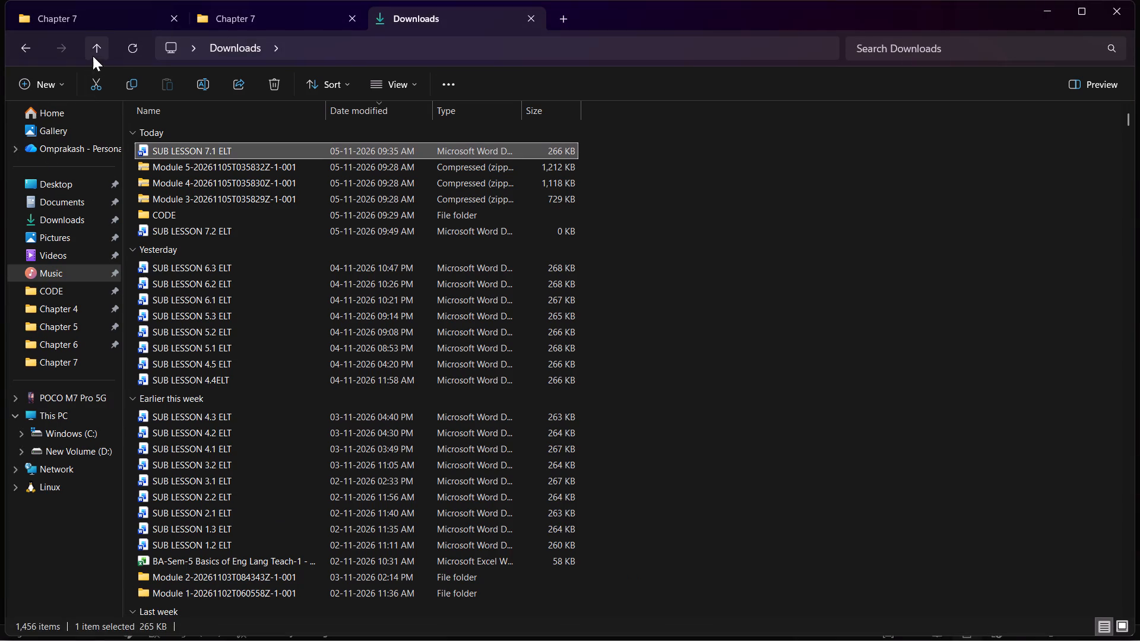
{"action": "left_click", "coordinate": [128, 45]}
{"action": "left_click", "coordinate": [207, 148]}
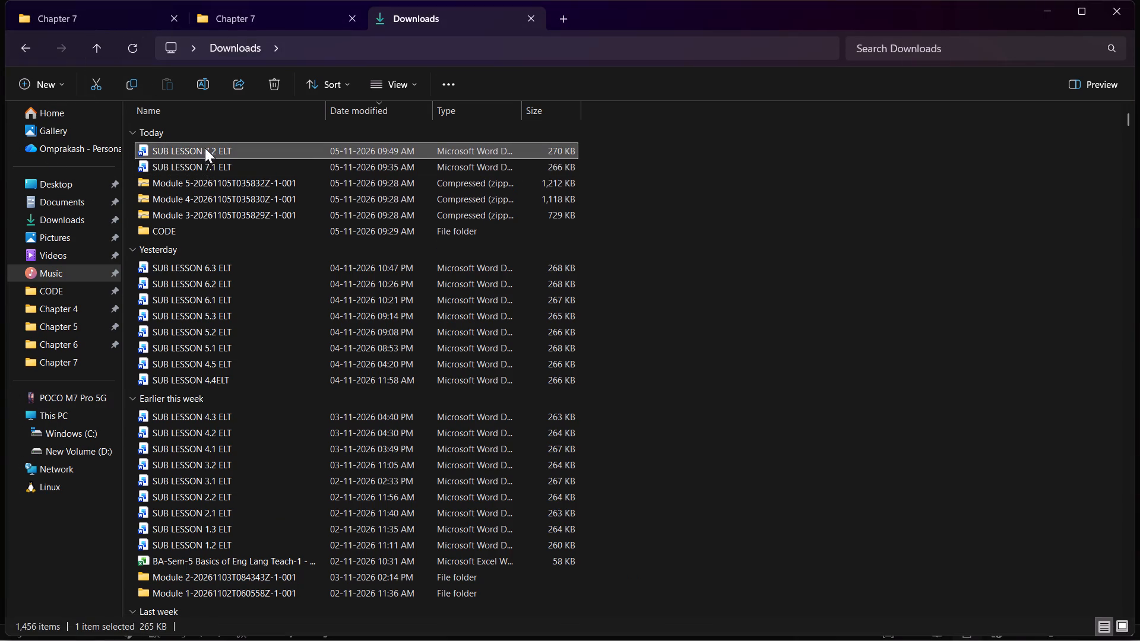
{"action": "left_click", "coordinate": [129, 86]}
{"action": "left_click", "coordinate": [246, 11]}
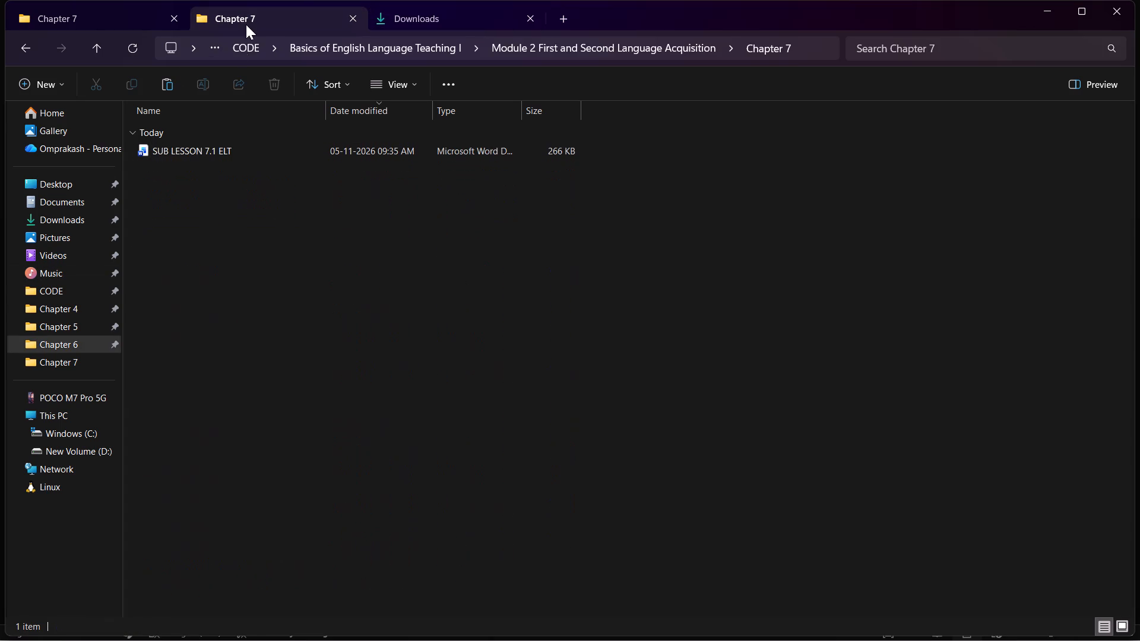
{"action": "left_click", "coordinate": [169, 82]}
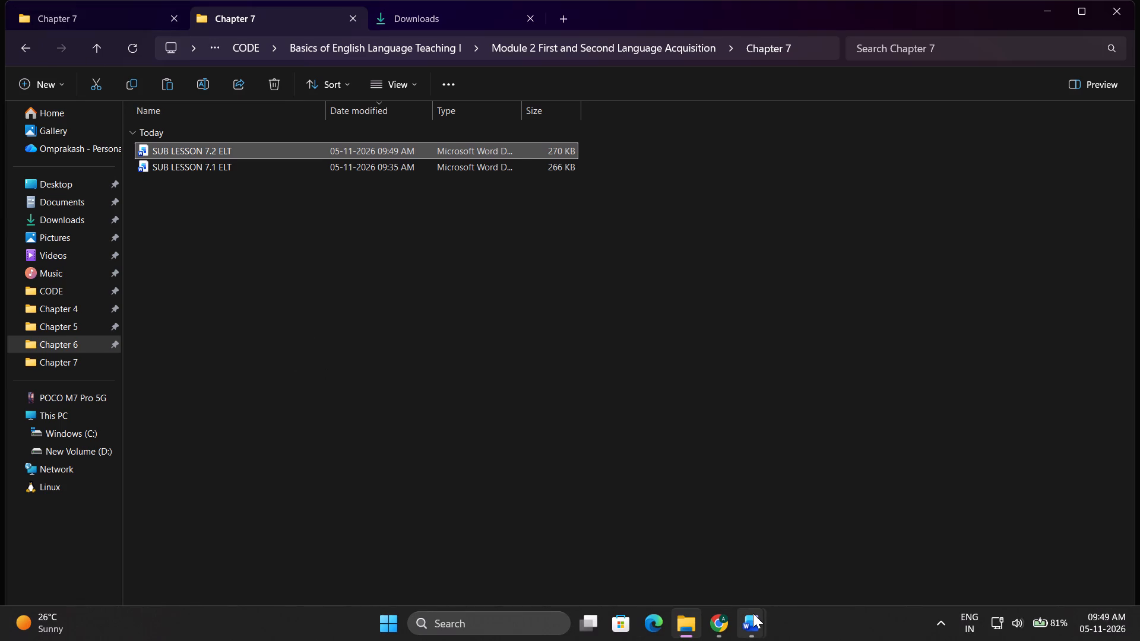
Switch to Word and close the source document 7.2 Processes of Second Language Acquisition.
{"action": "left_click", "coordinate": [761, 553]}
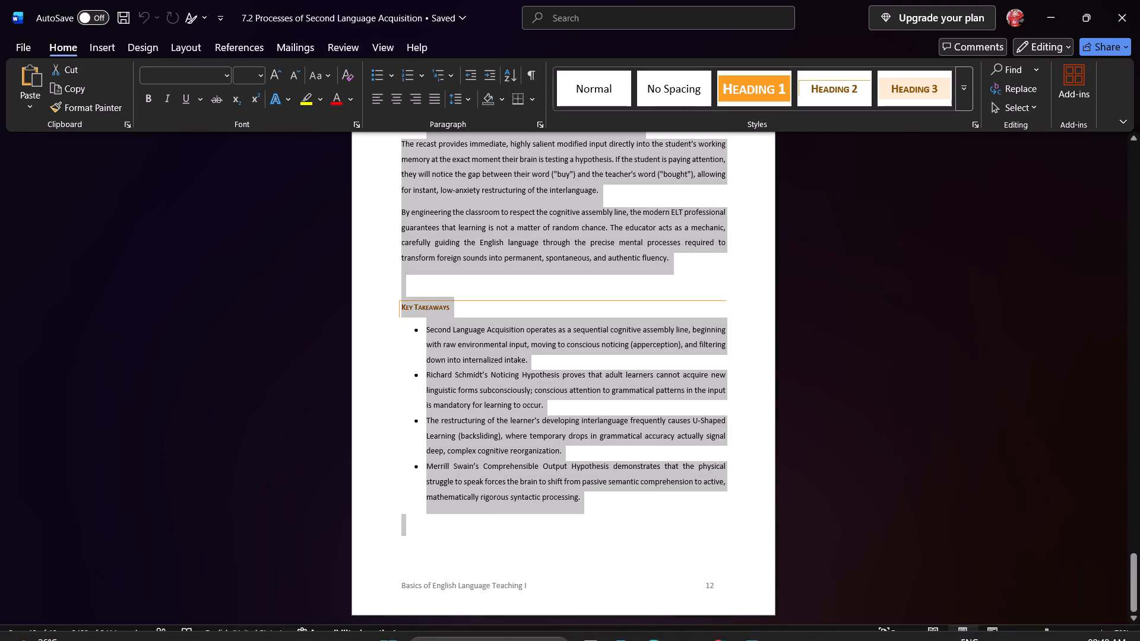
{"action": "left_click", "coordinate": [1119, 10]}
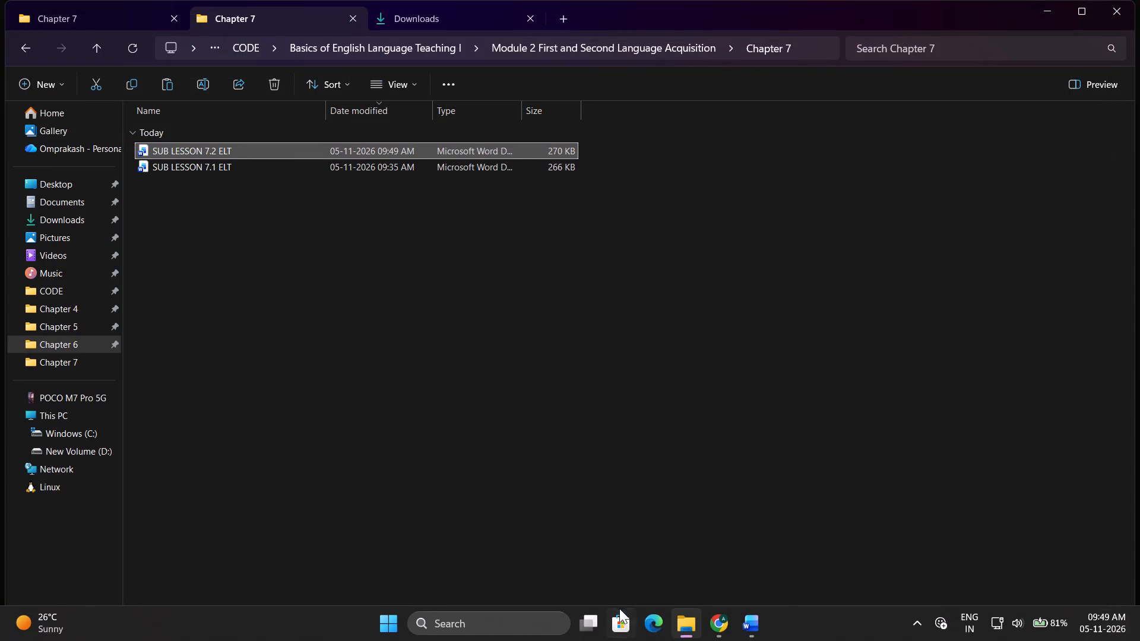
From the downloaded Module 2 Chapter 7 folder, open 7.3 Models of Second Language Acquisition and enable editing.
{"action": "left_click", "coordinate": [685, 618]}
{"action": "left_click", "coordinate": [685, 616]}
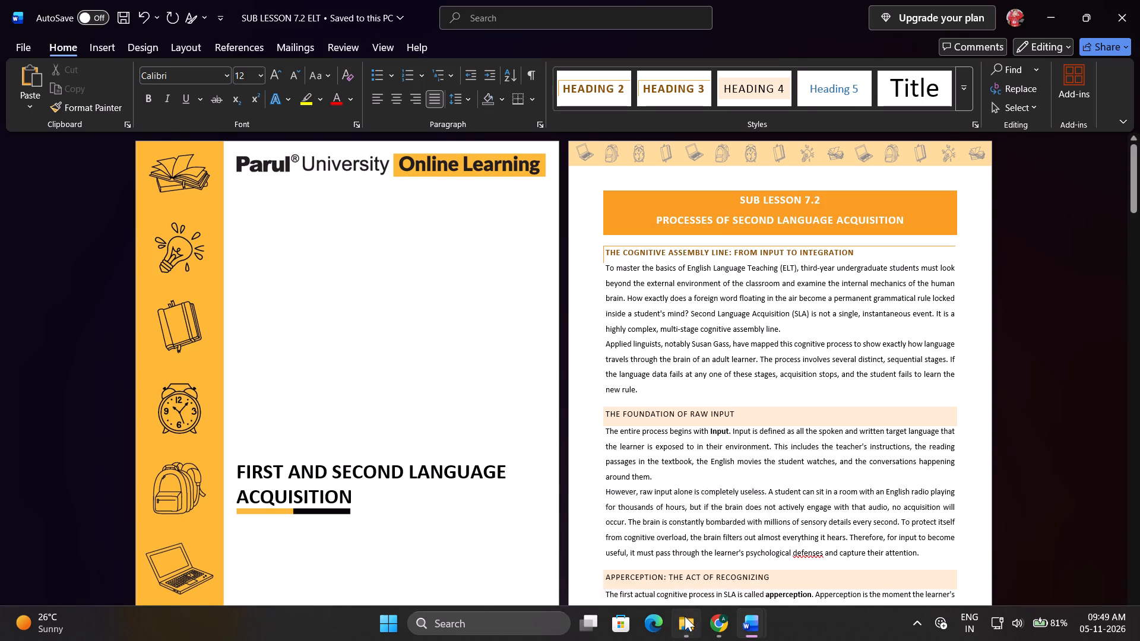
{"action": "left_click", "coordinate": [62, 16]}
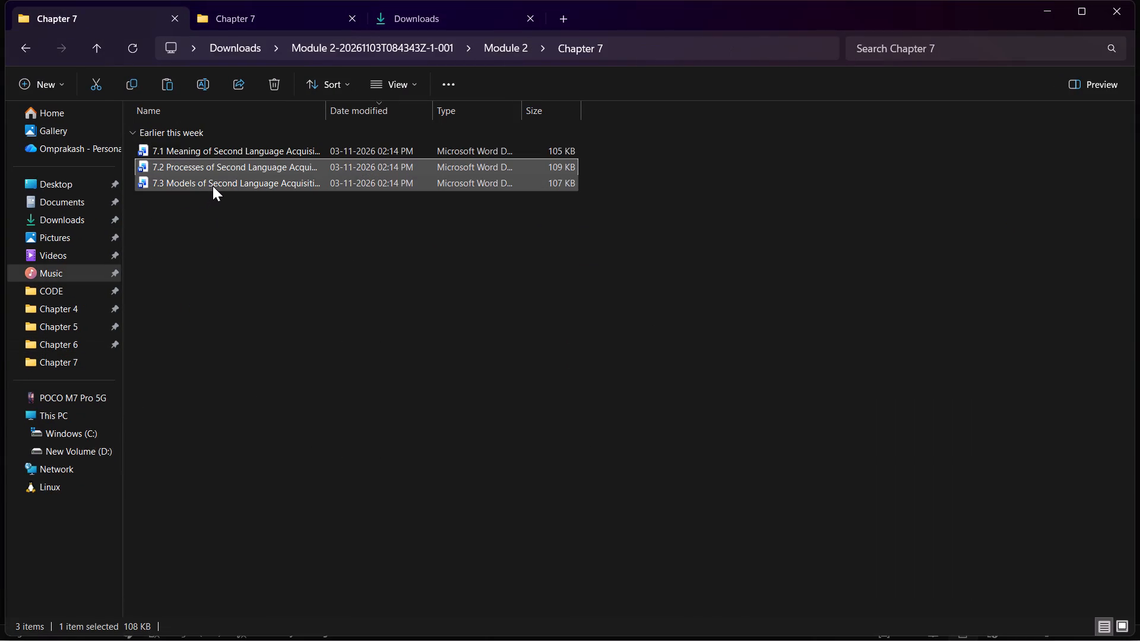
{"action": "double_click", "coordinate": [213, 186]}
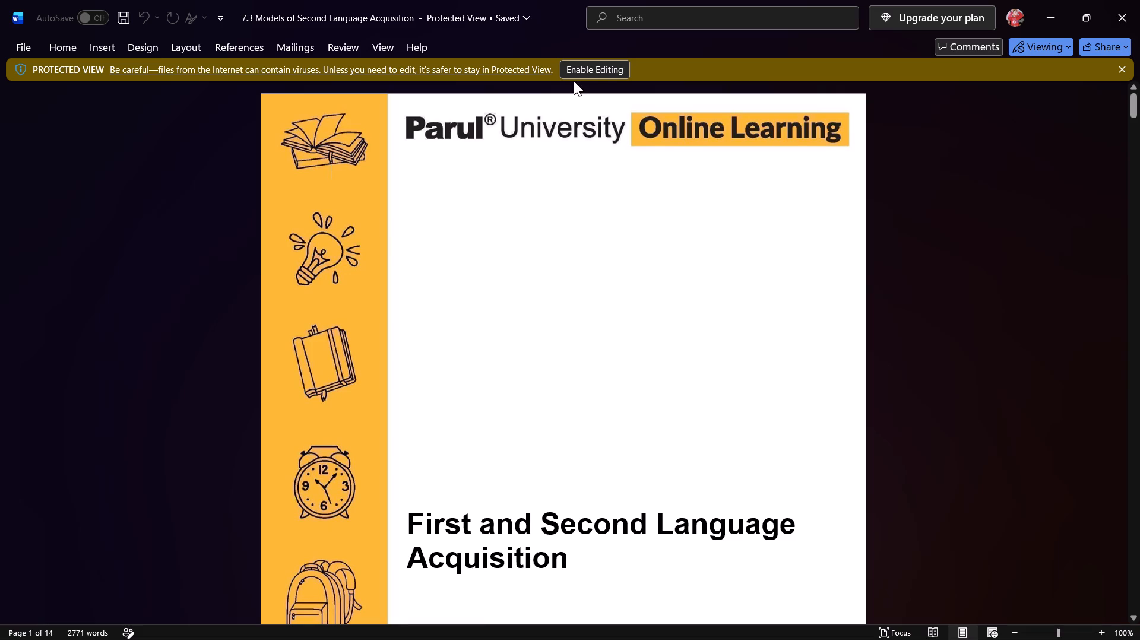
{"action": "left_click", "coordinate": [590, 65]}
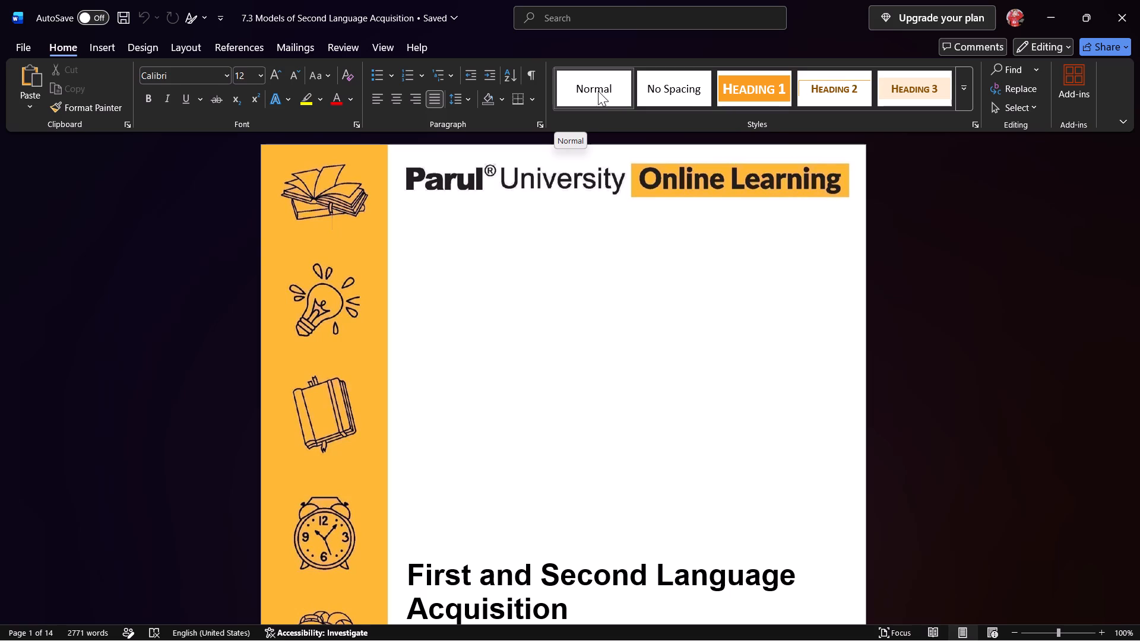
Copy all the 7.3 source content from the SUB LESSON 7.3 title through the end of Course Outcomes, leaving out the cover page.
{"action": "scroll", "coordinate": [539, 342], "scroll_direction": "down", "scroll_amount": 5}
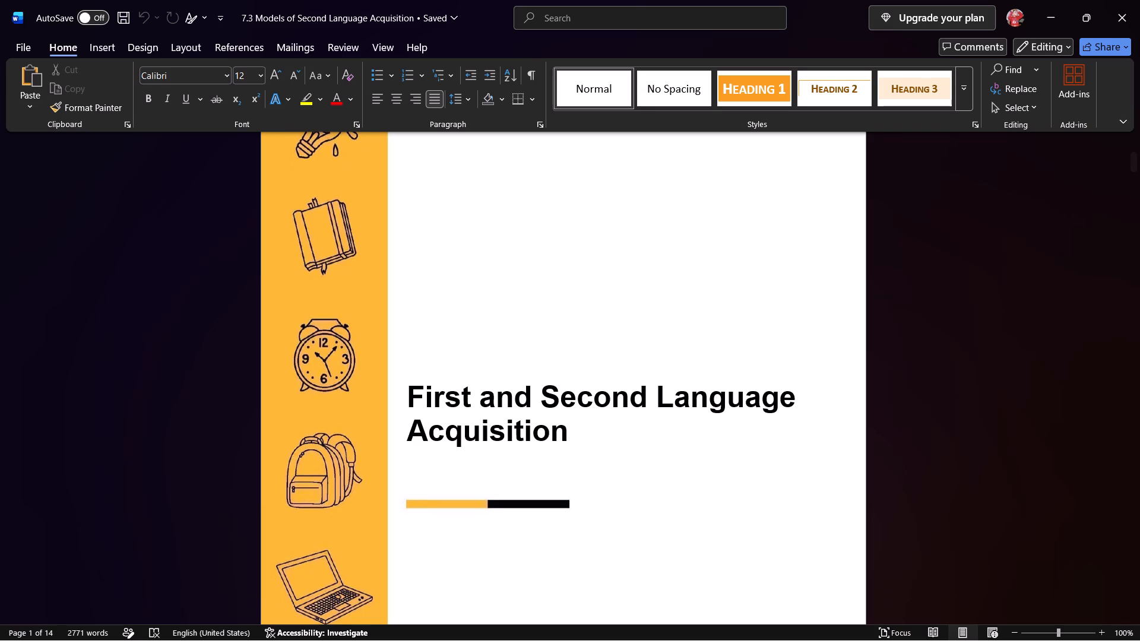
{"action": "scroll", "coordinate": [541, 337], "scroll_direction": "down", "scroll_amount": 15}
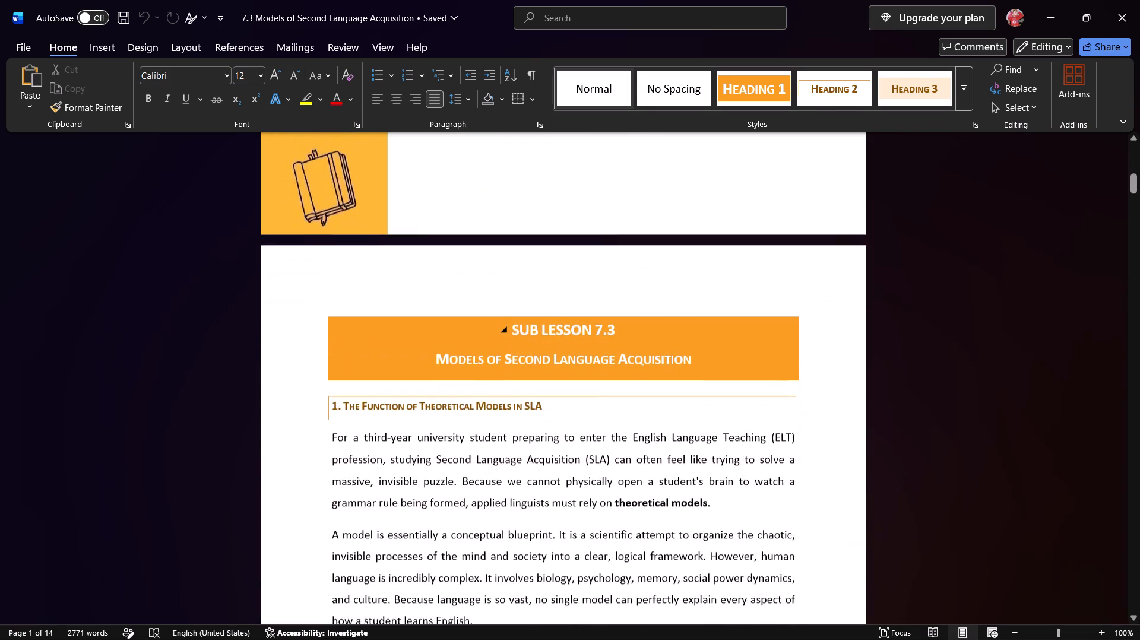
{"action": "scroll", "coordinate": [541, 337], "scroll_direction": "down", "scroll_amount": 4}
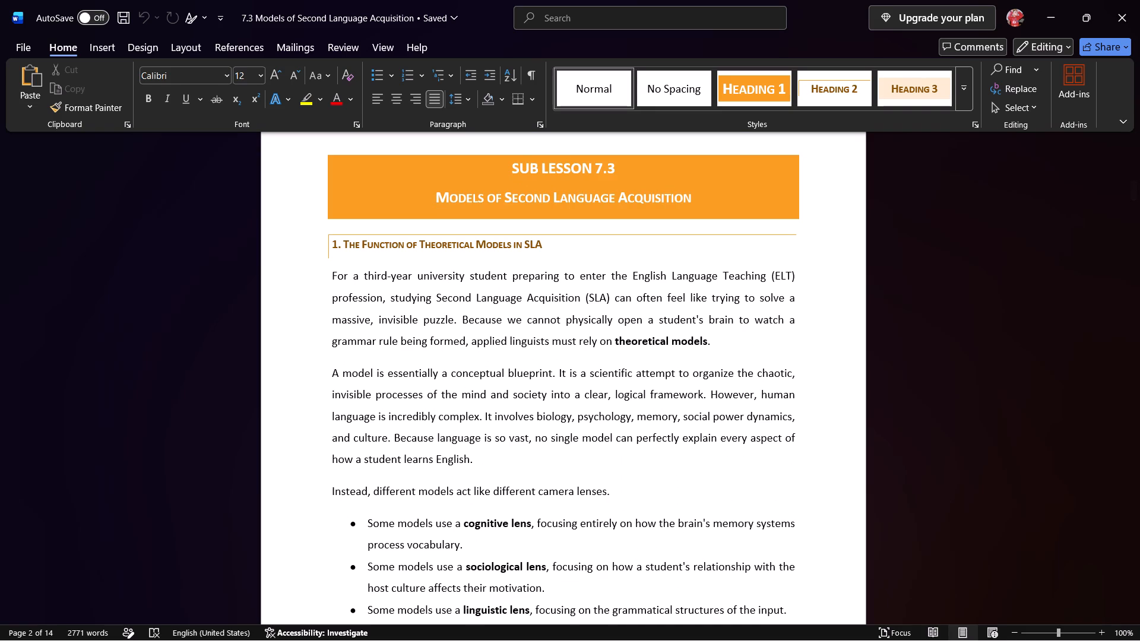
{"action": "scroll", "coordinate": [541, 337], "scroll_direction": "down", "scroll_amount": 1}
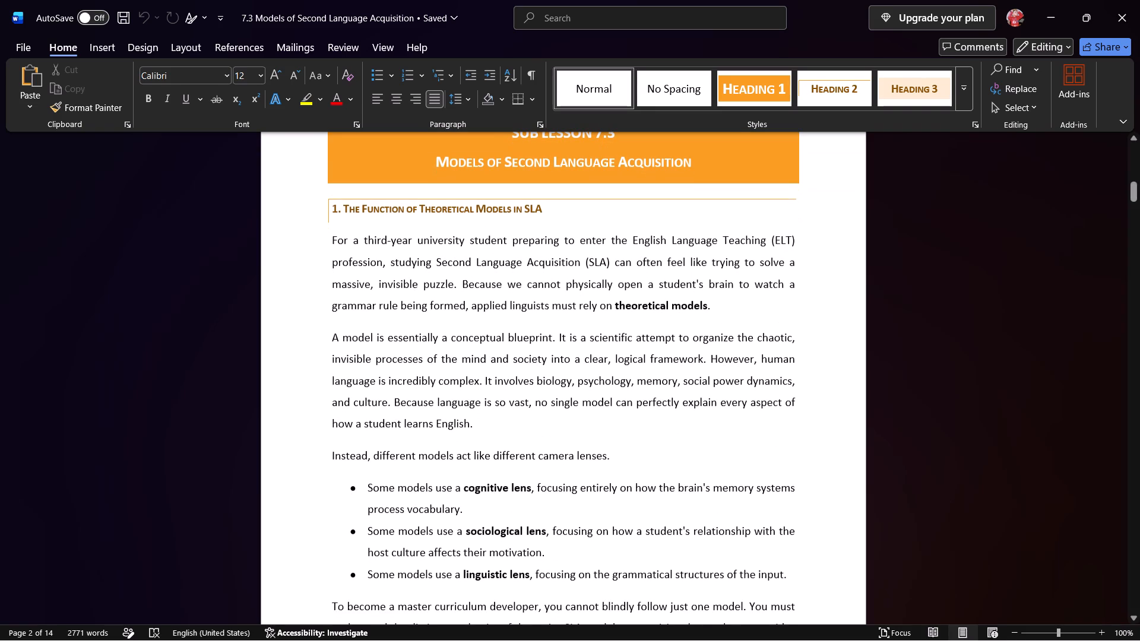
{"action": "scroll", "coordinate": [541, 337], "scroll_direction": "down", "scroll_amount": 5, "text": "ctrl"}
{"action": "scroll", "coordinate": [541, 337], "scroll_direction": "up", "scroll_amount": 1}
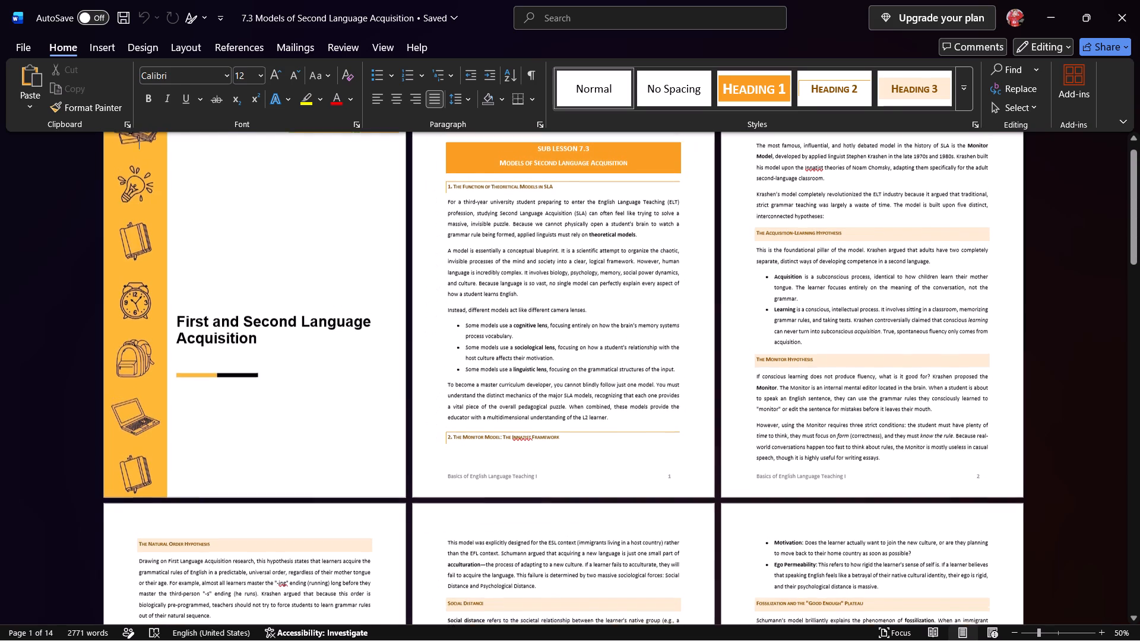
{"action": "scroll", "coordinate": [541, 337], "scroll_direction": "up", "scroll_amount": 1}
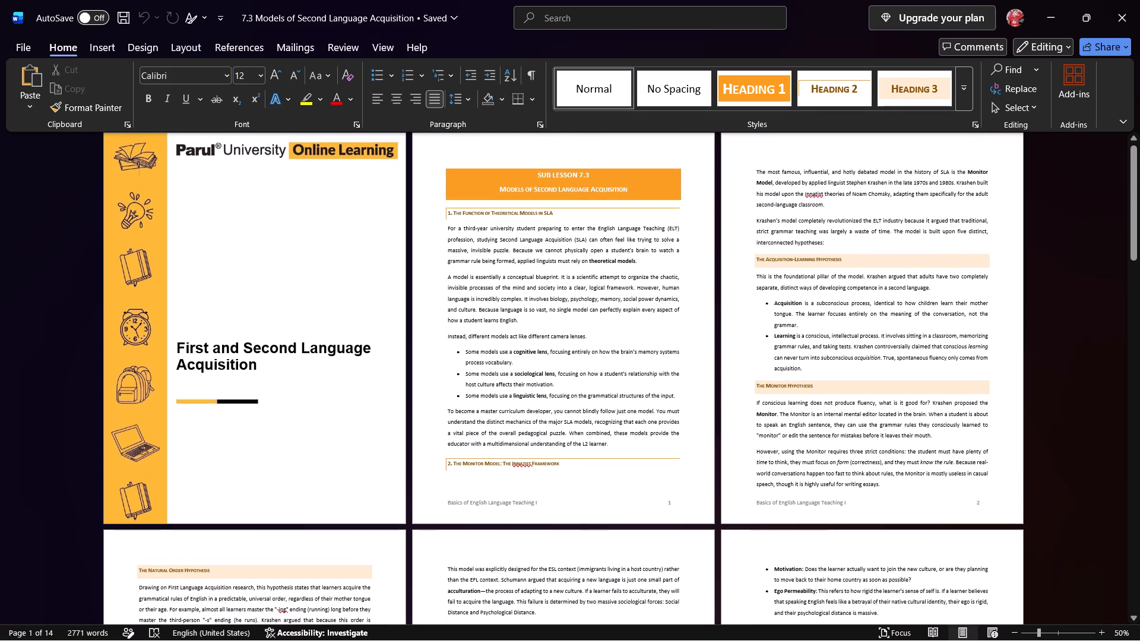
{"action": "left_click_drag", "start_coordinate": [537, 173], "coordinate": [683, 259]}
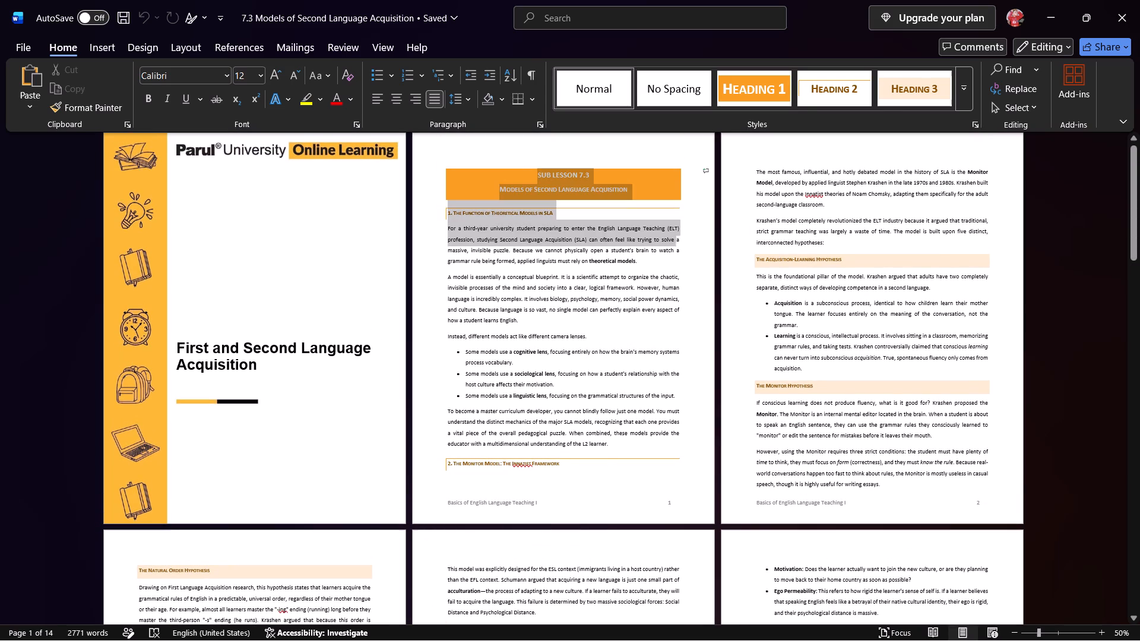
{"action": "left_click_drag", "start_coordinate": [683, 259], "coordinate": [879, 640]}
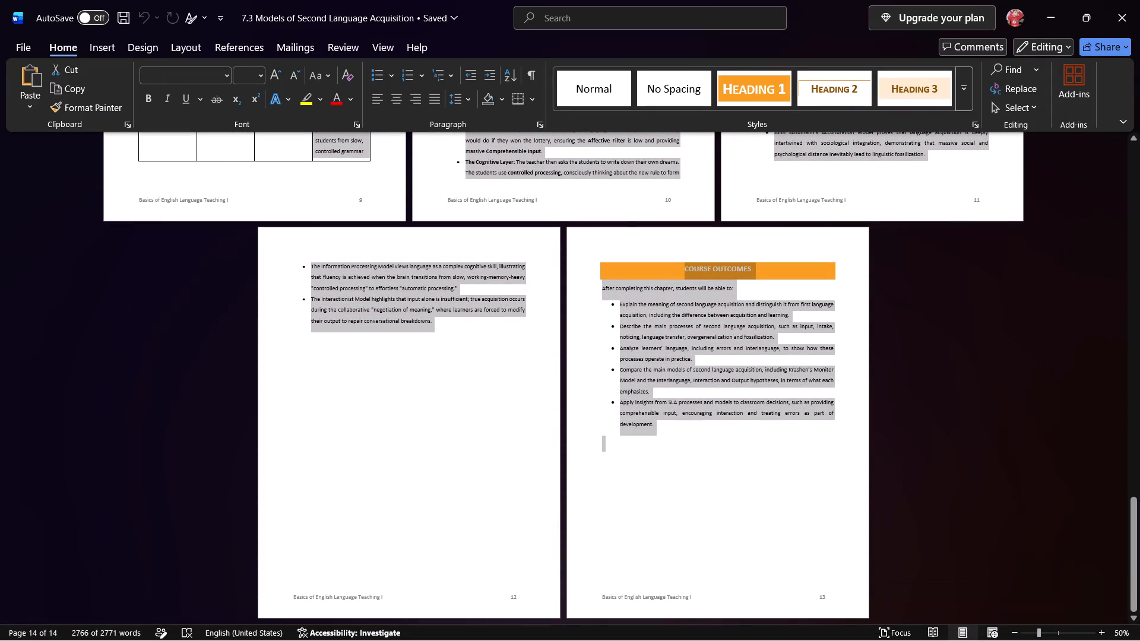
{"action": "key", "text": "ctrl+c"}
In the SUB LESSON 7.2 ELT document, replace everything from the banner title to the end with the copied Sub Lesson 7.3 content.
{"action": "key", "text": "alt+Tab"}
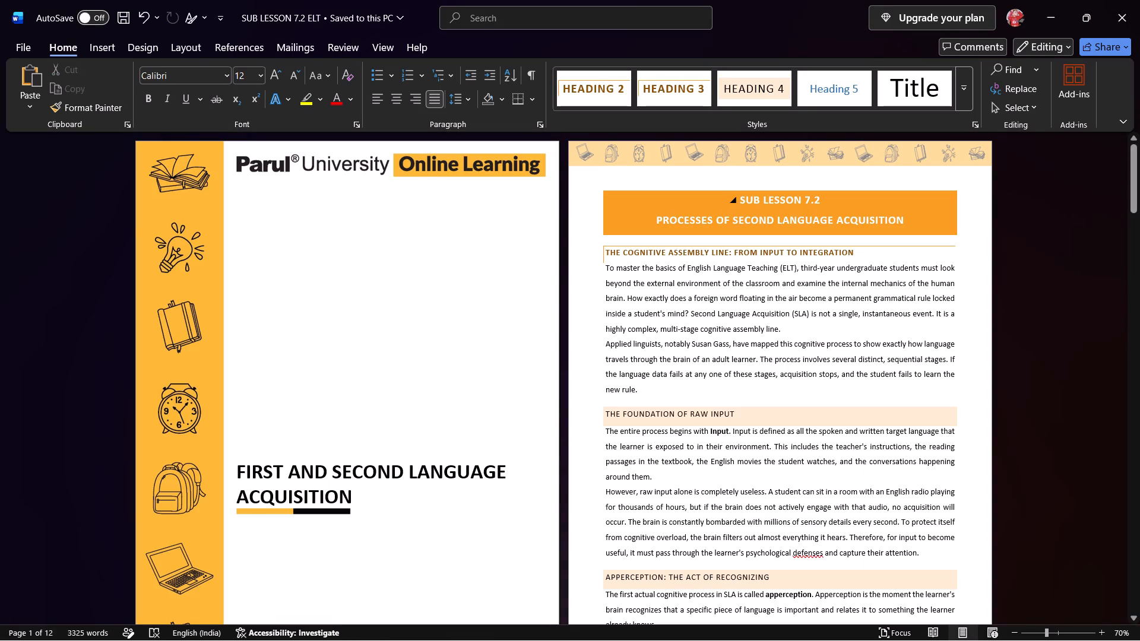
{"action": "left_click_drag", "start_coordinate": [742, 197], "coordinate": [881, 507]}
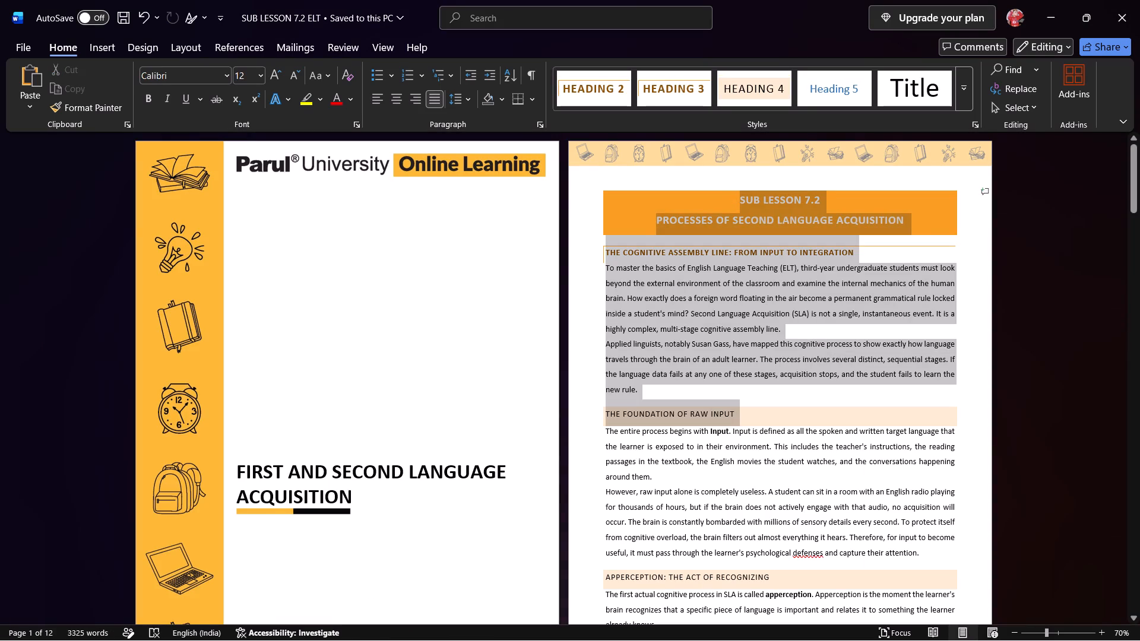
{"action": "left_click_drag", "start_coordinate": [881, 507], "coordinate": [927, 640]}
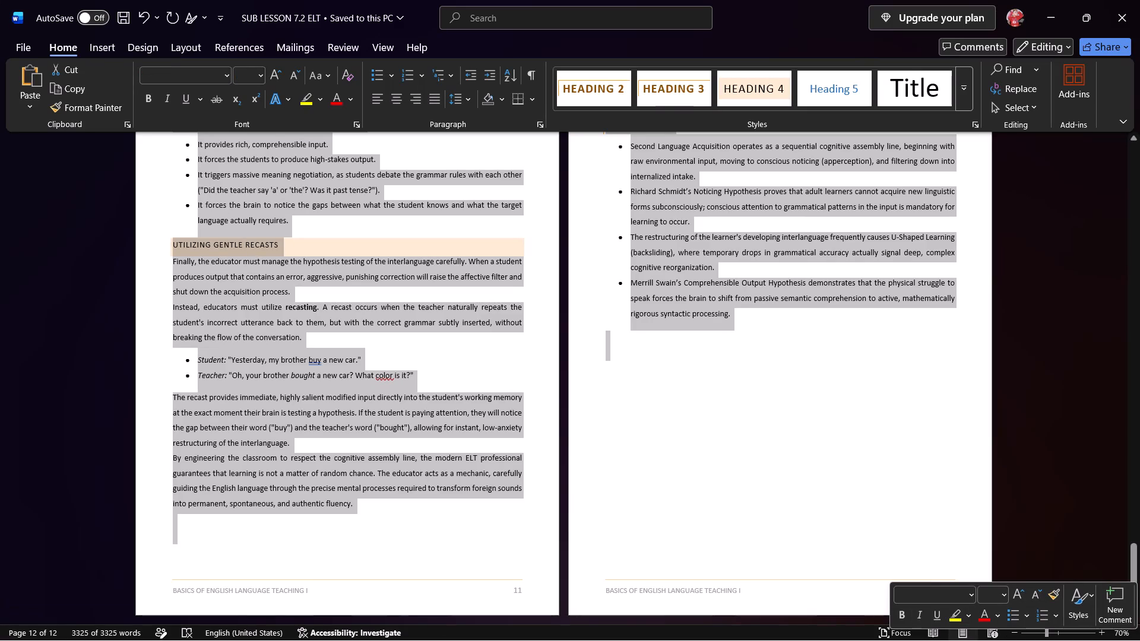
{"action": "key", "text": "ctrl+v"}
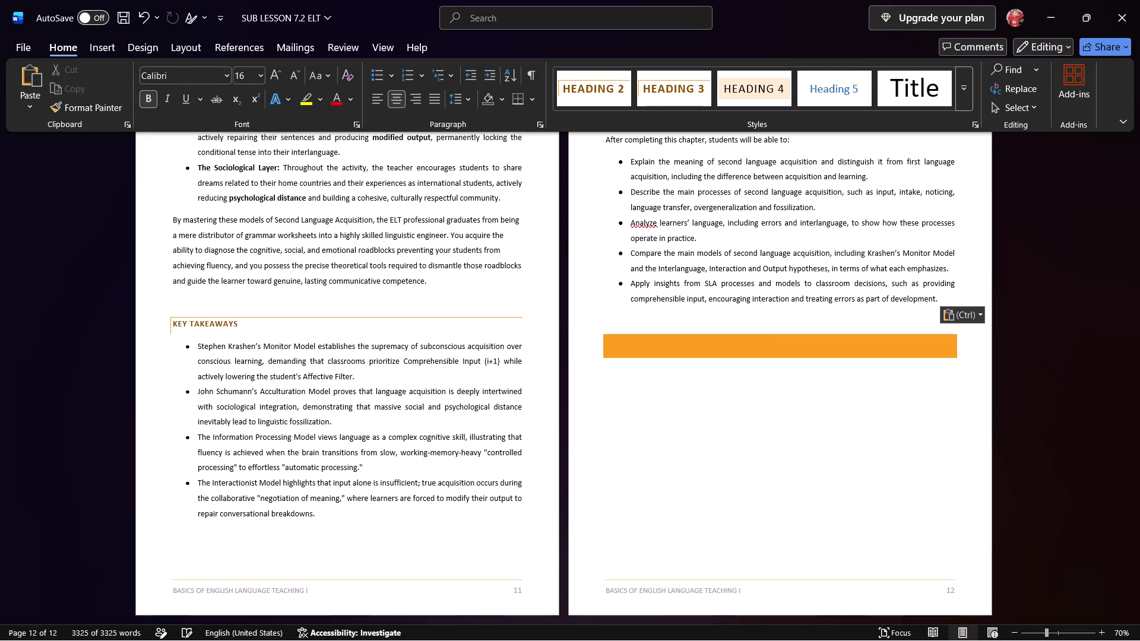
Apply the Normal style to the empty orange-banded paragraph after the Course Outcomes bullets.
{"action": "left_click", "coordinate": [962, 96]}
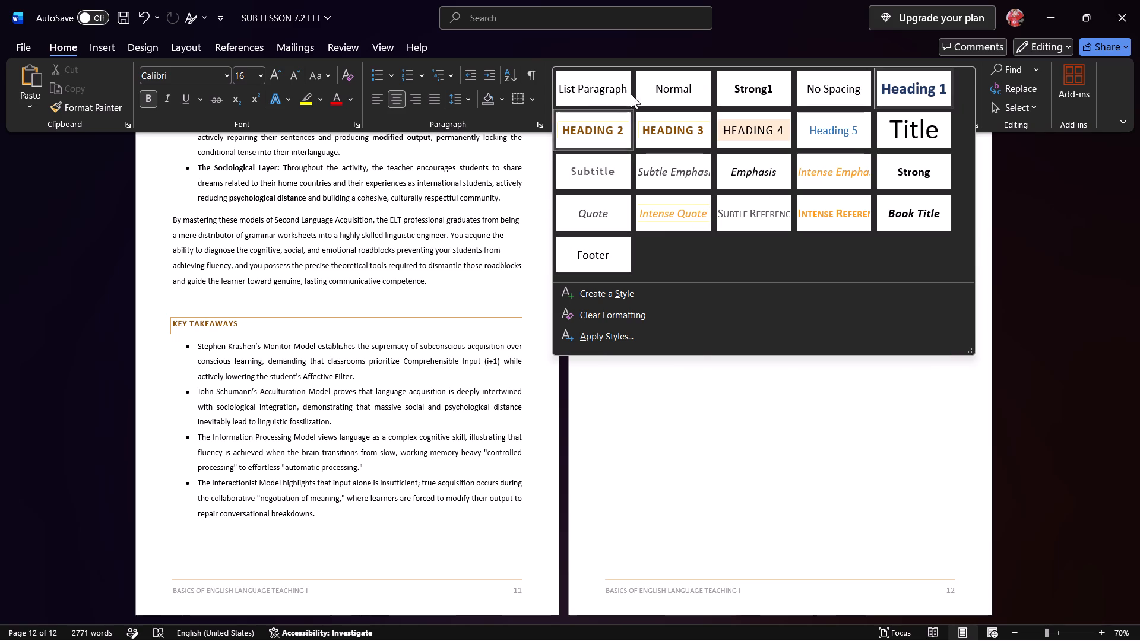
{"action": "left_click", "coordinate": [672, 88]}
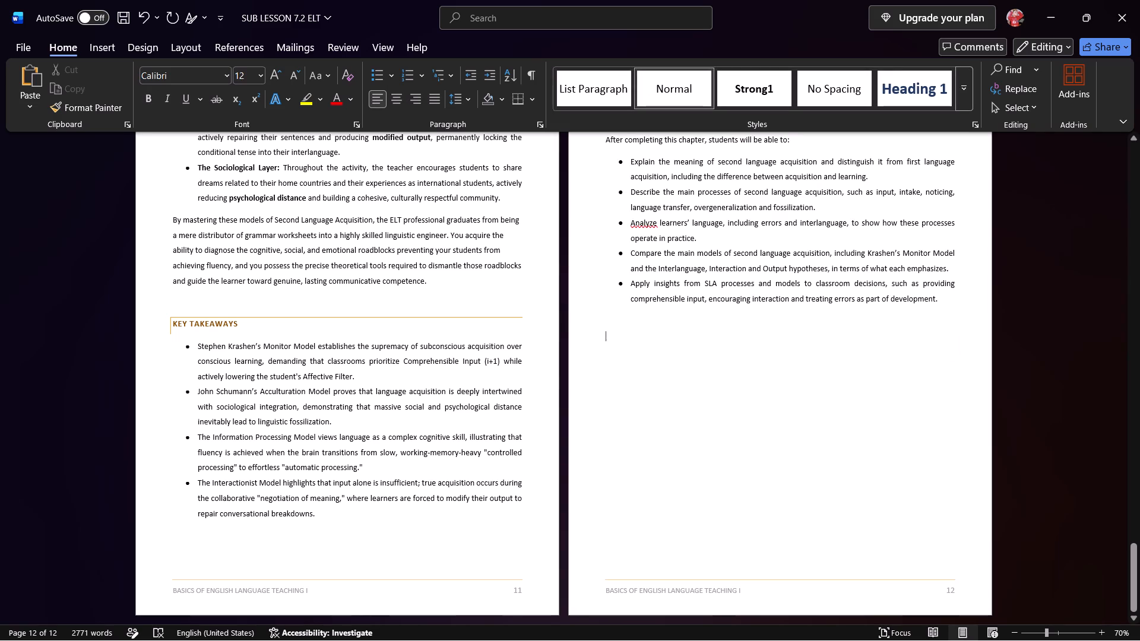
Delete the blank line above the Key Takeaways heading.
{"action": "scroll", "coordinate": [683, 472], "scroll_direction": "up", "scroll_amount": 5}
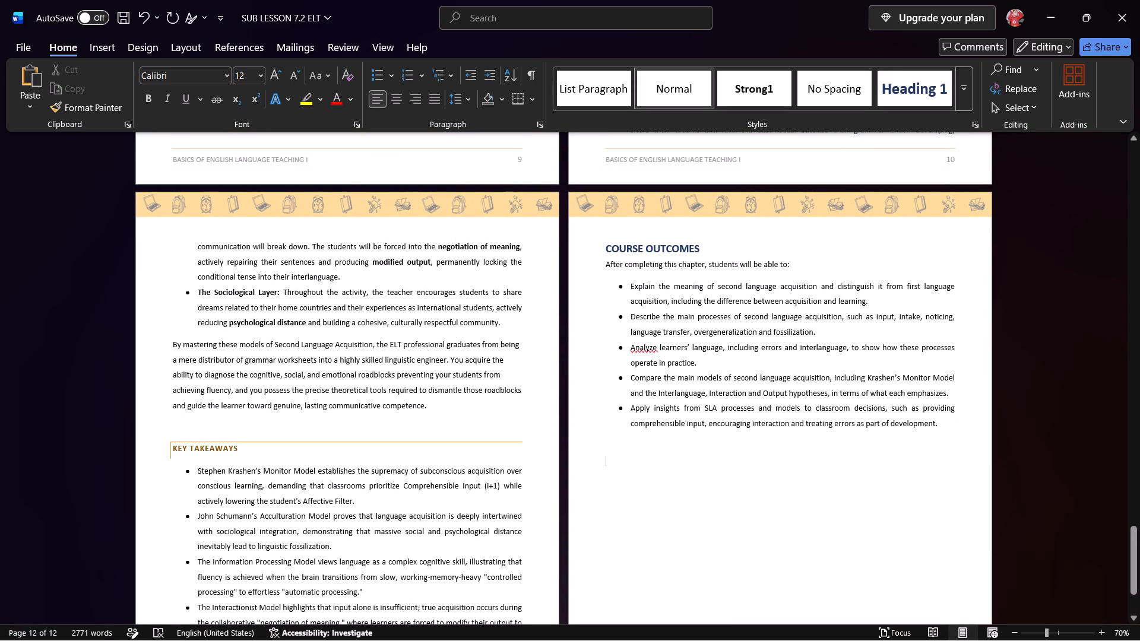
{"action": "left_click", "coordinate": [232, 425]}
{"action": "key", "text": "Delete"}
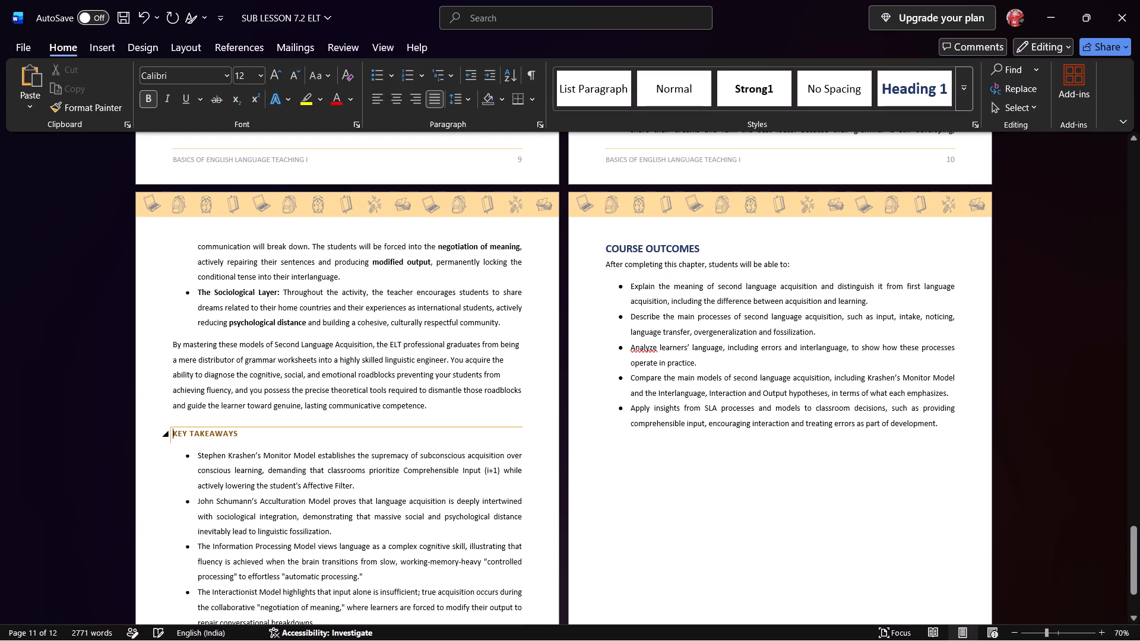
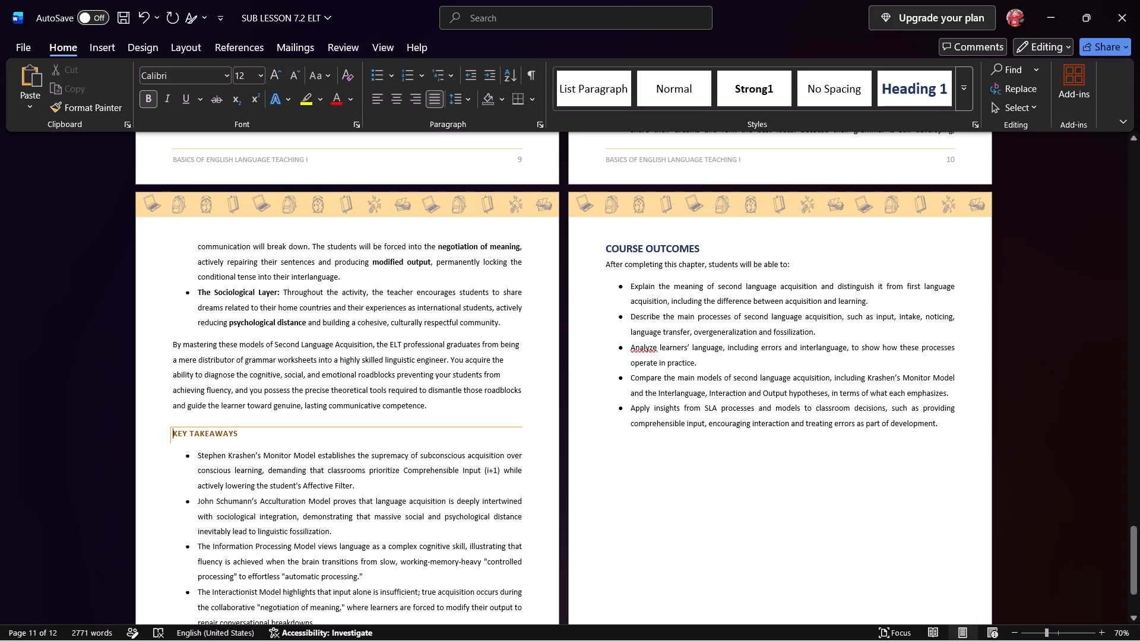
Apply the Heading 3 style to the Course Outcomes heading on the last page.
{"action": "left_click", "coordinate": [662, 243]}
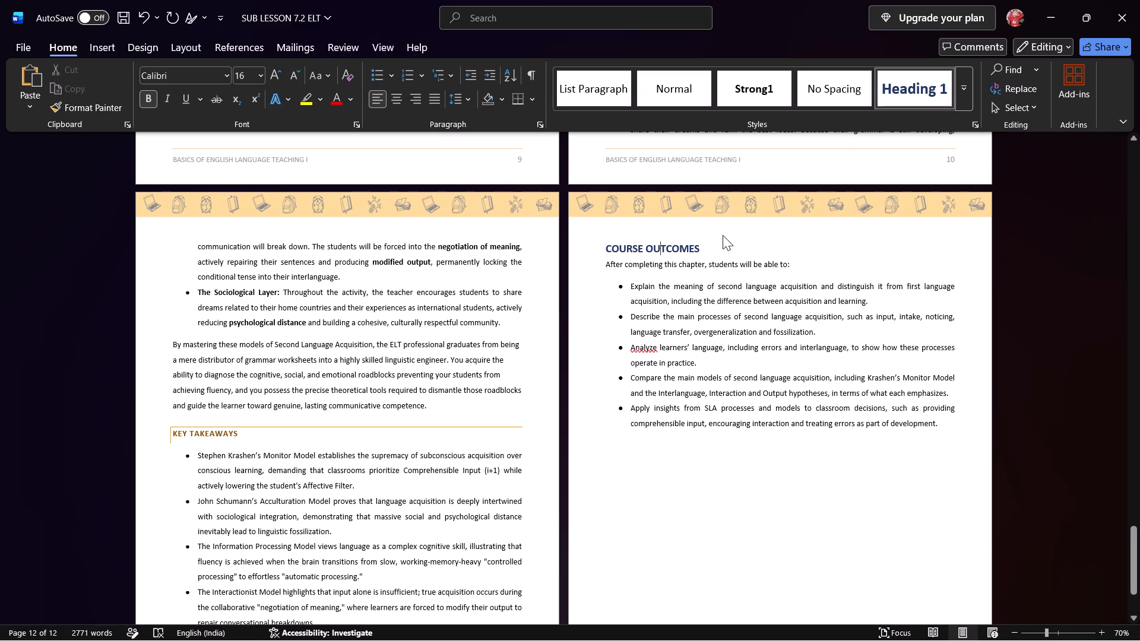
{"action": "left_click", "coordinate": [967, 94]}
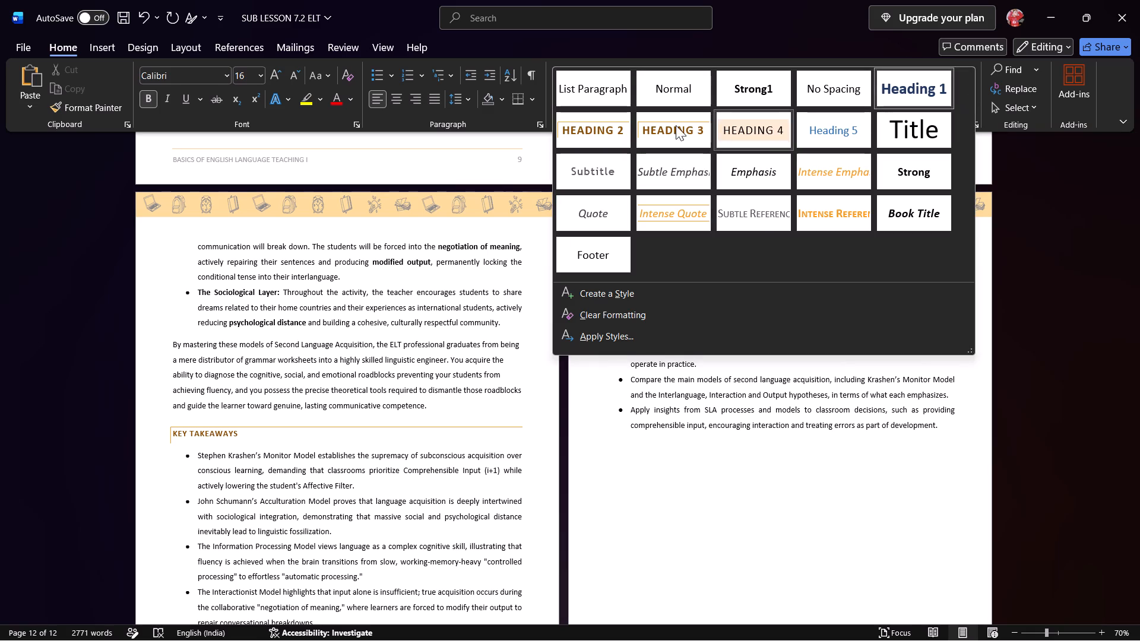
{"action": "left_click", "coordinate": [669, 125]}
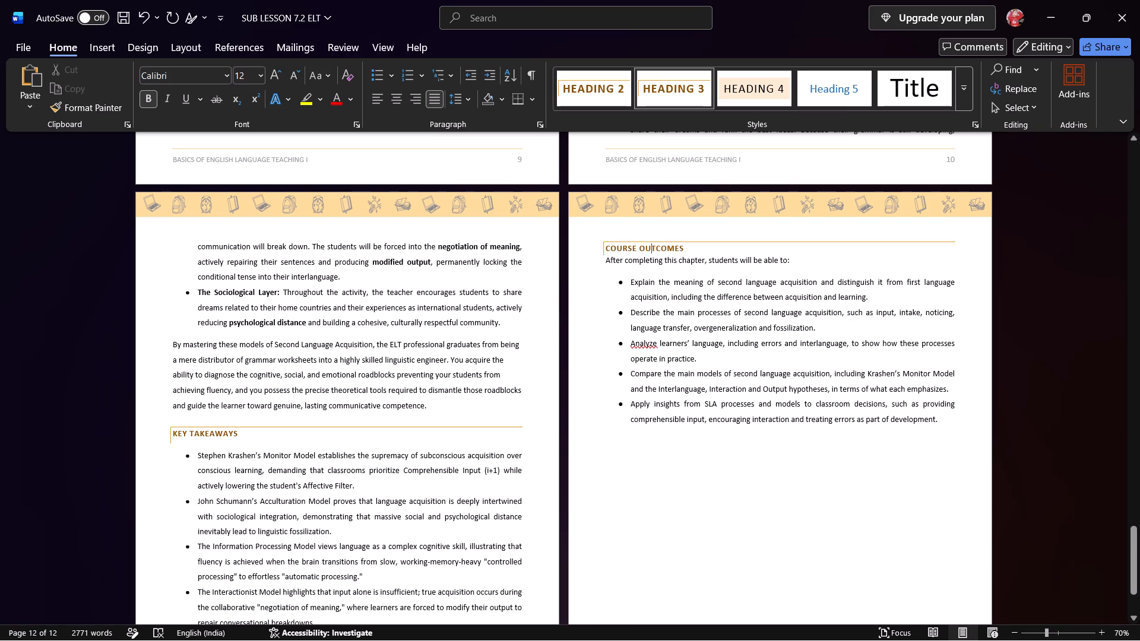
Delete the line "After completing this chapter, students will be able to:" under Course Outcomes.
{"action": "triple_click", "coordinate": [686, 259]}
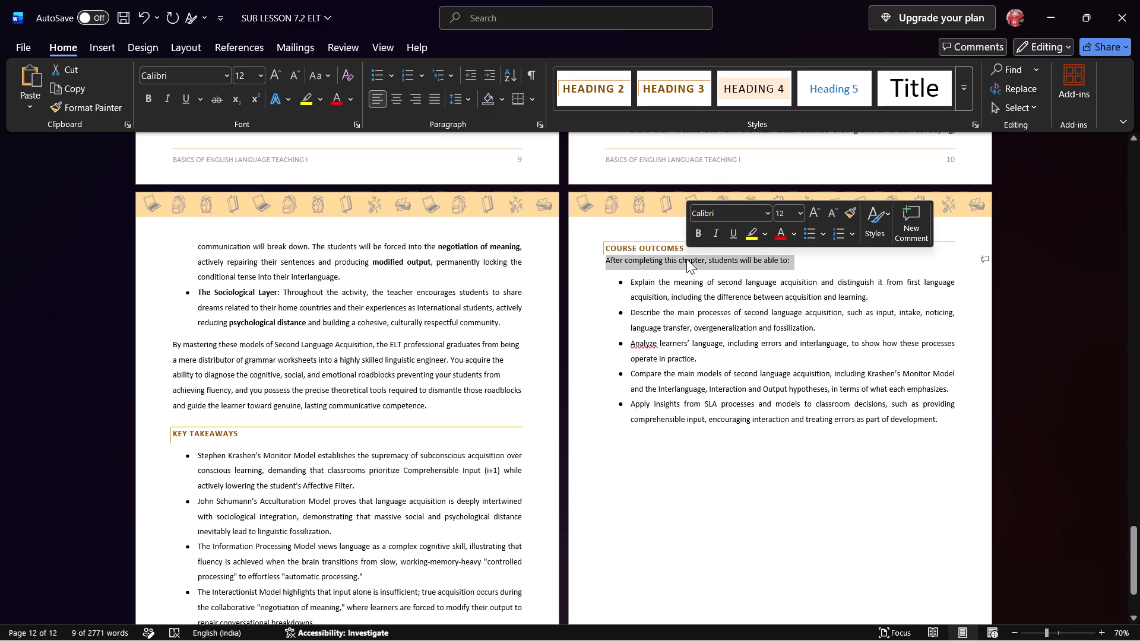
{"action": "key", "text": "BackSpace"}
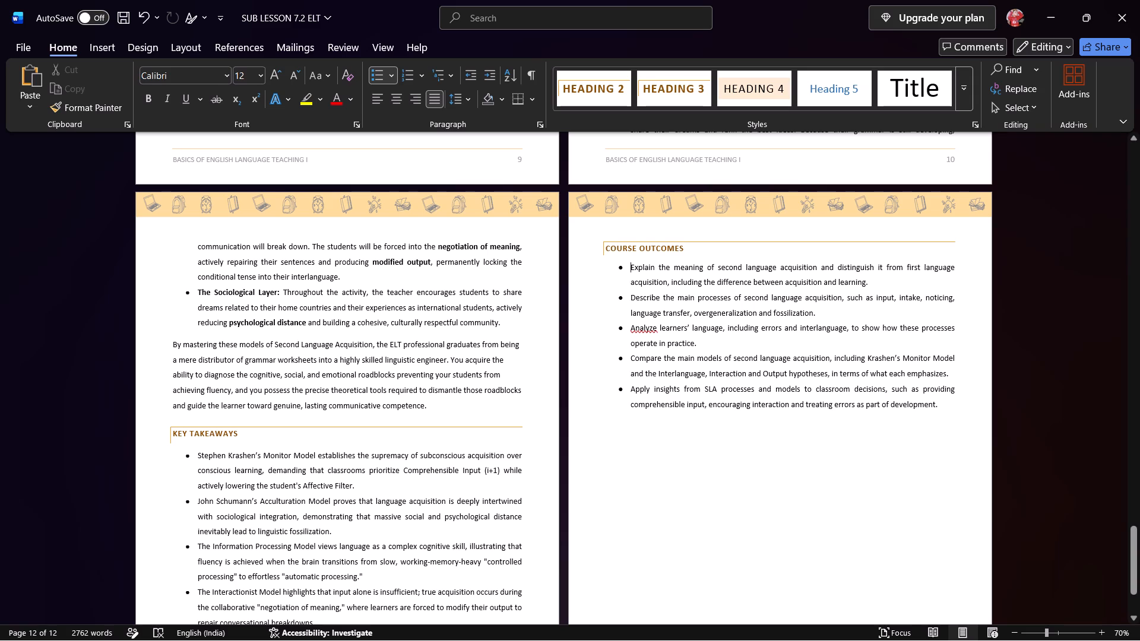
Widen the Classroom Application column of the SLA Model comparison table so the table reaches the right text margin.
{"action": "scroll", "coordinate": [328, 443], "scroll_direction": "up", "scroll_amount": 4}
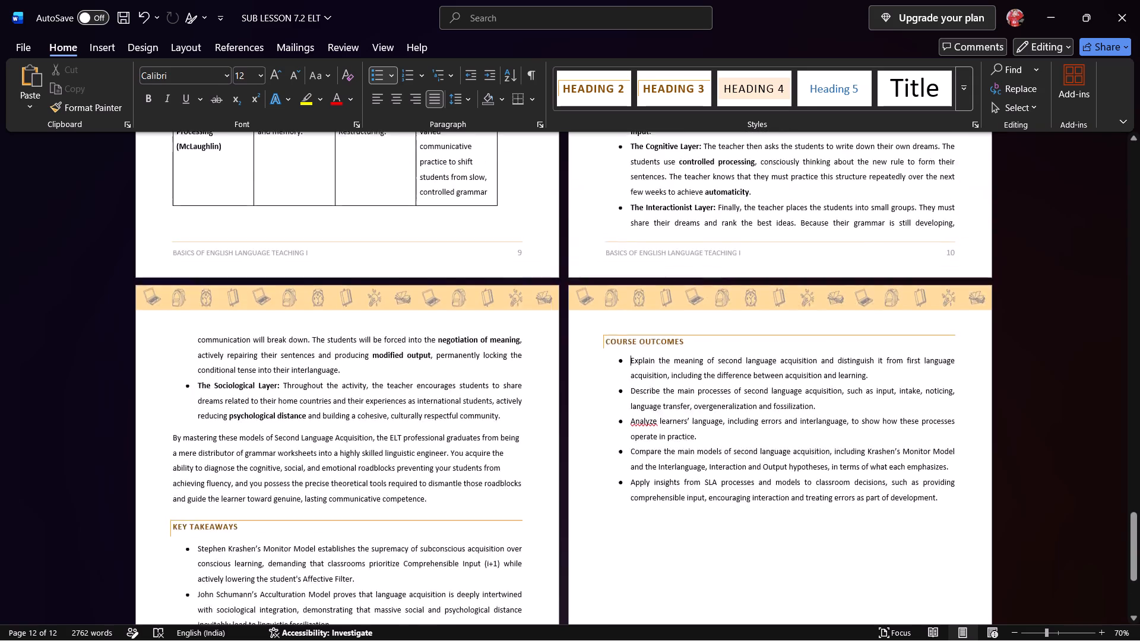
{"action": "scroll", "coordinate": [328, 442], "scroll_direction": "down", "scroll_amount": 10}
{"action": "scroll", "coordinate": [328, 425], "scroll_direction": "up", "scroll_amount": 8}
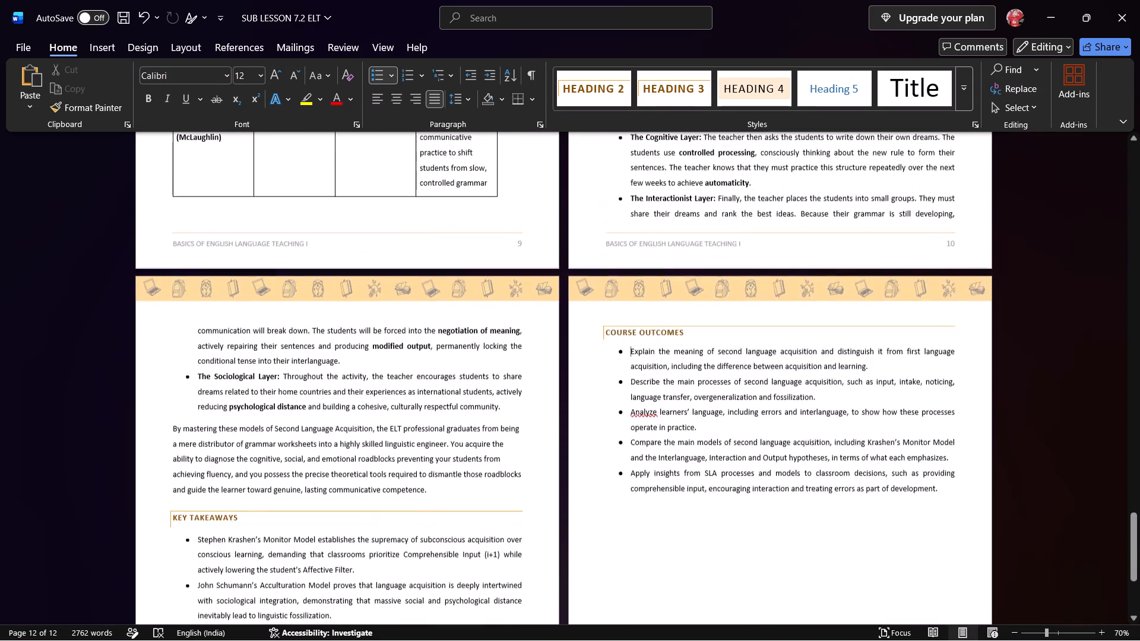
{"action": "scroll", "coordinate": [328, 425], "scroll_direction": "up", "scroll_amount": 20}
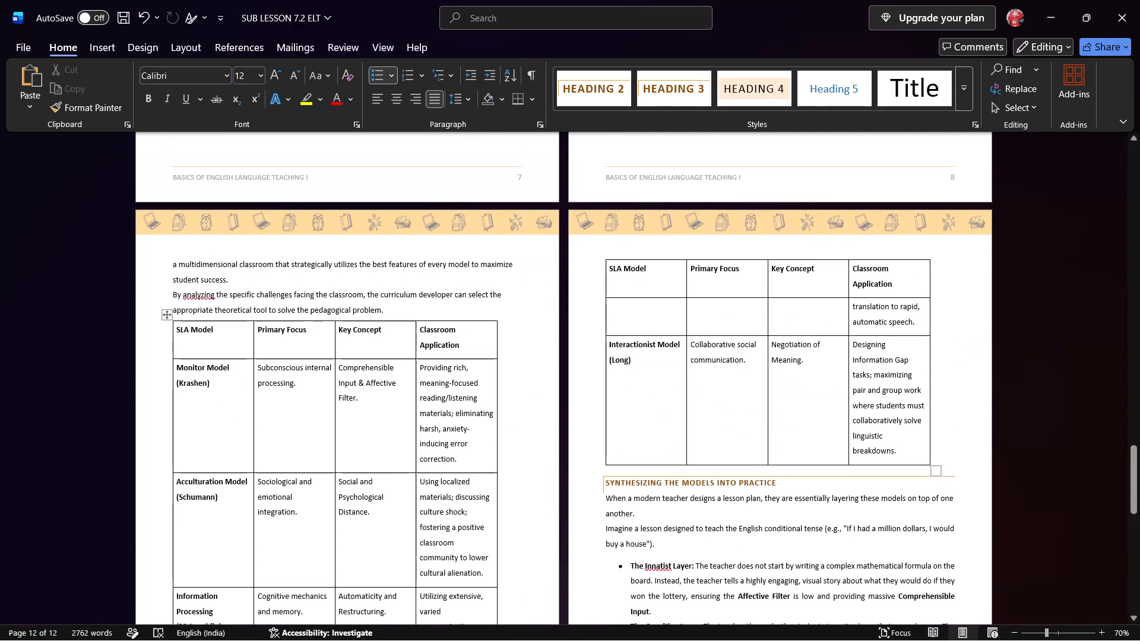
{"action": "scroll", "coordinate": [505, 416], "scroll_direction": "down", "scroll_amount": 1}
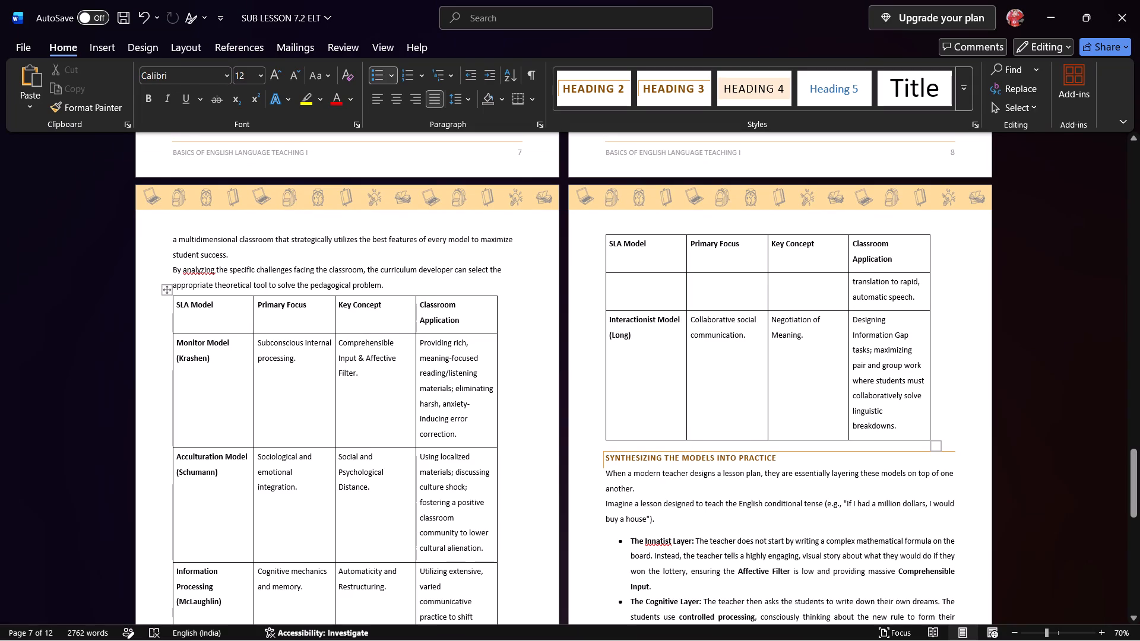
{"action": "left_click_drag", "start_coordinate": [930, 354], "coordinate": [956, 354]}
{"action": "scroll", "coordinate": [856, 377], "scroll_direction": "down", "scroll_amount": 6}
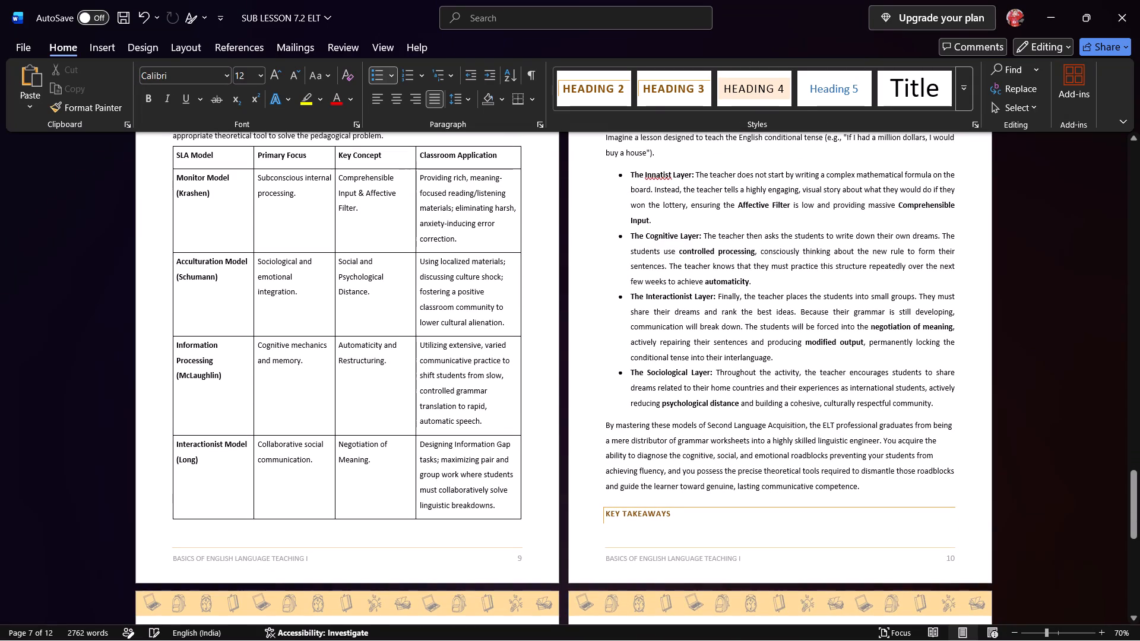
Apply the Heading 4 style to the Synthesizing the Models into Practice, Modified Input and Modified Output, and The Role of Restructuring headings.
{"action": "scroll", "coordinate": [615, 387], "scroll_direction": "up", "scroll_amount": 8}
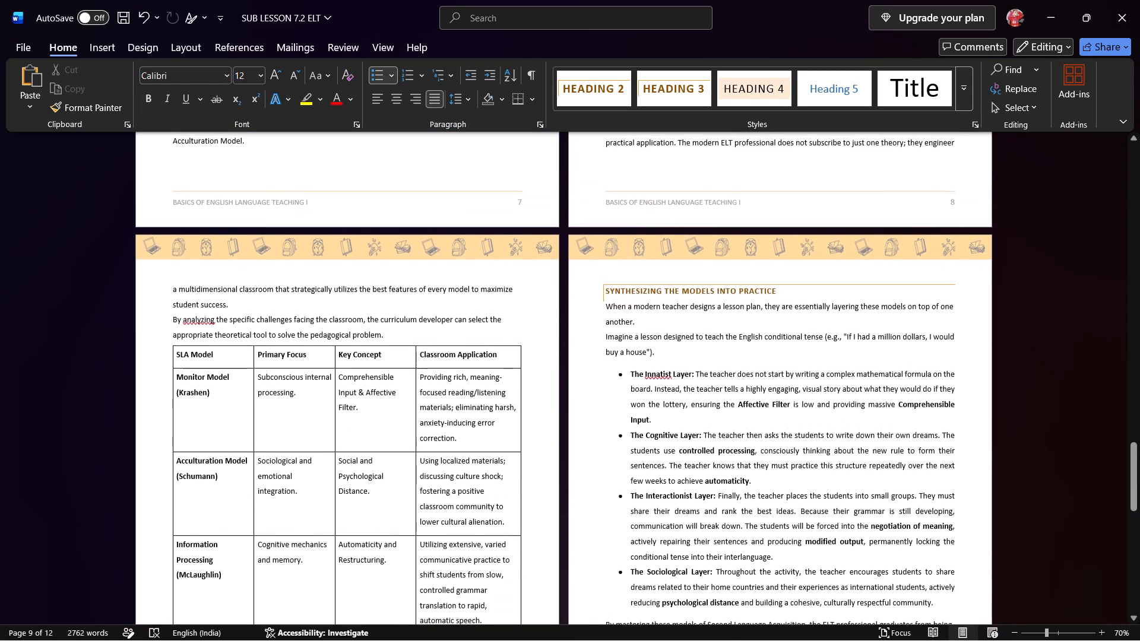
{"action": "left_click", "coordinate": [677, 288]}
{"action": "left_click", "coordinate": [761, 84]}
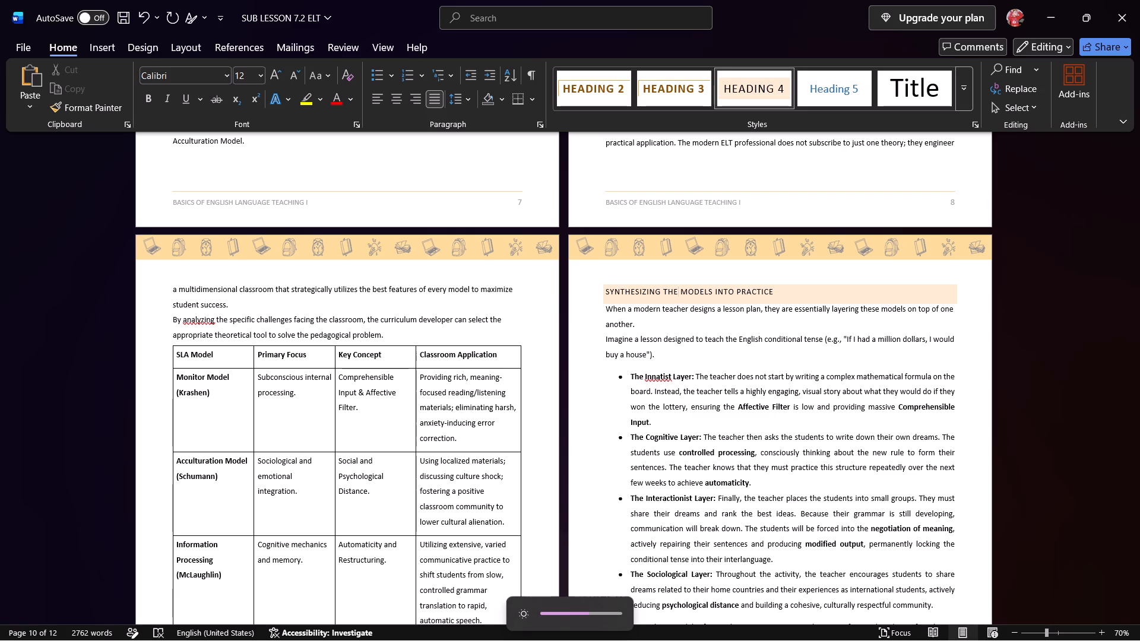
{"action": "scroll", "coordinate": [683, 356], "scroll_direction": "up", "scroll_amount": 9}
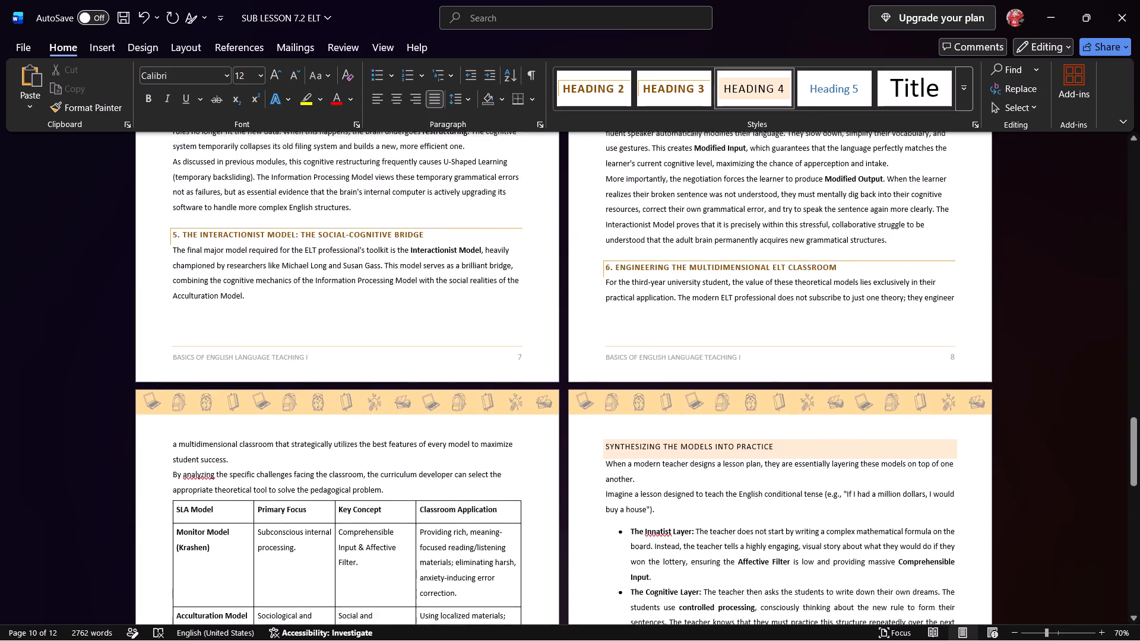
{"action": "scroll", "coordinate": [688, 360], "scroll_direction": "up", "scroll_amount": 2}
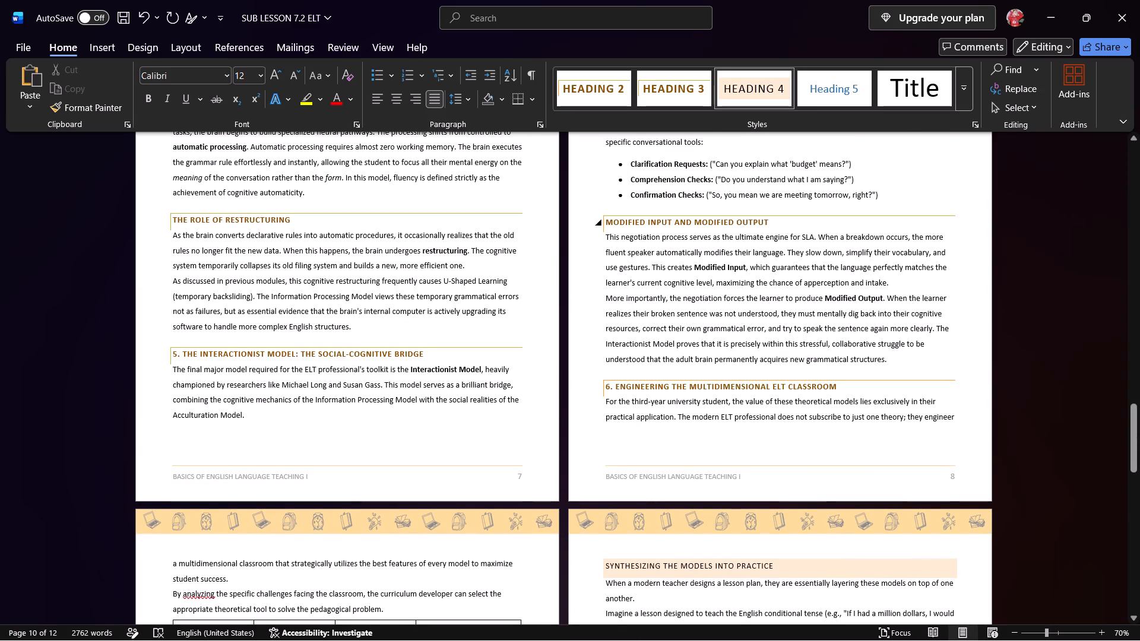
{"action": "left_click", "coordinate": [684, 226]}
{"action": "left_click", "coordinate": [743, 87]}
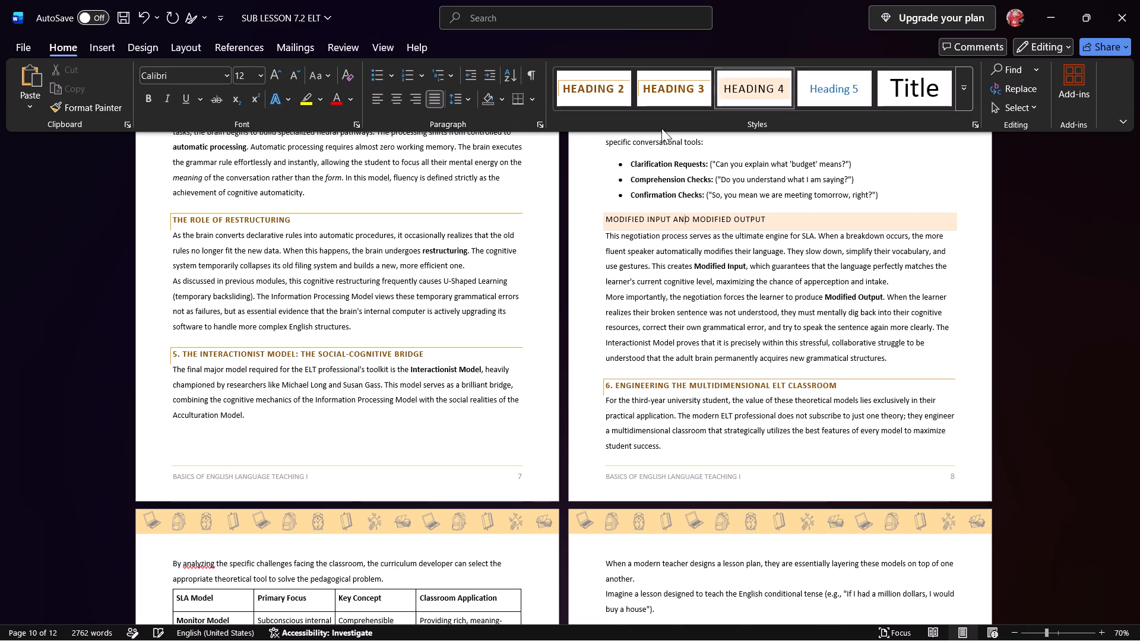
{"action": "left_click", "coordinate": [267, 218]}
{"action": "left_click", "coordinate": [761, 82]}
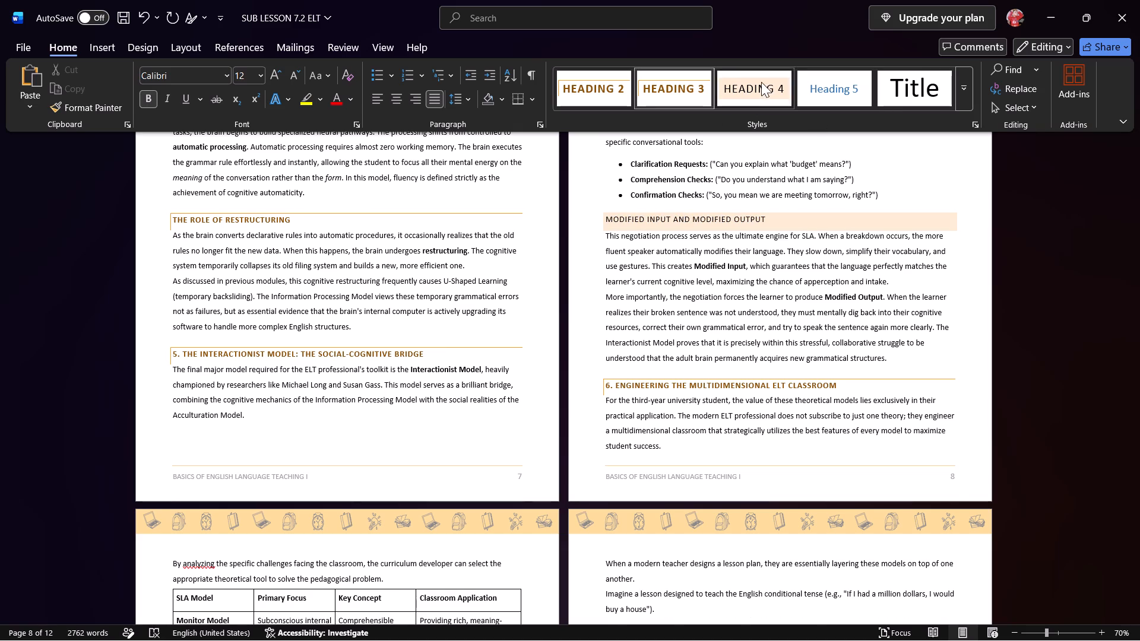
Apply Heading 4 to The Negotiation of Meaning, Controlled vs. Automatic Processing, Fossilization and the "Good Enough" Plateau, and Declarative vs. Procedural Knowledge headings.
{"action": "scroll", "coordinate": [604, 383], "scroll_direction": "up", "scroll_amount": 10}
{"action": "left_click", "coordinate": [655, 318]}
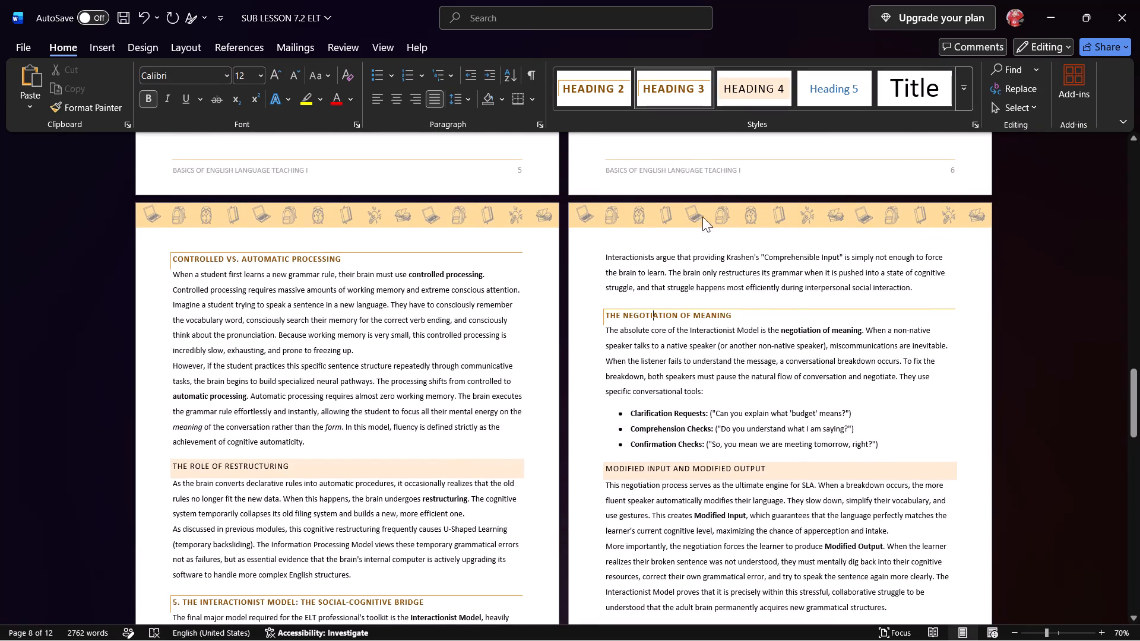
{"action": "left_click", "coordinate": [735, 87]}
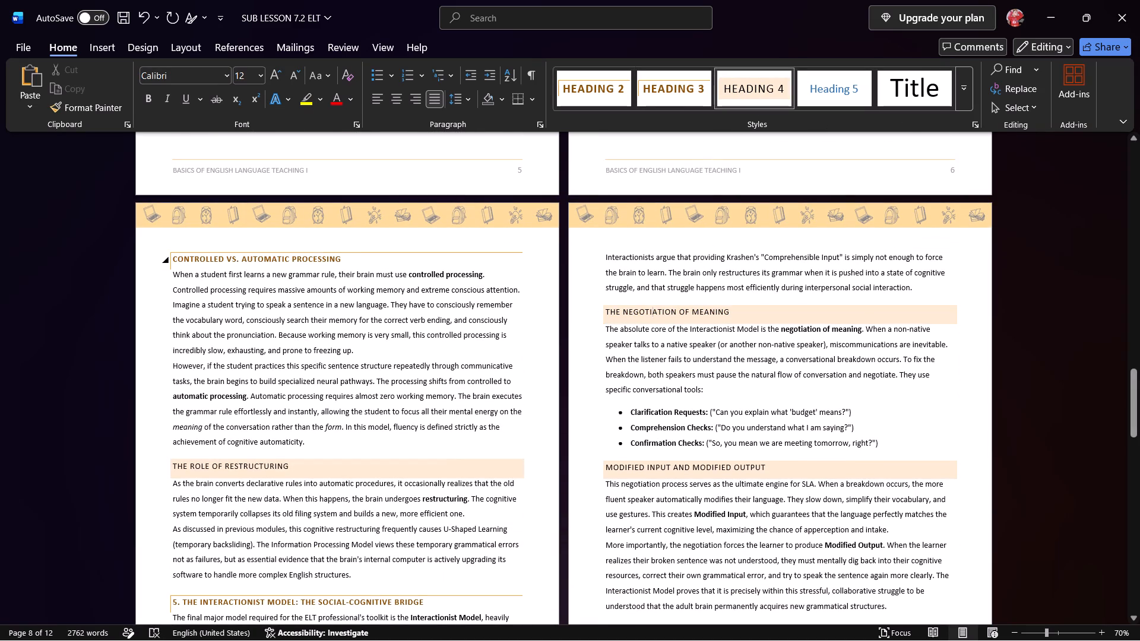
{"action": "left_click", "coordinate": [183, 261]}
{"action": "left_click", "coordinate": [781, 94]}
{"action": "scroll", "coordinate": [543, 437], "scroll_direction": "up", "scroll_amount": 3}
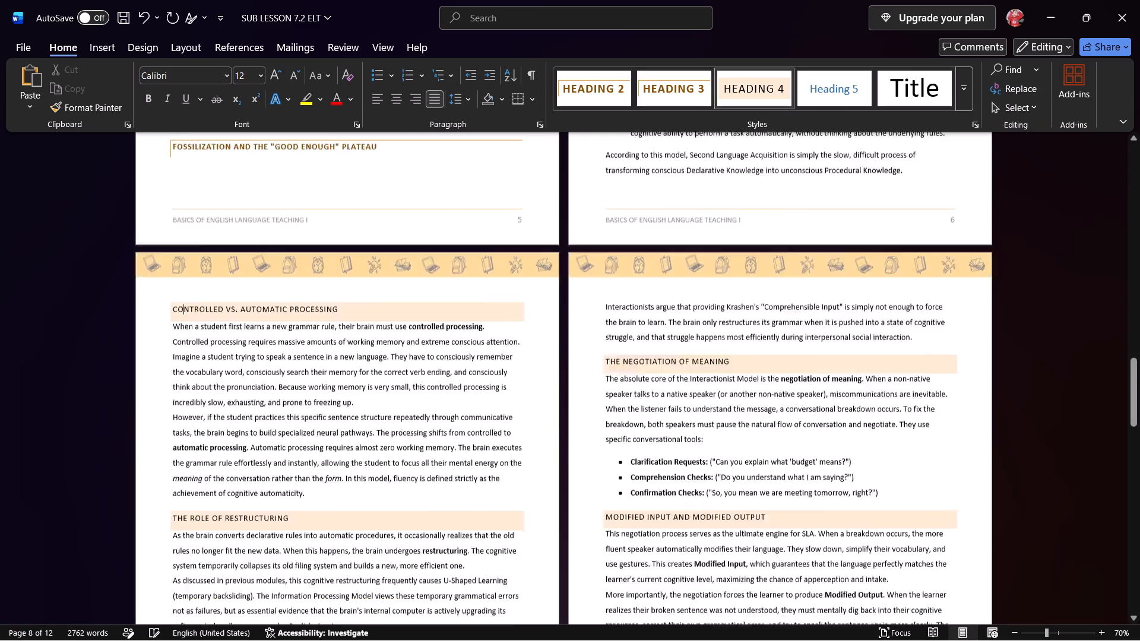
{"action": "scroll", "coordinate": [543, 437], "scroll_direction": "up", "scroll_amount": 10}
{"action": "left_click", "coordinate": [267, 424]}
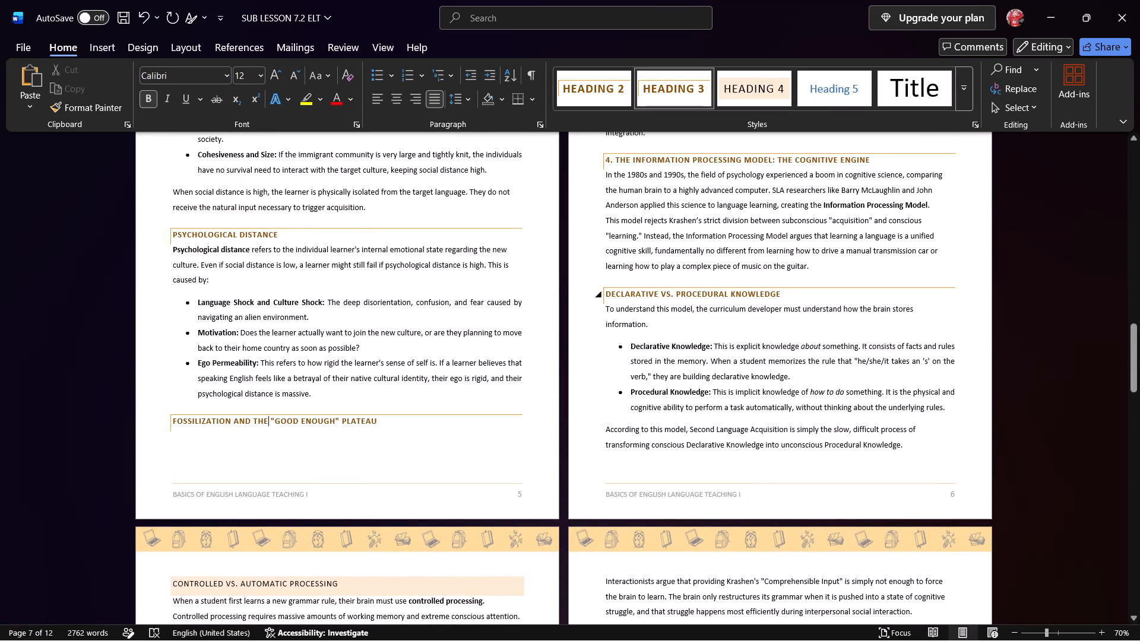
{"action": "left_click", "coordinate": [754, 93]}
{"action": "left_click", "coordinate": [691, 292]}
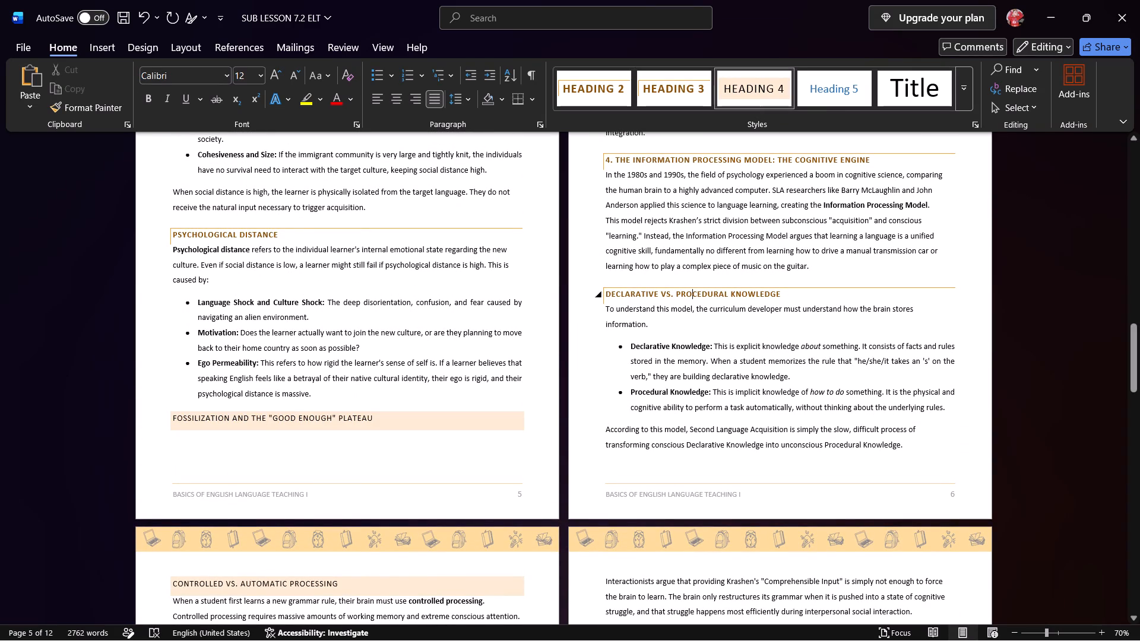
{"action": "left_click", "coordinate": [756, 95]}
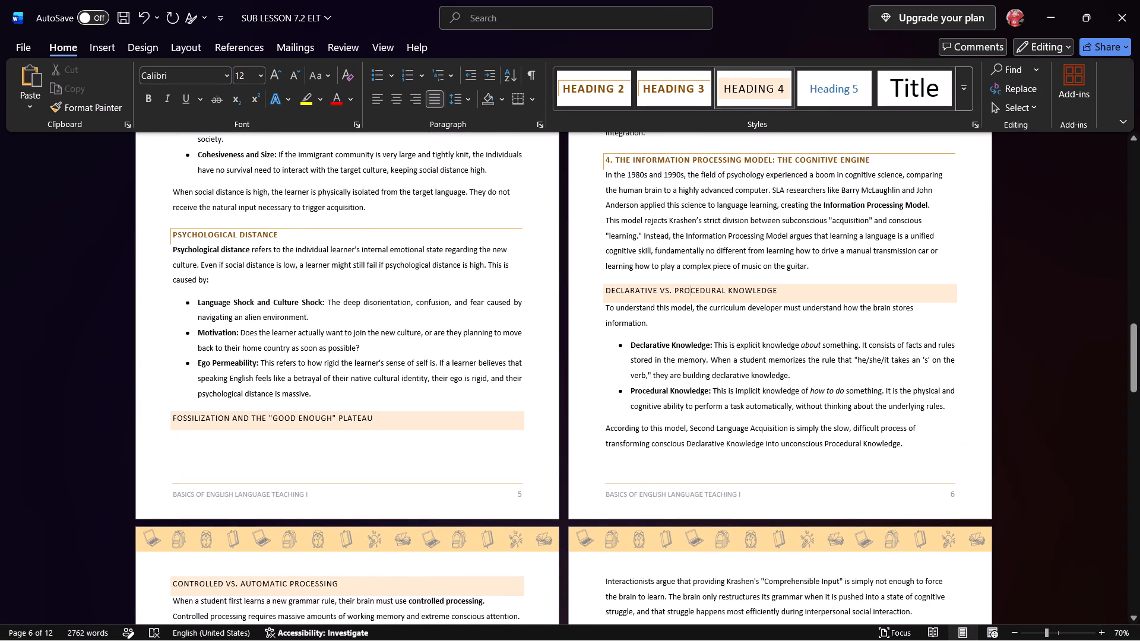
Apply the Heading 4 style to the Psychological Distance, Social Distance, The Natural Order Hypothesis, and The Monitor Hypothesis headings.
{"action": "scroll", "coordinate": [586, 303], "scroll_direction": "up", "scroll_amount": 3}
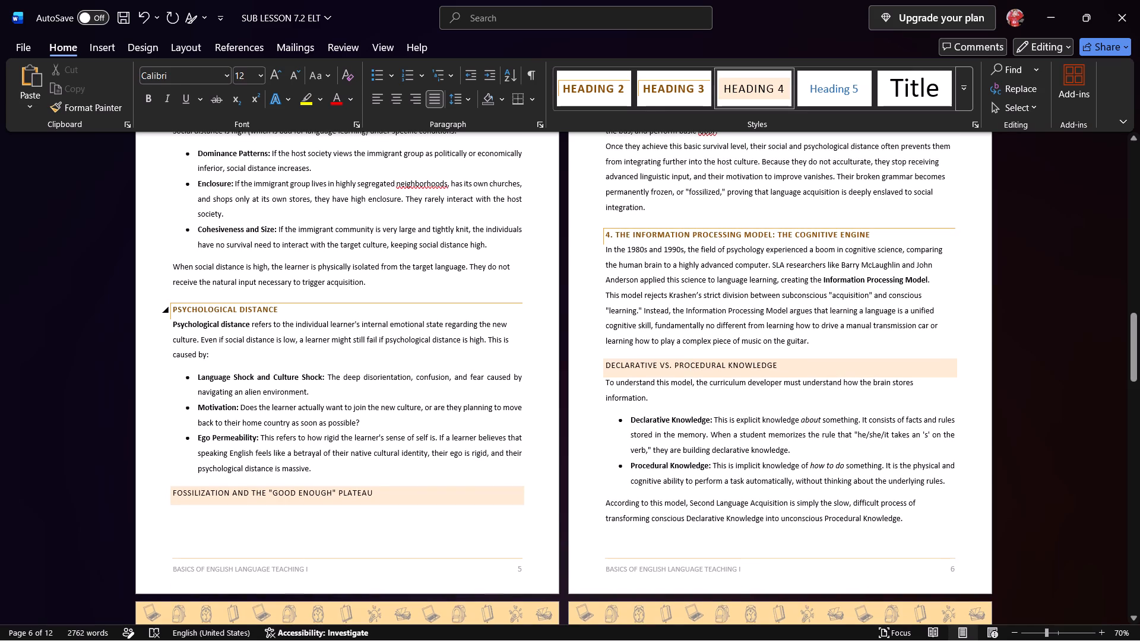
{"action": "left_click", "coordinate": [264, 311]}
{"action": "left_click", "coordinate": [765, 83]}
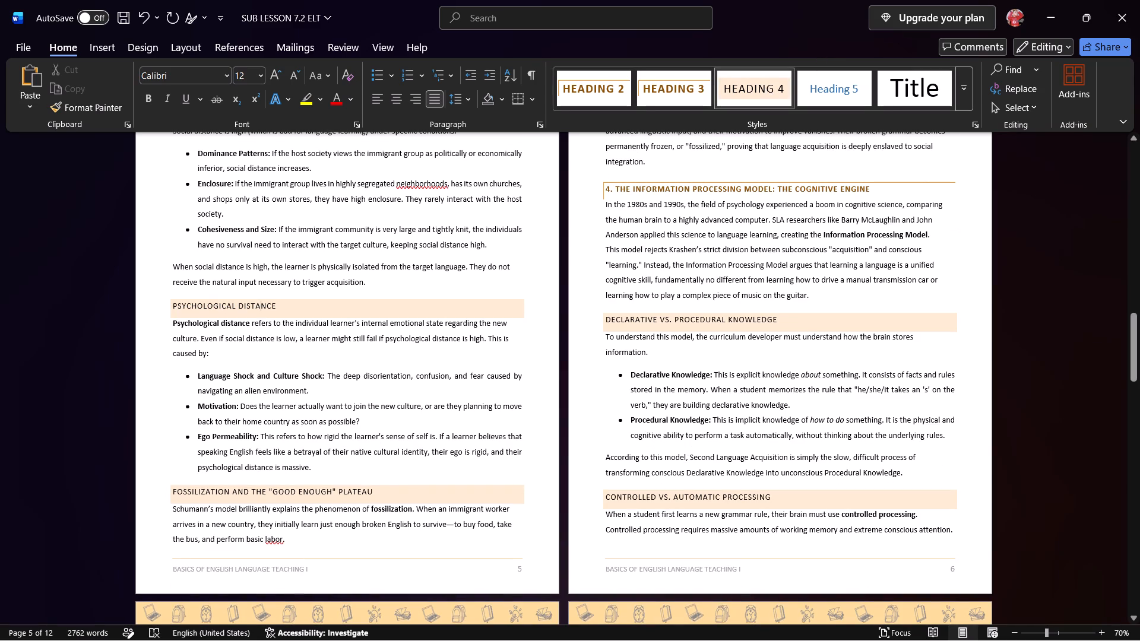
{"action": "scroll", "coordinate": [642, 358], "scroll_direction": "up", "scroll_amount": 8}
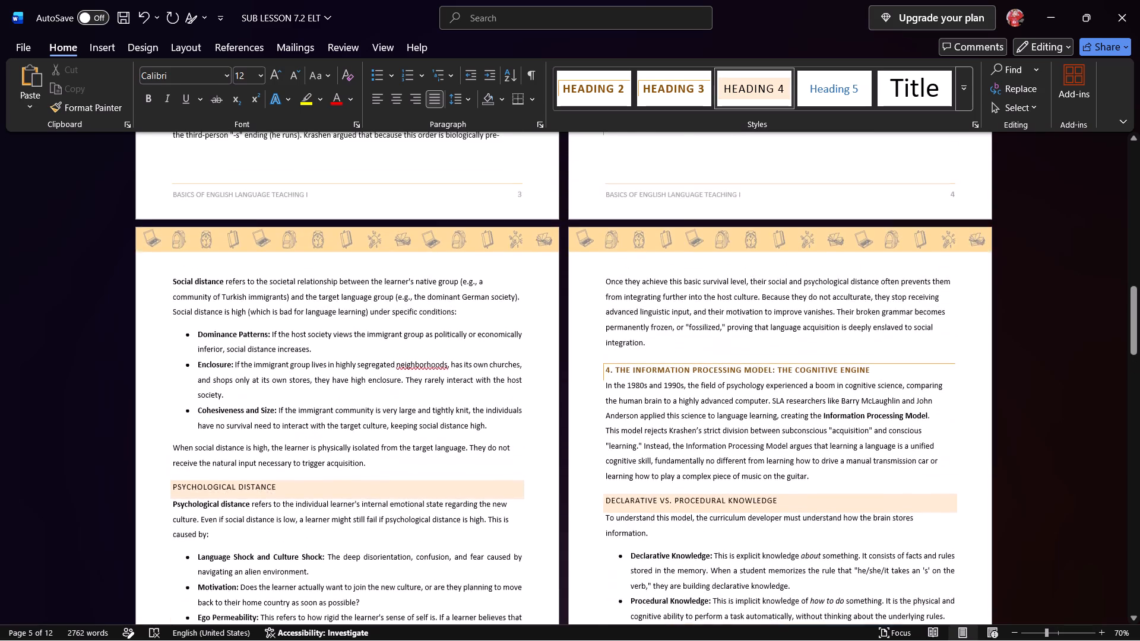
{"action": "scroll", "coordinate": [642, 358], "scroll_direction": "up", "scroll_amount": 9}
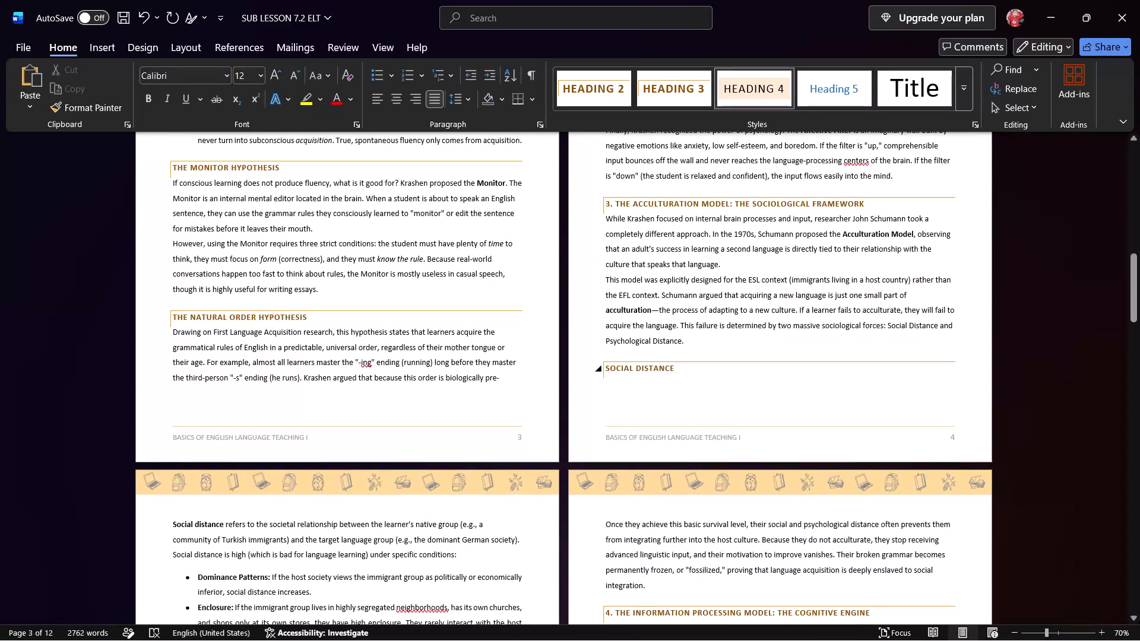
{"action": "left_click", "coordinate": [650, 368]}
{"action": "left_click", "coordinate": [734, 97]}
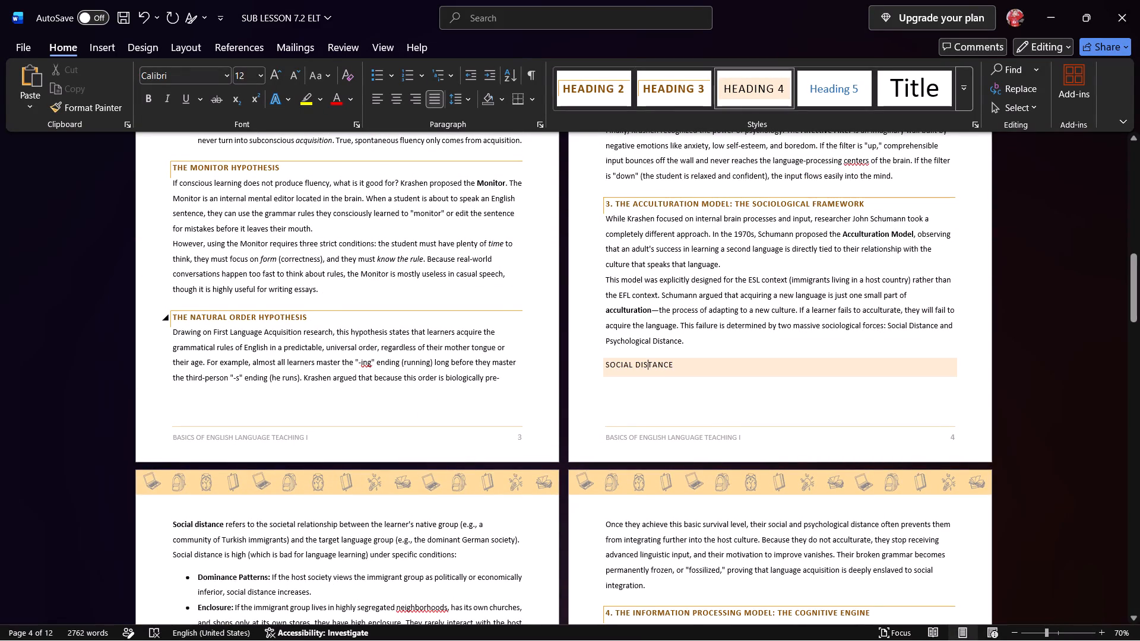
{"action": "left_click", "coordinate": [239, 312]}
{"action": "left_click", "coordinate": [754, 84]}
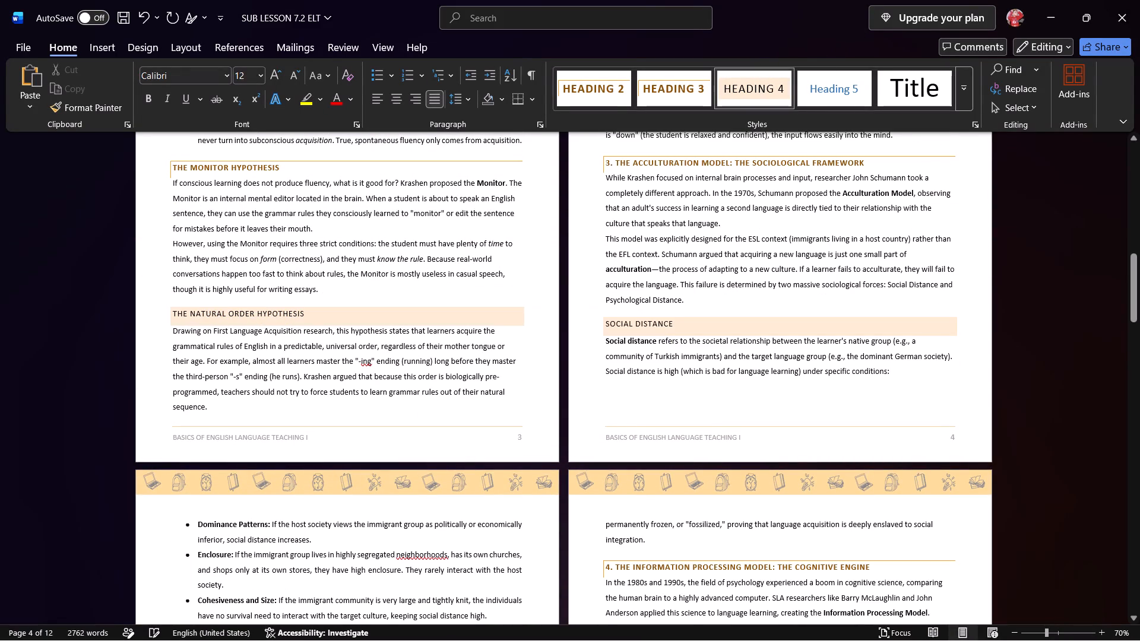
{"action": "left_click", "coordinate": [215, 163]}
{"action": "left_click", "coordinate": [762, 80]}
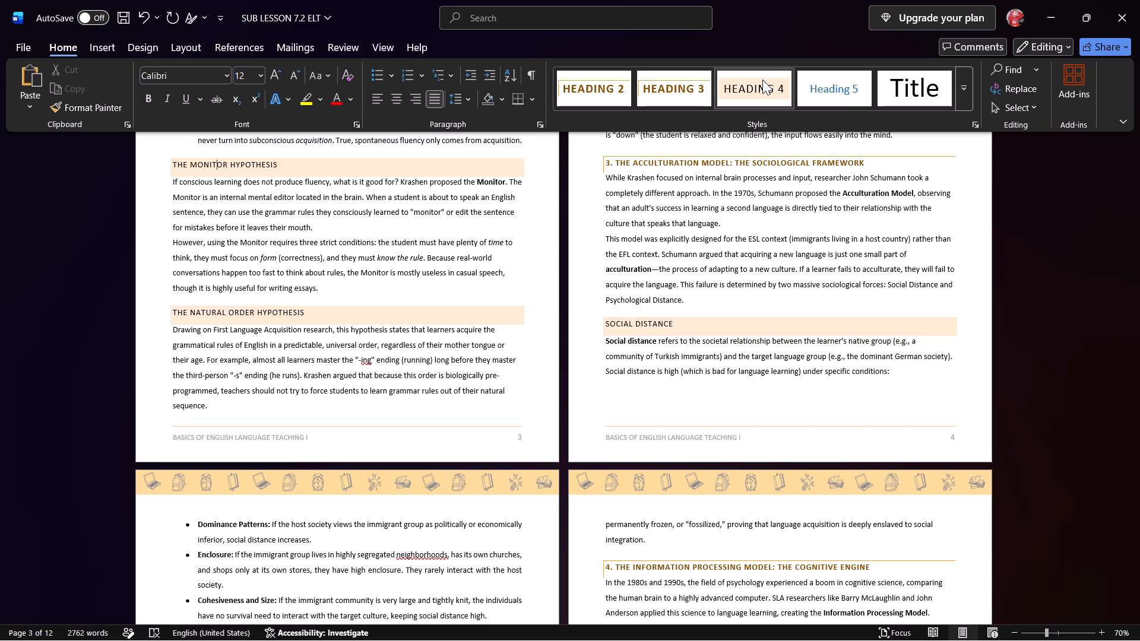
Apply the Heading 4 style to The Affective Filter Hypothesis, The Input Hypothesis, and The Acquisition-Learning Hypothesis headings.
{"action": "scroll", "coordinate": [691, 252], "scroll_direction": "up", "scroll_amount": 1}
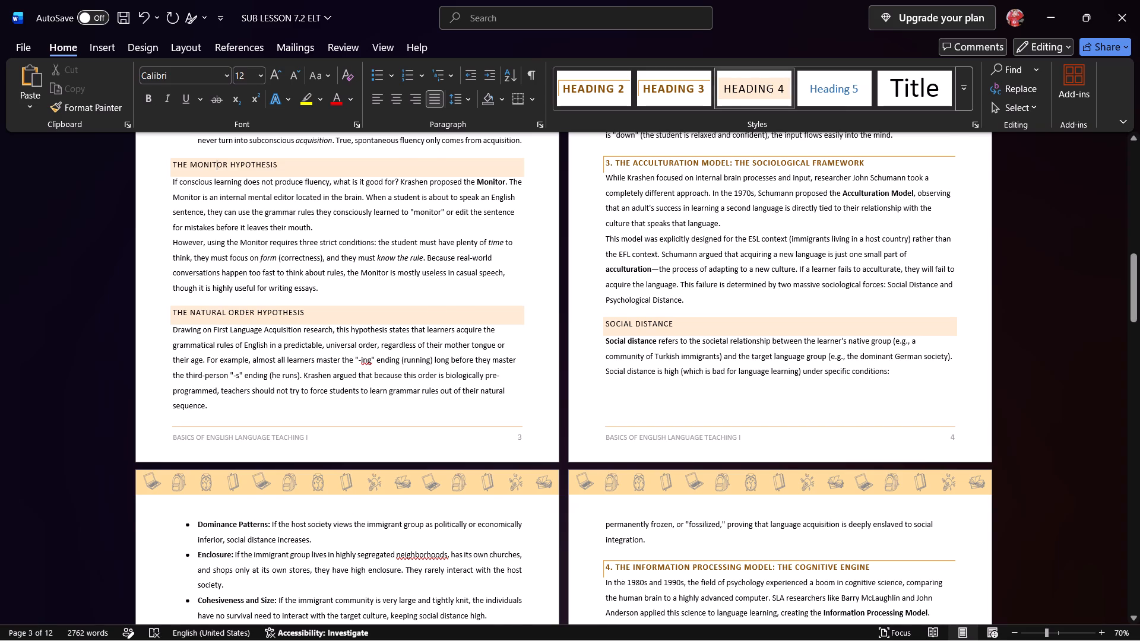
{"action": "scroll", "coordinate": [690, 252], "scroll_direction": "up", "scroll_amount": 10}
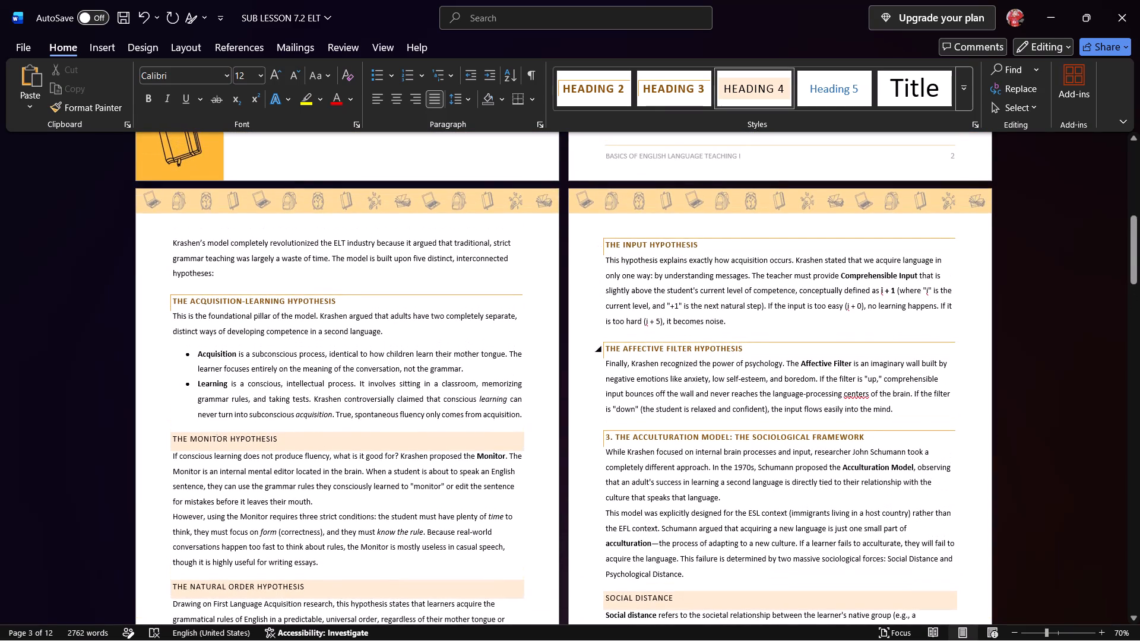
{"action": "left_click", "coordinate": [677, 345]}
{"action": "left_click", "coordinate": [745, 89]}
{"action": "left_click", "coordinate": [683, 242]}
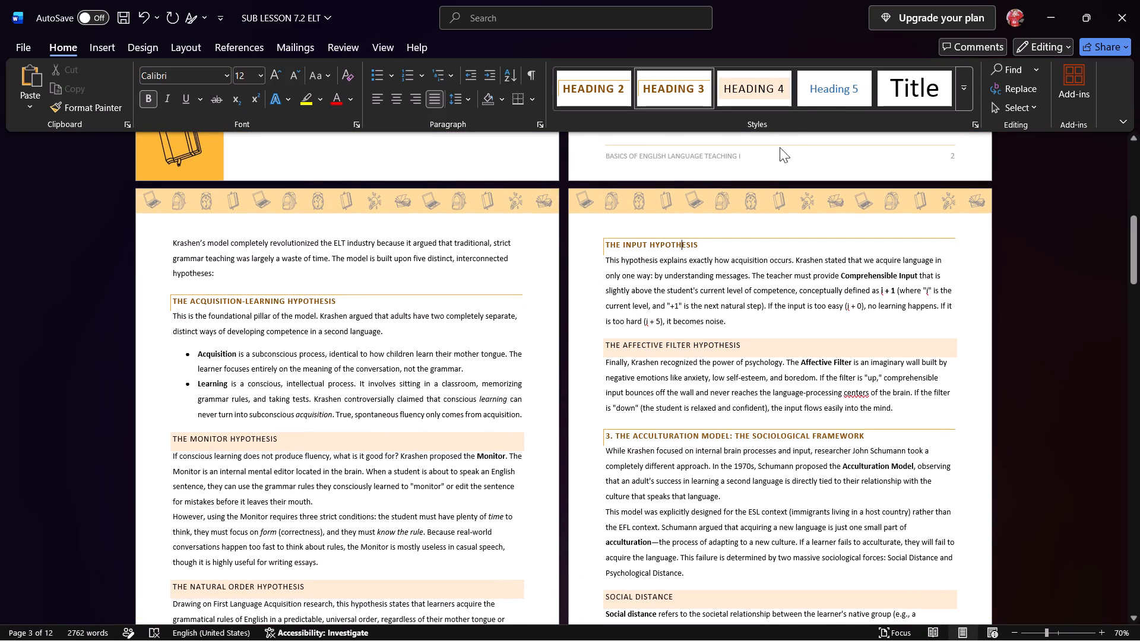
{"action": "left_click", "coordinate": [773, 88]}
{"action": "left_click", "coordinate": [309, 295]}
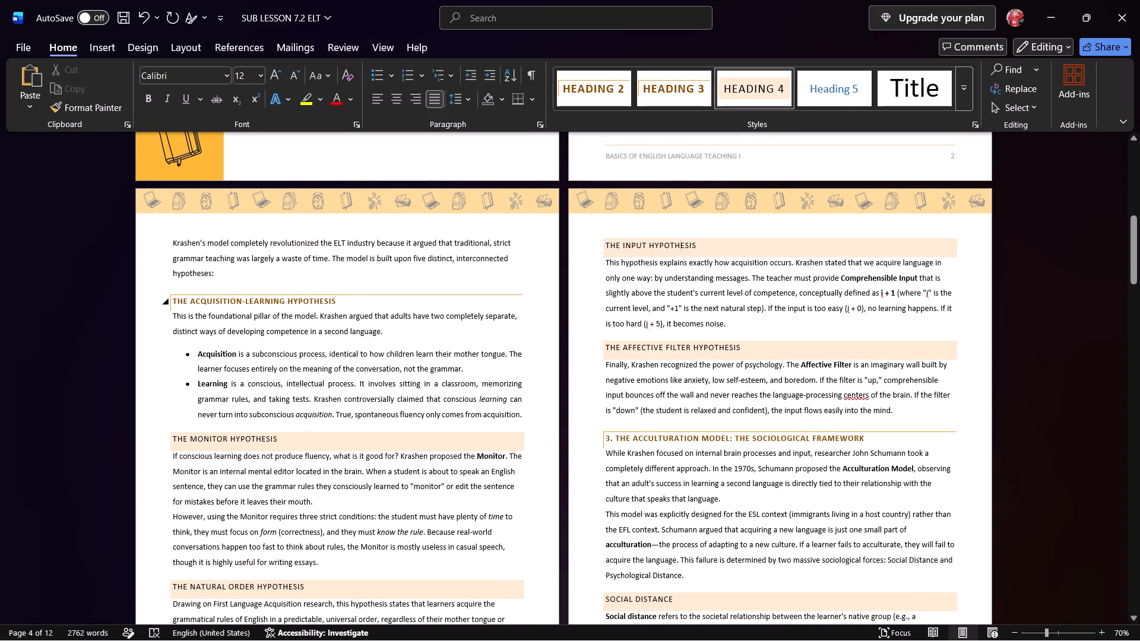
{"action": "left_click", "coordinate": [335, 302]}
{"action": "left_click", "coordinate": [750, 90]}
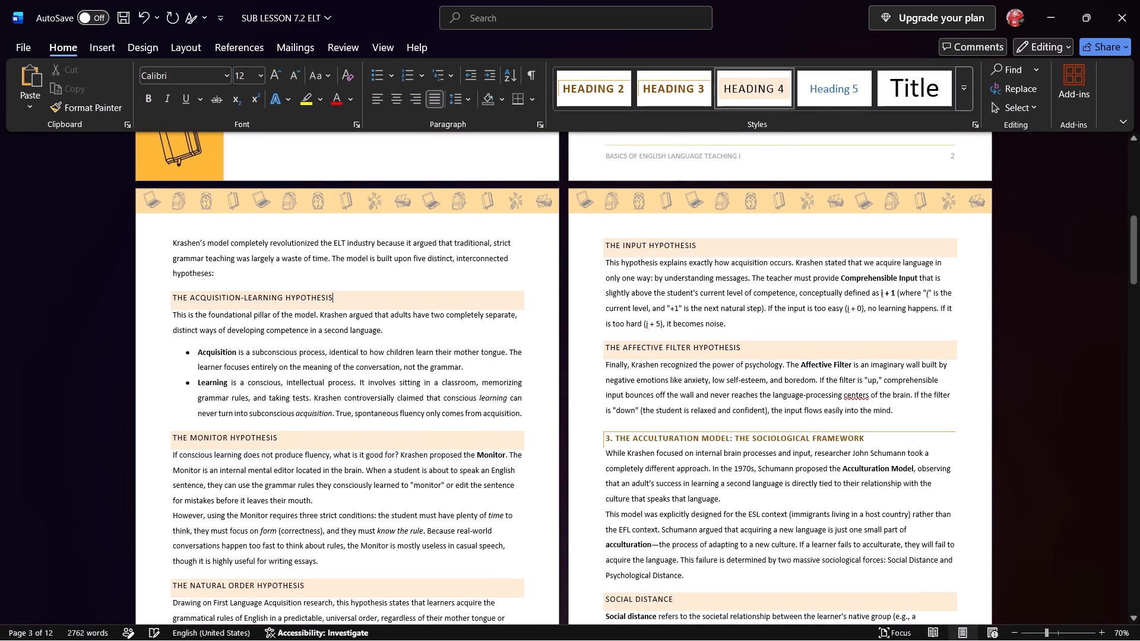
{"action": "scroll", "coordinate": [534, 343], "scroll_direction": "up", "scroll_amount": 20}
{"action": "scroll", "coordinate": [534, 343], "scroll_direction": "up", "scroll_amount": 2}
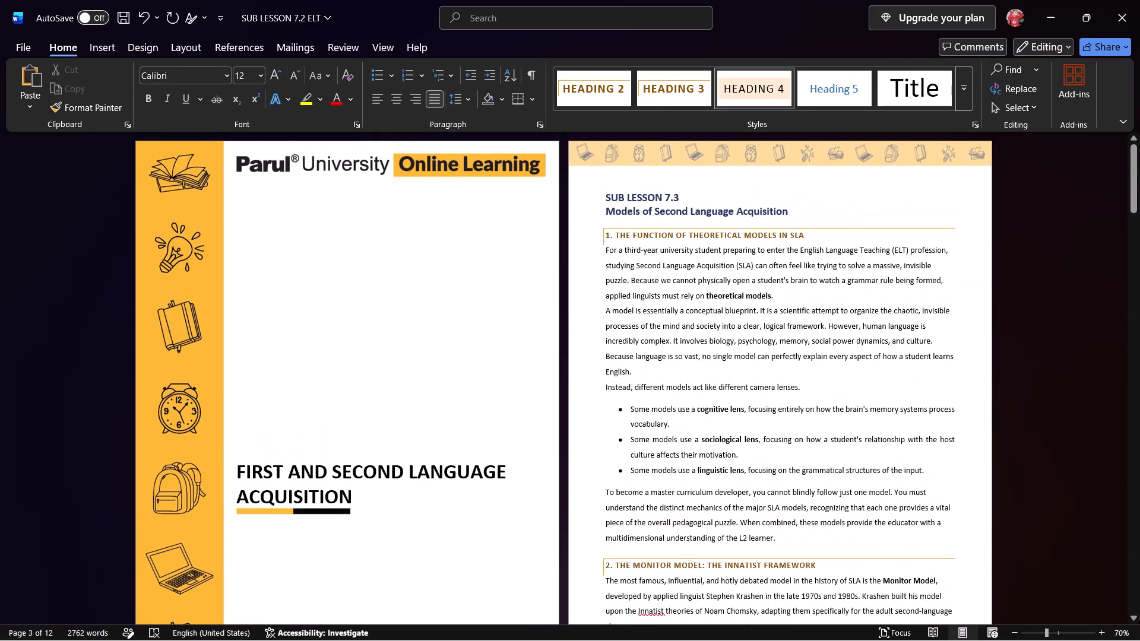
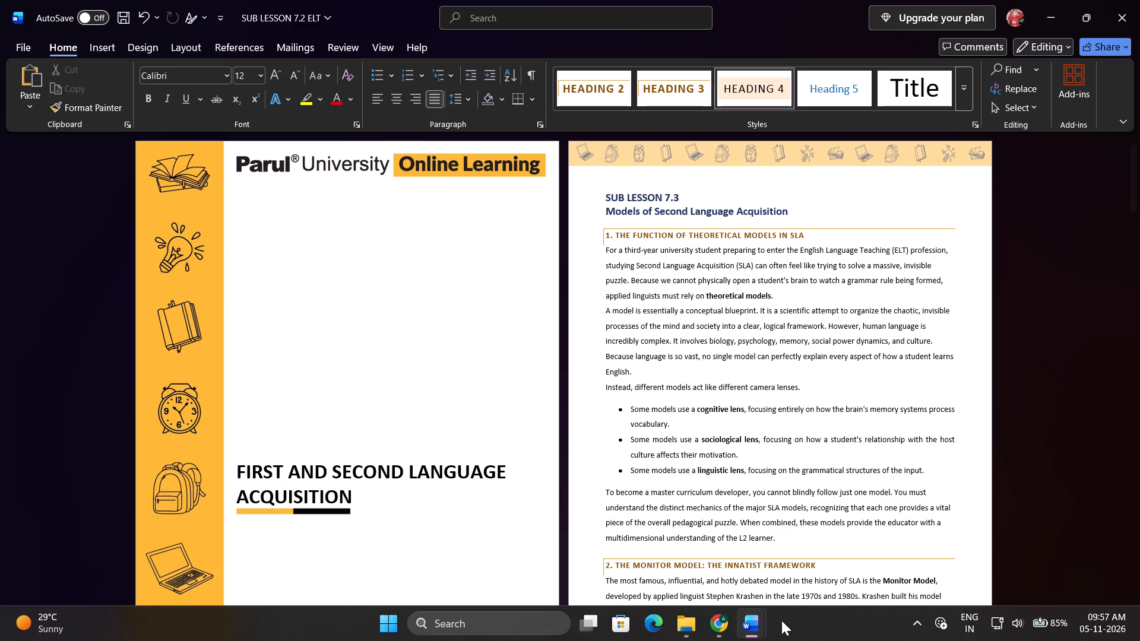
Copy the orange banner title formatting from the 1.2 document onto the two-line Sub Lesson 7.3 Models of Second Language Acquisition title.
{"action": "left_click", "coordinate": [616, 543]}
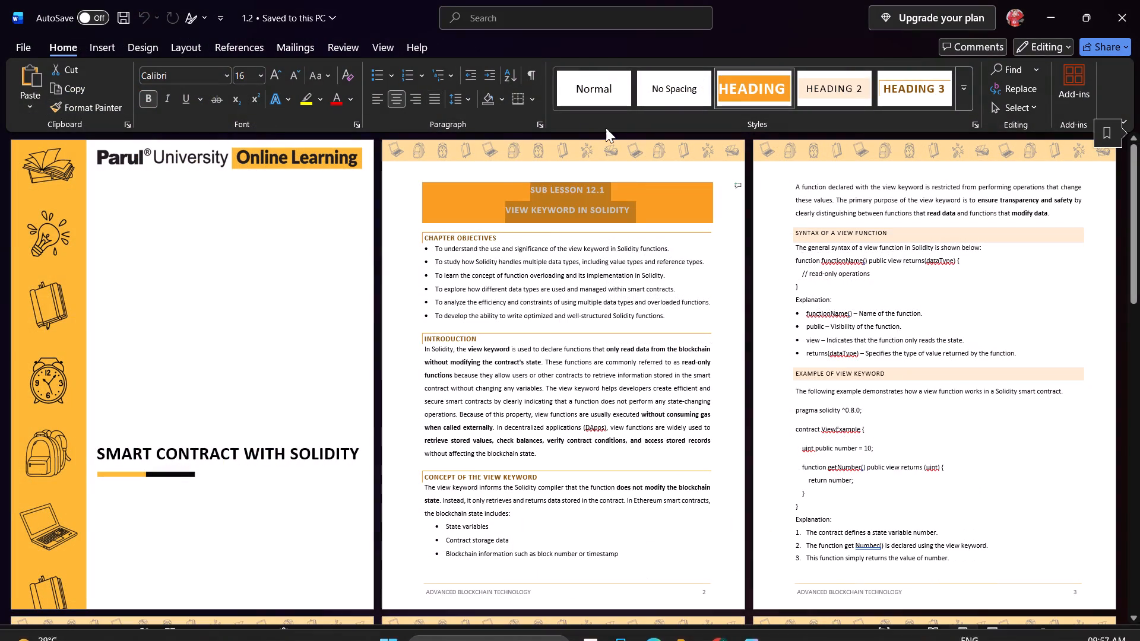
{"action": "left_click", "coordinate": [76, 109]}
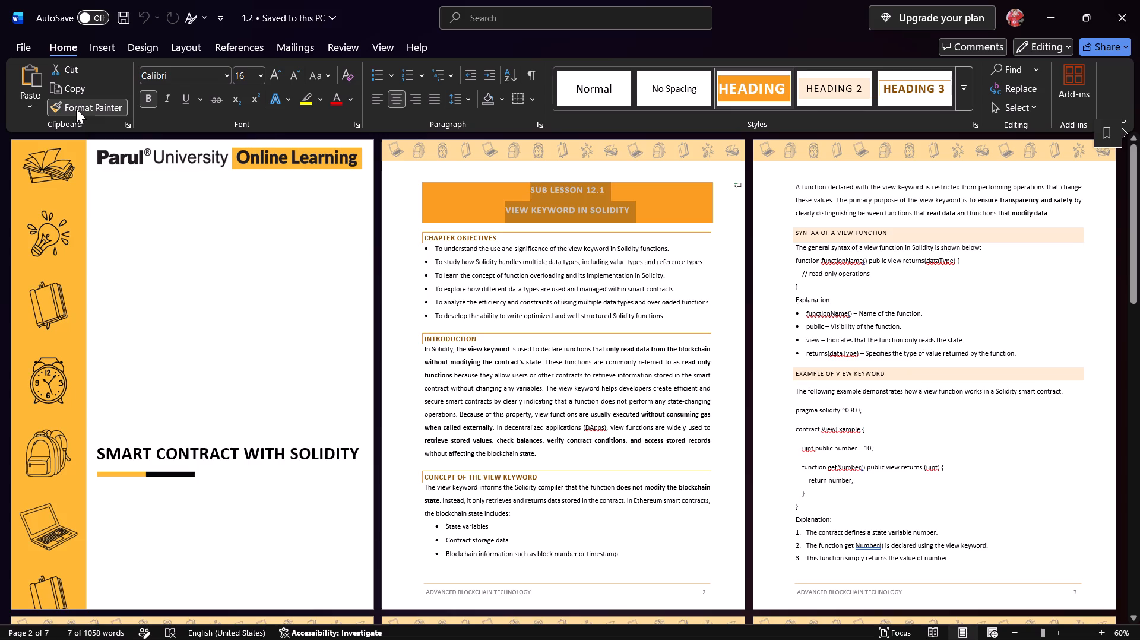
{"action": "key", "text": "alt+Tab"}
{"action": "left_click_drag", "start_coordinate": [810, 217], "coordinate": [617, 193]}
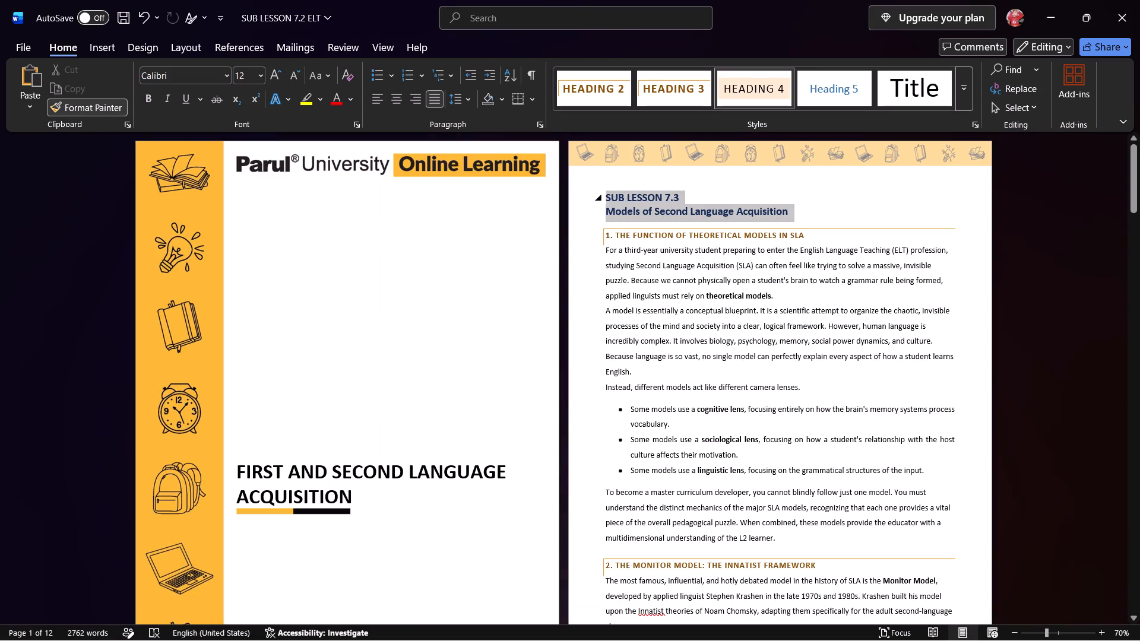
{"action": "left_click_drag", "start_coordinate": [617, 193], "coordinate": [616, 193]}
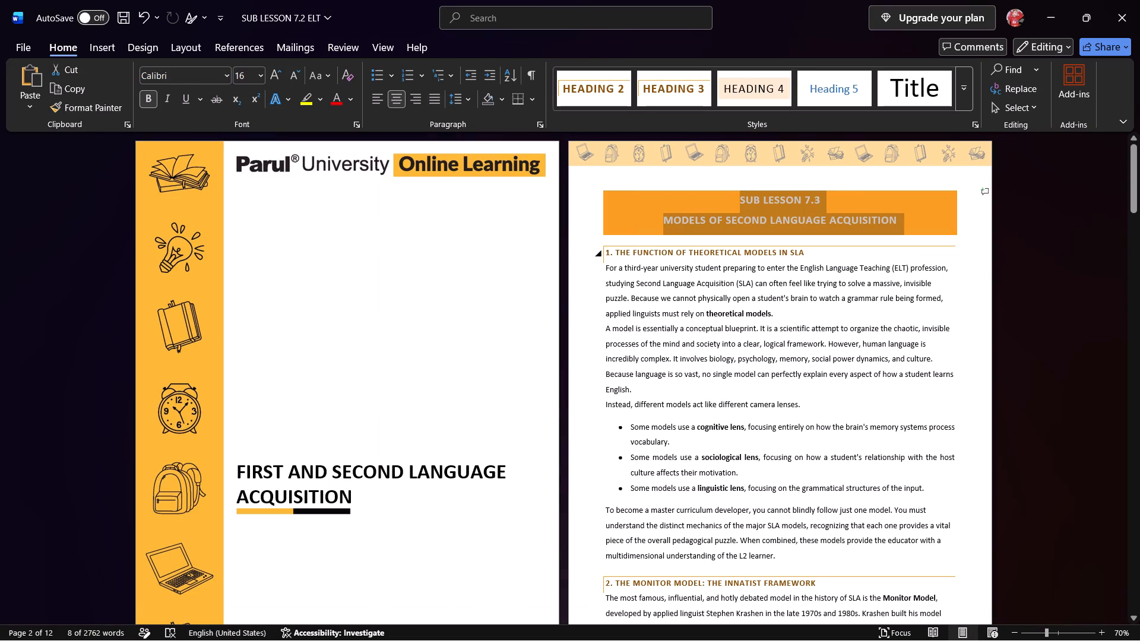
Delete the leading numbers 1 and 2 from the Function of Theoretical Models in SLA and The Monitor Model headings.
{"action": "left_click", "coordinate": [616, 256]}
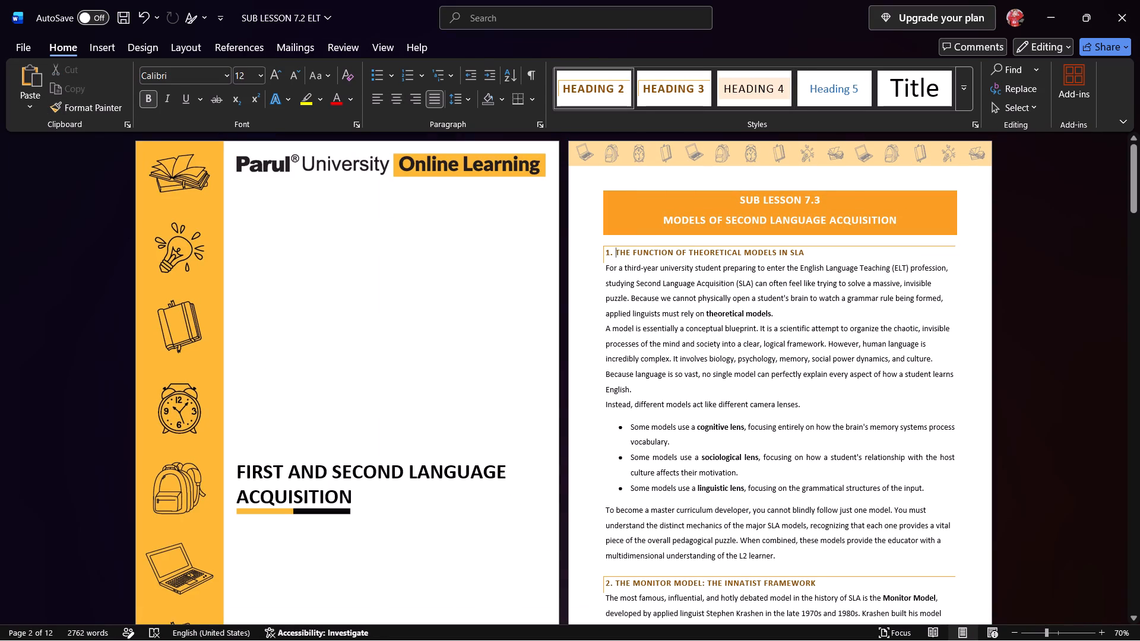
{"action": "key", "text": "BackSpace"}
{"action": "key", "text": "BackSpace"}
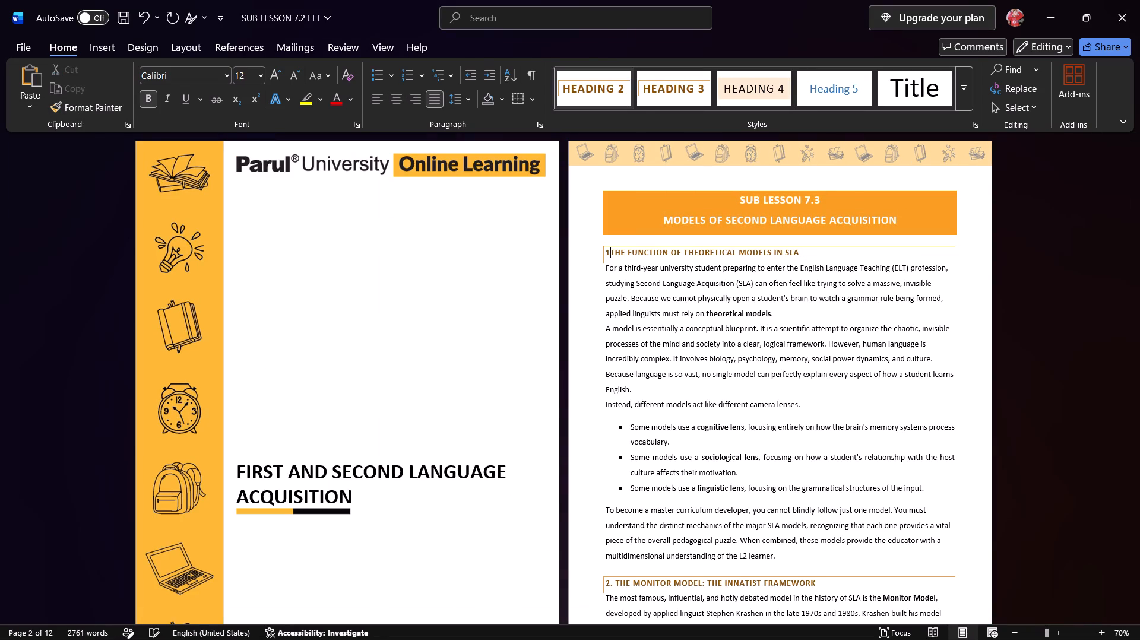
{"action": "key", "text": "BackSpace"}
{"action": "scroll", "coordinate": [660, 429], "scroll_direction": "down", "scroll_amount": 6}
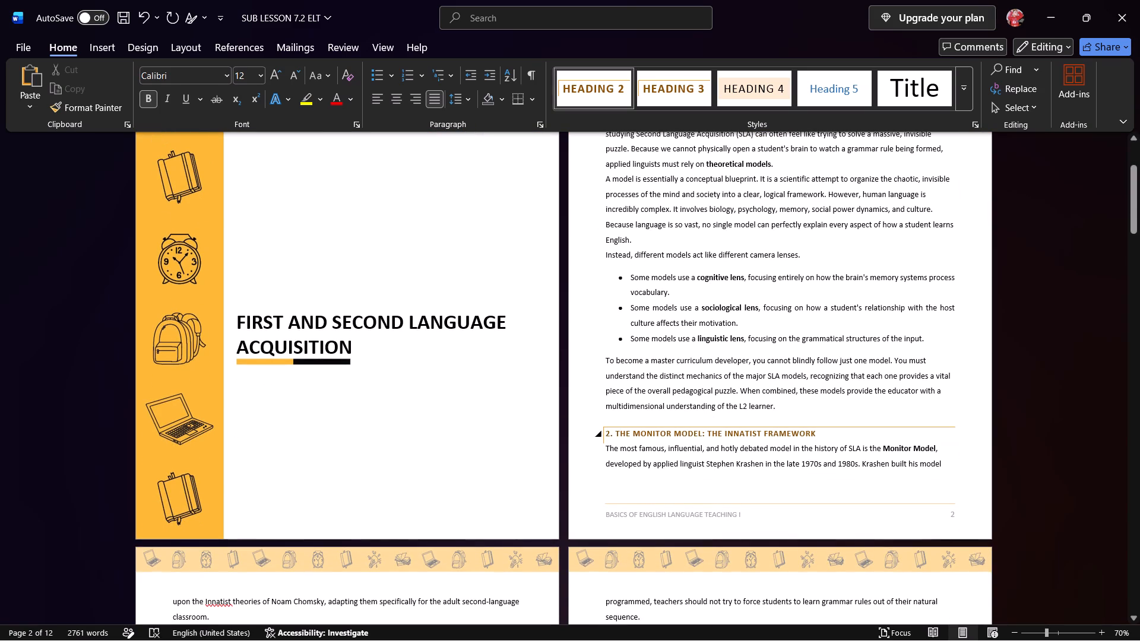
{"action": "left_click", "coordinate": [614, 432]}
{"action": "key", "text": "BackSpace"}
{"action": "key", "text": "BackSpace"}
{"action": "key", "text": "BackSpace"}
Delete the leading numbers 3 and 4 from the Acculturation Model and Information Processing Model headings.
{"action": "scroll", "coordinate": [629, 431], "scroll_direction": "down", "scroll_amount": 6}
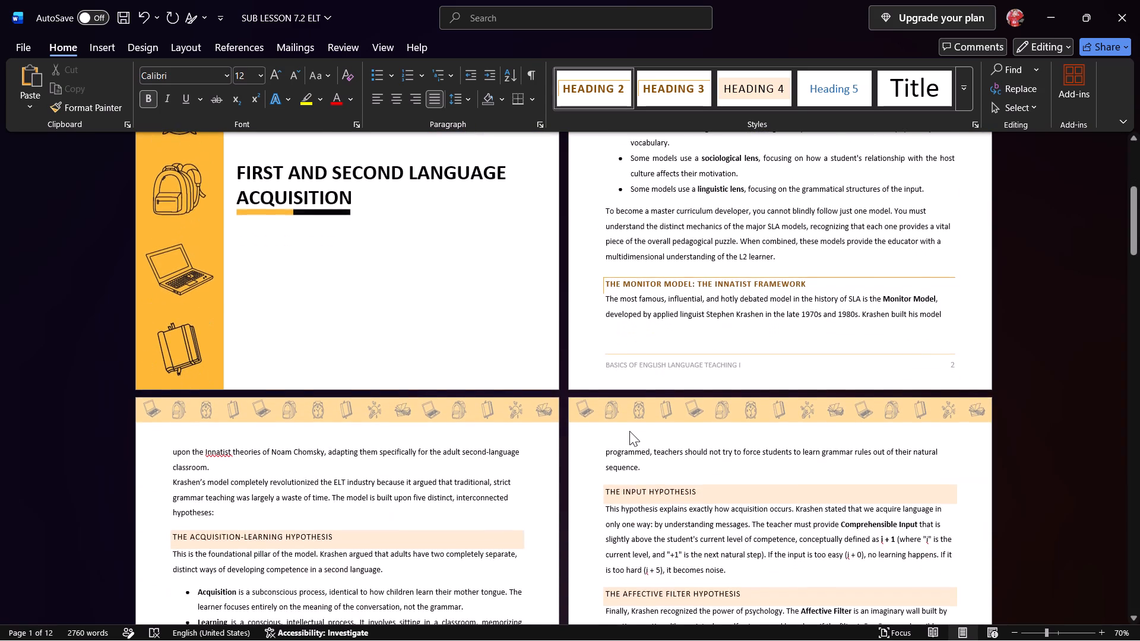
{"action": "scroll", "coordinate": [629, 431], "scroll_direction": "down", "scroll_amount": 10}
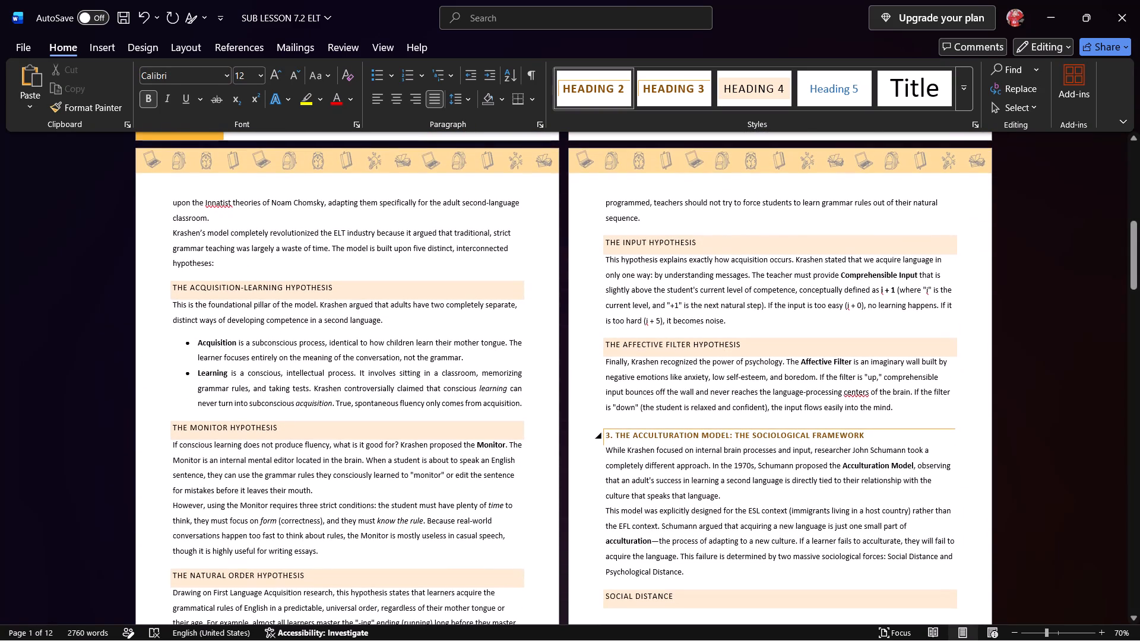
{"action": "left_click", "coordinate": [616, 433]}
{"action": "key", "text": "BackSpace"}
{"action": "key", "text": "BackSpace"}
{"action": "key", "text": "BackSpace"}
{"action": "scroll", "coordinate": [622, 430], "scroll_direction": "down", "scroll_amount": 7}
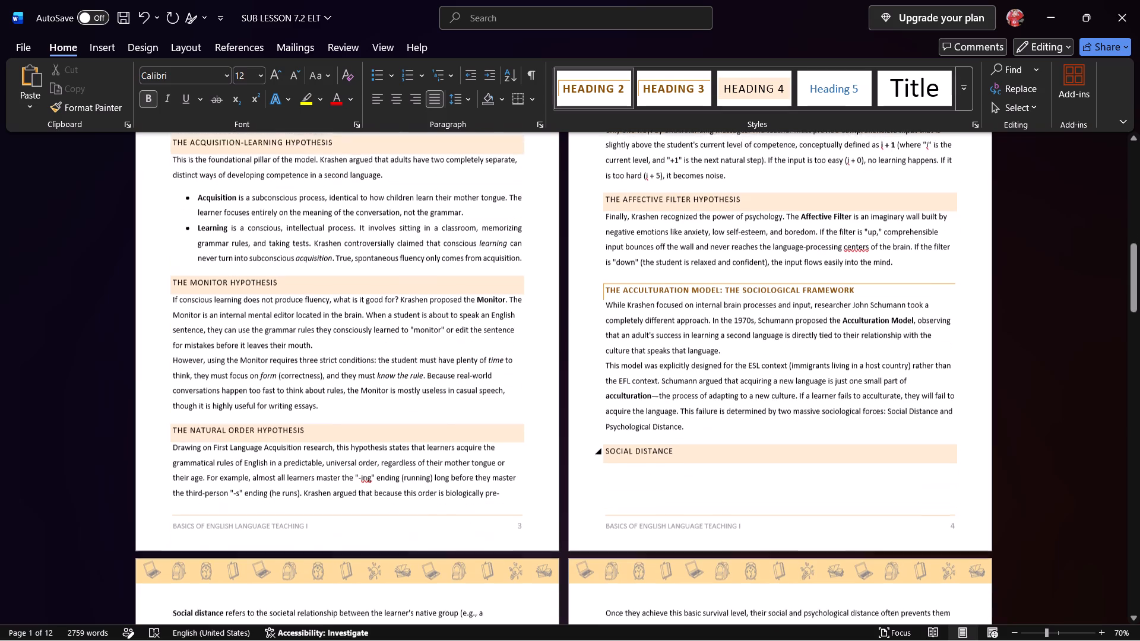
{"action": "scroll", "coordinate": [622, 430], "scroll_direction": "down", "scroll_amount": 11}
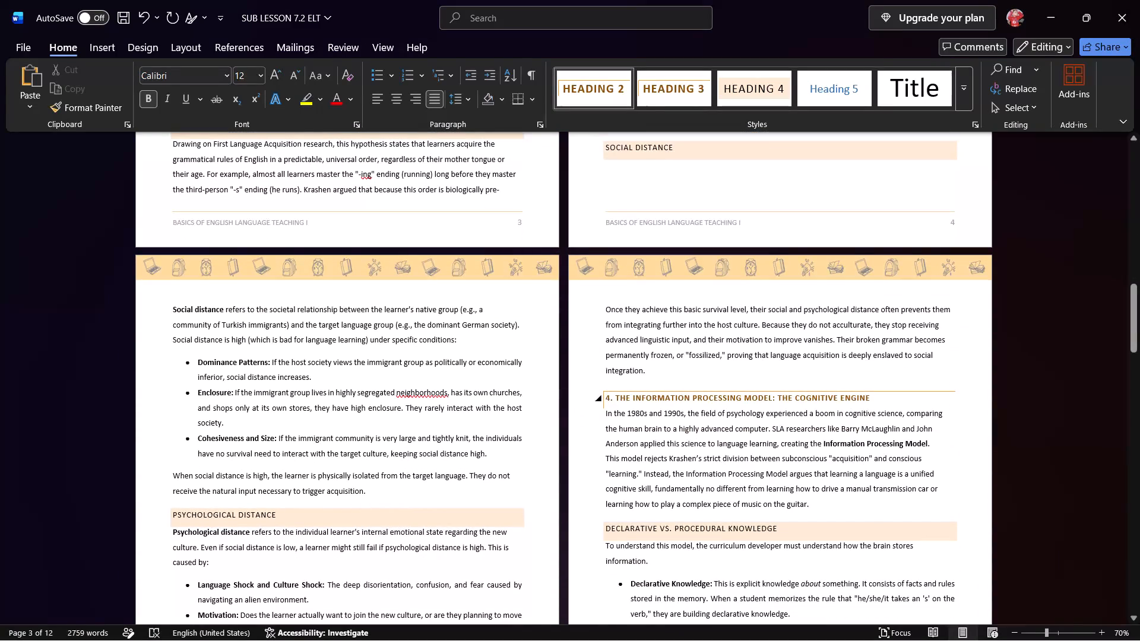
{"action": "left_click", "coordinate": [614, 398]}
{"action": "key", "text": "BackSpace"}
{"action": "key", "text": "BackSpace"}
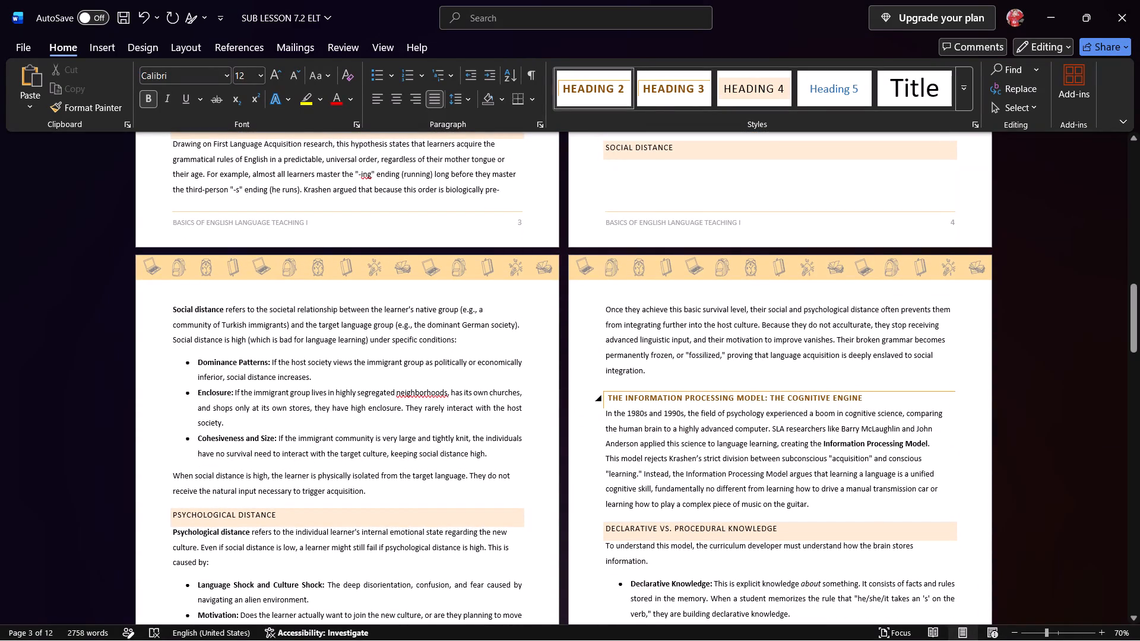
{"action": "key", "text": "Delete"}
Delete the leading numbers 5 and 6 from the Interactionist Model and Engineering the Multidimensional ELT Classroom headings.
{"action": "scroll", "coordinate": [620, 400], "scroll_direction": "down", "scroll_amount": 10}
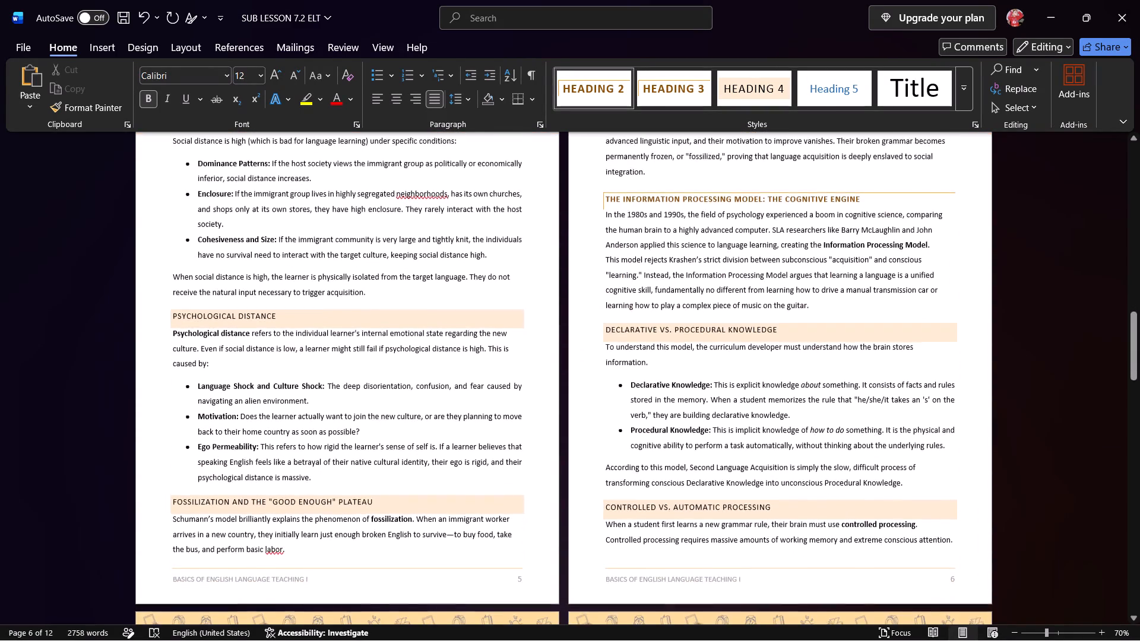
{"action": "scroll", "coordinate": [620, 403], "scroll_direction": "down", "scroll_amount": 15}
{"action": "scroll", "coordinate": [609, 420], "scroll_direction": "down", "scroll_amount": 6}
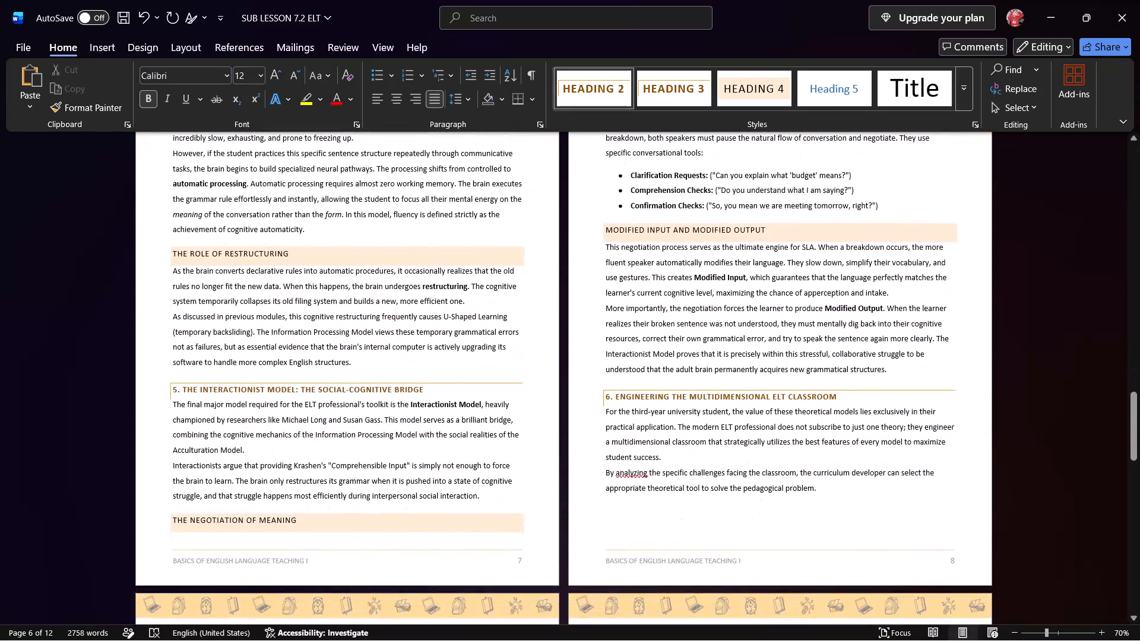
{"action": "left_click", "coordinate": [182, 392]}
{"action": "key", "text": "BackSpace"}
{"action": "key", "text": "BackSpace"}
{"action": "key", "text": "BackSpace"}
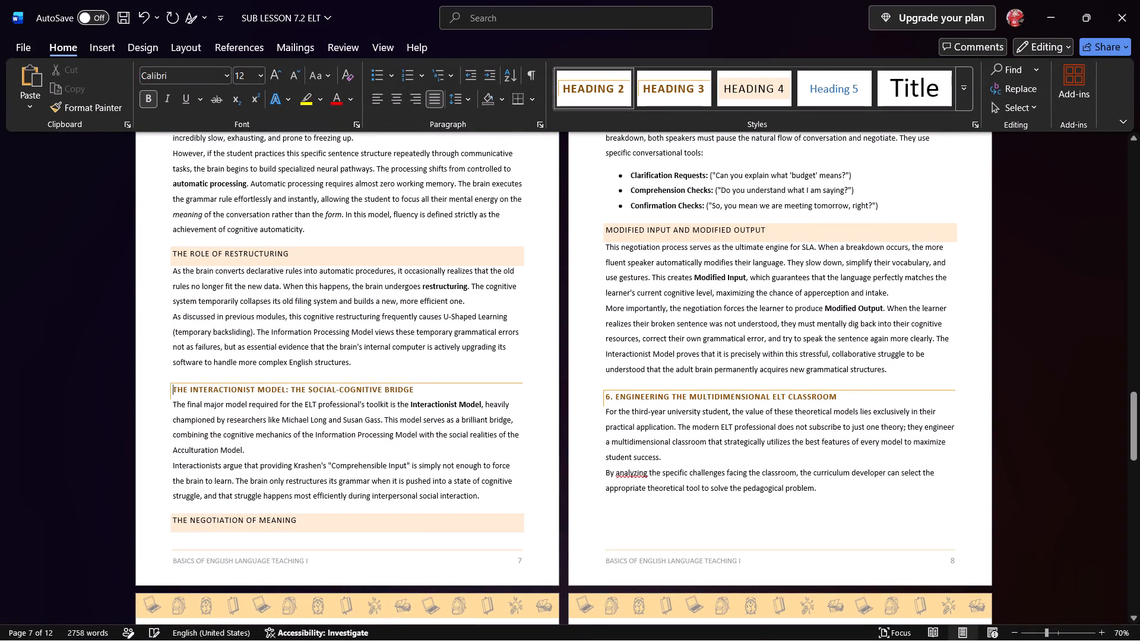
{"action": "left_click", "coordinate": [615, 396]}
{"action": "key", "text": "BackSpace"}
{"action": "key", "text": "BackSpace"}
{"action": "key", "text": "BackSpace"}
Examine the remaining pages, from the SLA model table through Key Takeaways and Course Outcomes, for heading numbering and layout.
{"action": "scroll", "coordinate": [628, 398], "scroll_direction": "down", "scroll_amount": 6}
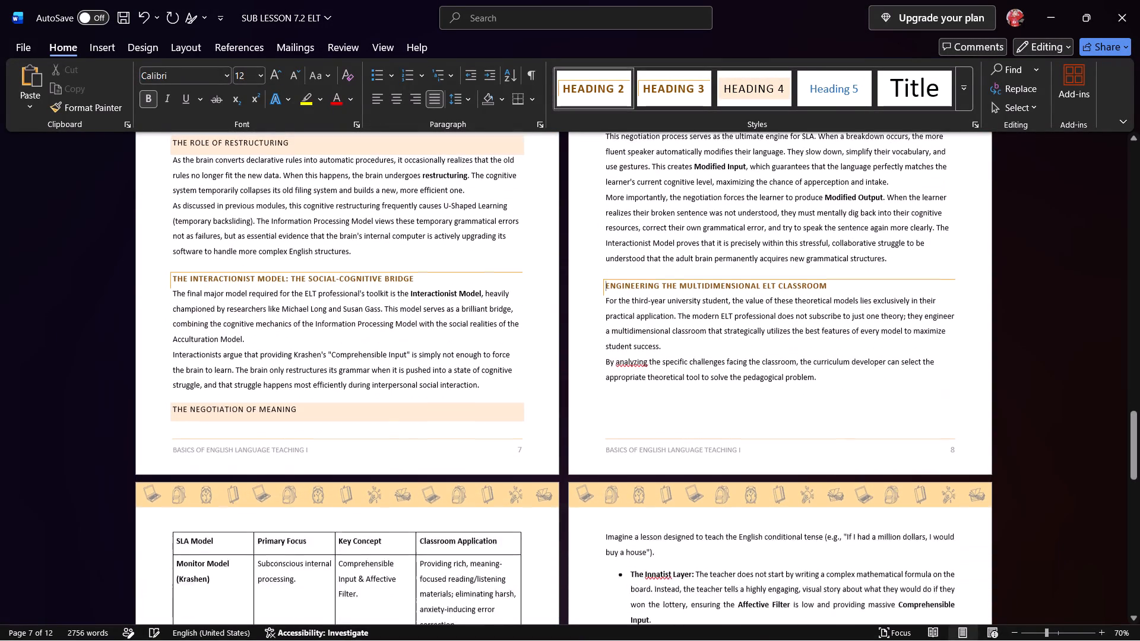
{"action": "scroll", "coordinate": [628, 398], "scroll_direction": "down", "scroll_amount": 13}
{"action": "scroll", "coordinate": [552, 419], "scroll_direction": "down", "scroll_amount": 5}
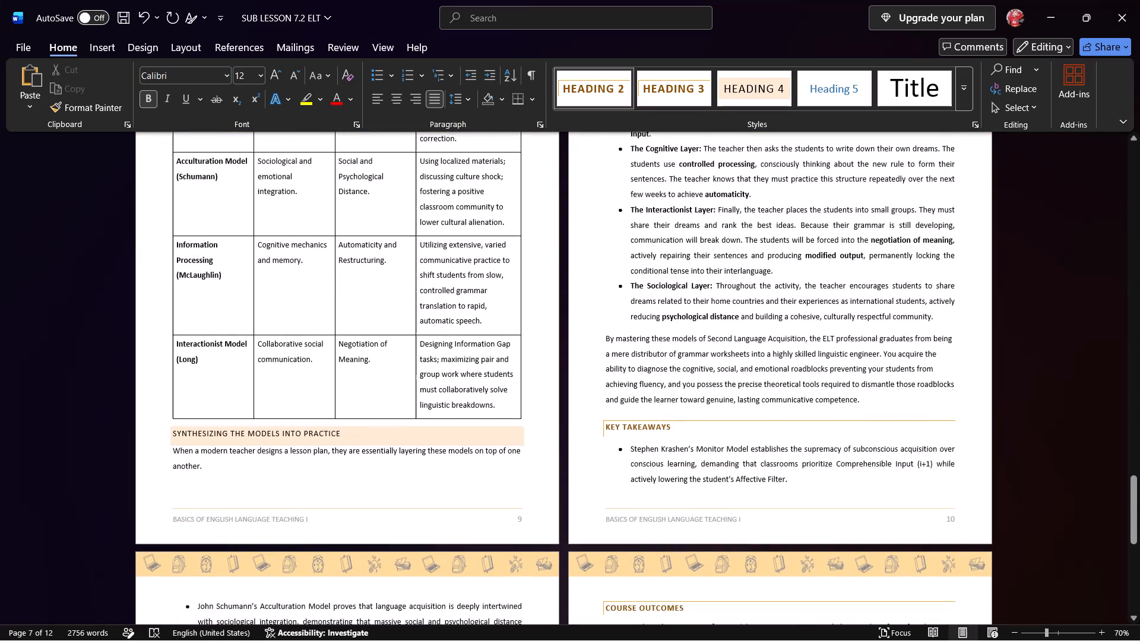
{"action": "scroll", "coordinate": [544, 427], "scroll_direction": "down", "scroll_amount": 11}
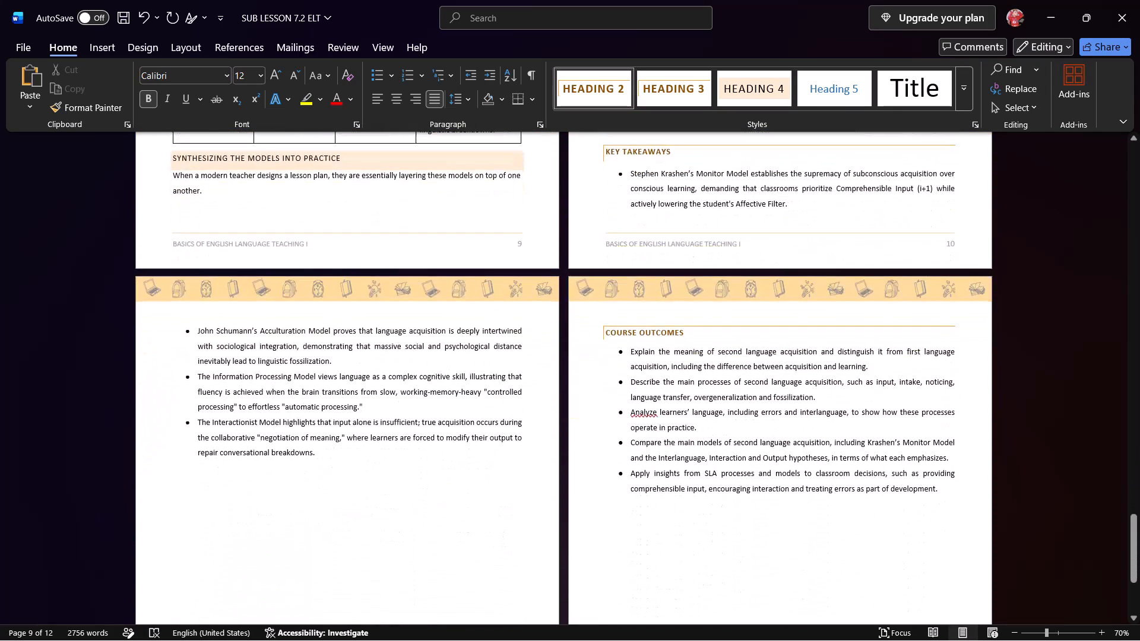
{"action": "scroll", "coordinate": [544, 427], "scroll_direction": "down", "scroll_amount": 6}
{"action": "scroll", "coordinate": [544, 427], "scroll_direction": "up", "scroll_amount": 7}
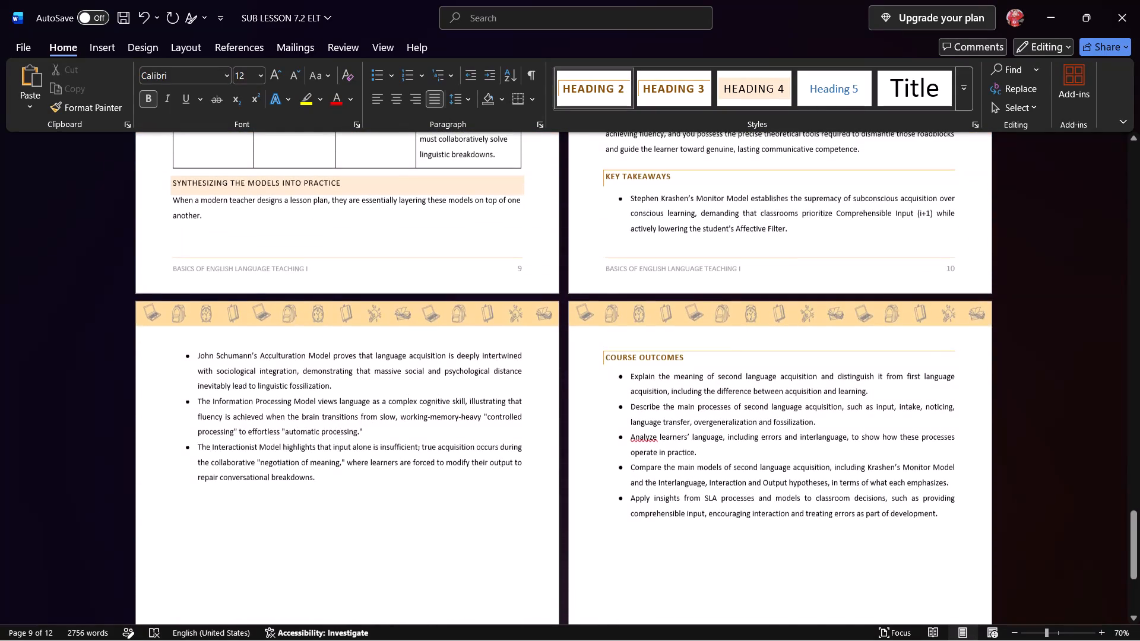
{"action": "scroll", "coordinate": [690, 365], "scroll_direction": "up", "scroll_amount": 9}
{"action": "scroll", "coordinate": [622, 377], "scroll_direction": "up", "scroll_amount": 5}
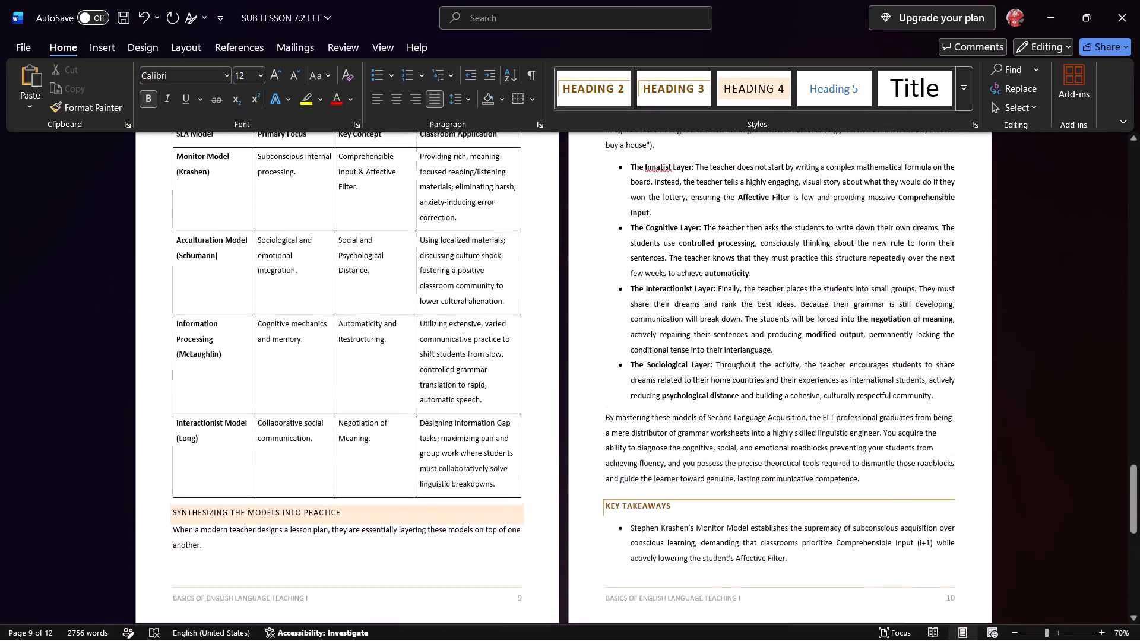
{"action": "scroll", "coordinate": [584, 383], "scroll_direction": "up", "scroll_amount": 2}
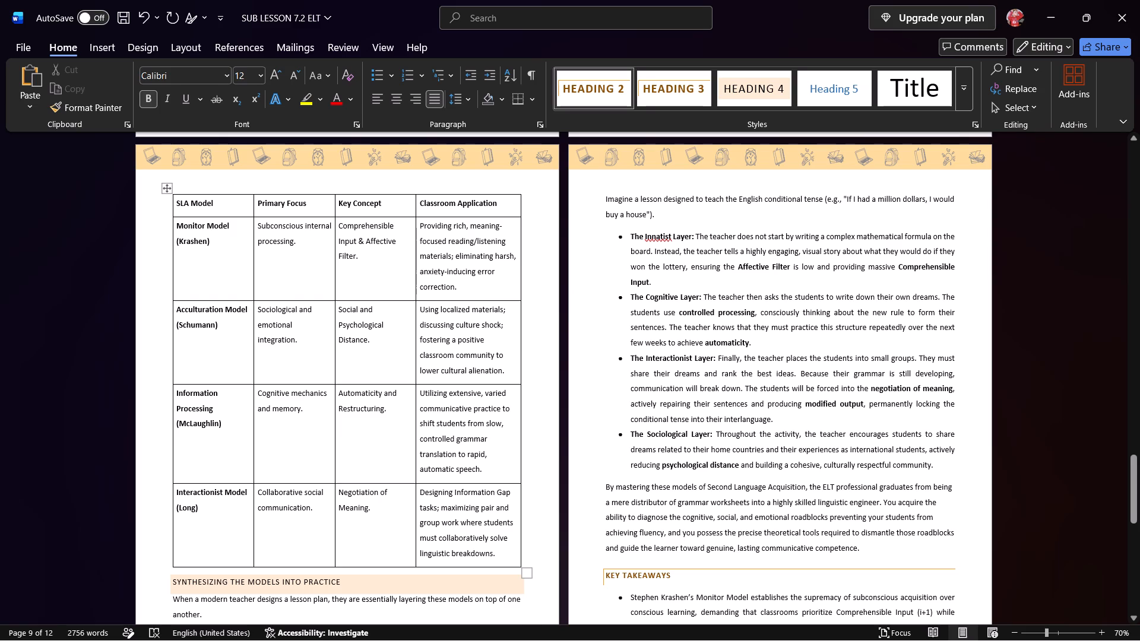
{"action": "scroll", "coordinate": [376, 477], "scroll_direction": "up", "scroll_amount": 11}
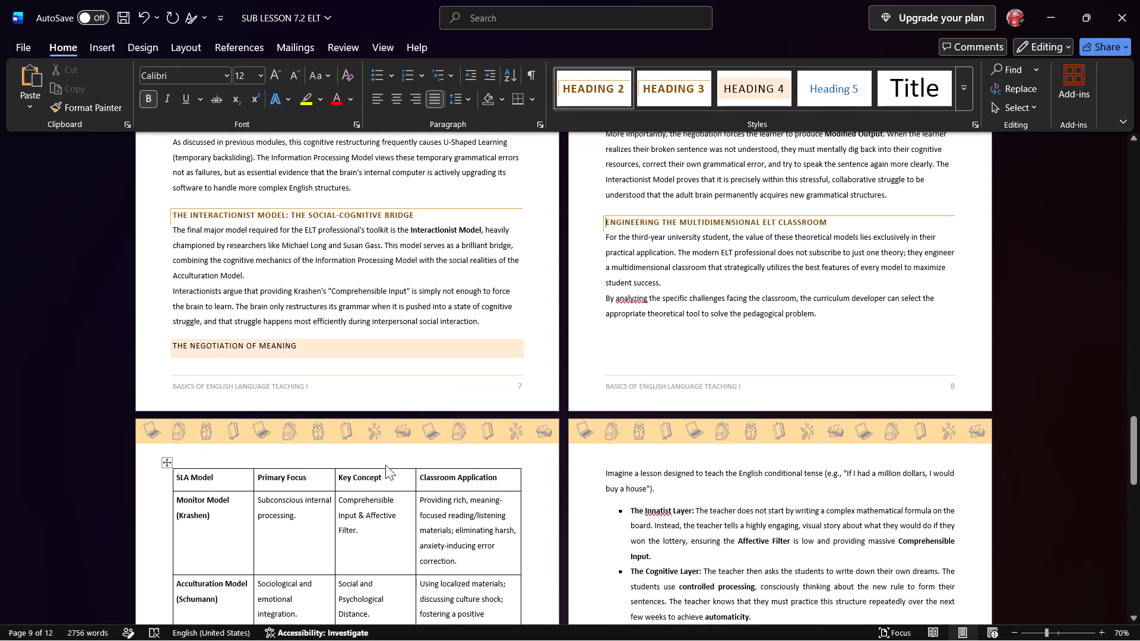
{"action": "scroll", "coordinate": [484, 521], "scroll_direction": "up", "scroll_amount": 6}
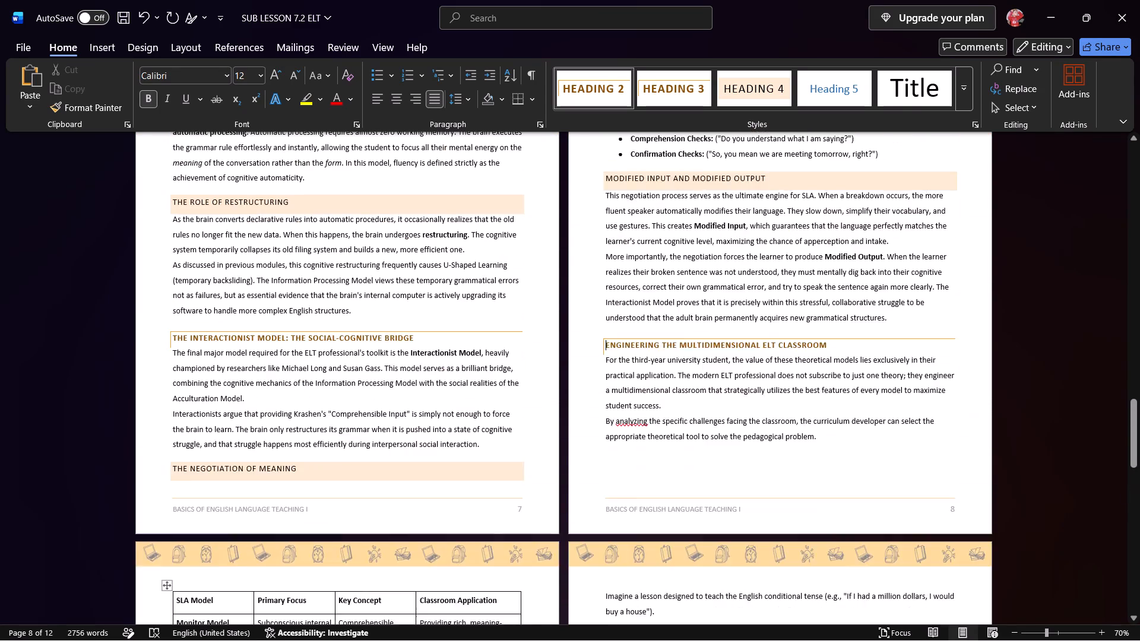
{"action": "scroll", "coordinate": [484, 521], "scroll_direction": "up", "scroll_amount": 2}
Justify all of the document's text and set its line spacing to 1.5.
{"action": "key", "text": "ctrl+a"}
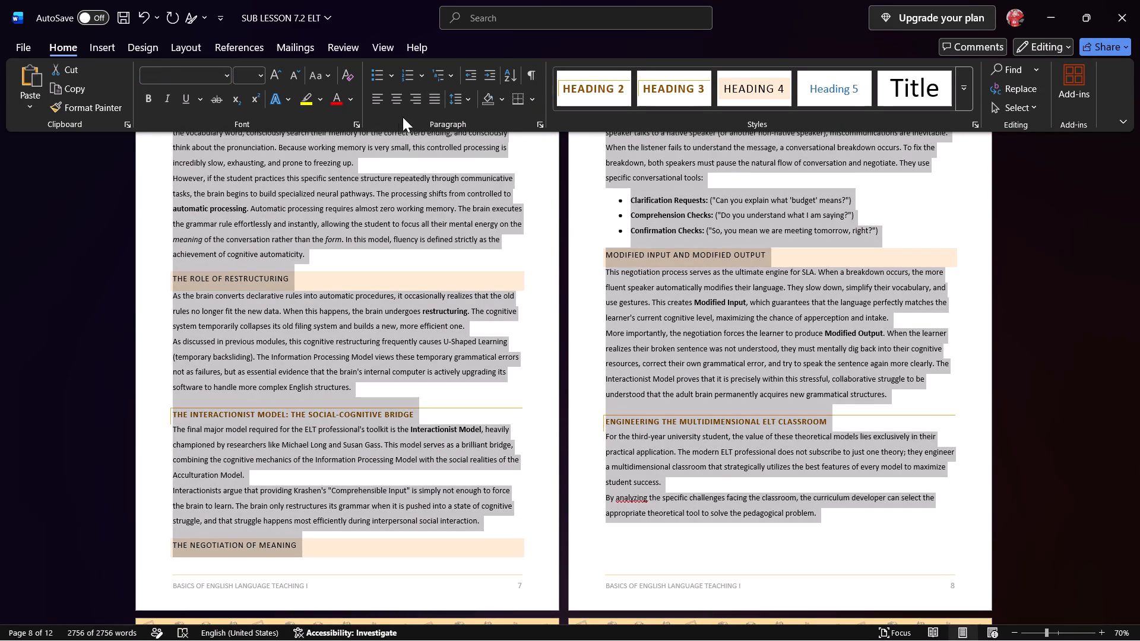
{"action": "left_click_drag", "start_coordinate": [429, 101], "coordinate": [435, 101]}
{"action": "left_click", "coordinate": [461, 100]}
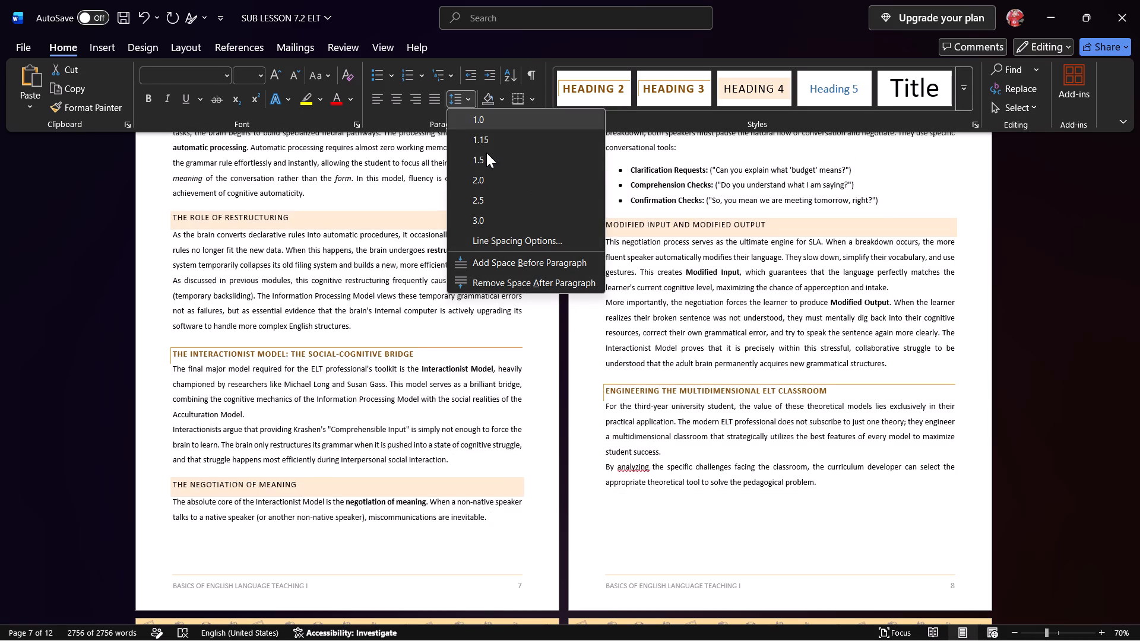
{"action": "left_click", "coordinate": [486, 161]}
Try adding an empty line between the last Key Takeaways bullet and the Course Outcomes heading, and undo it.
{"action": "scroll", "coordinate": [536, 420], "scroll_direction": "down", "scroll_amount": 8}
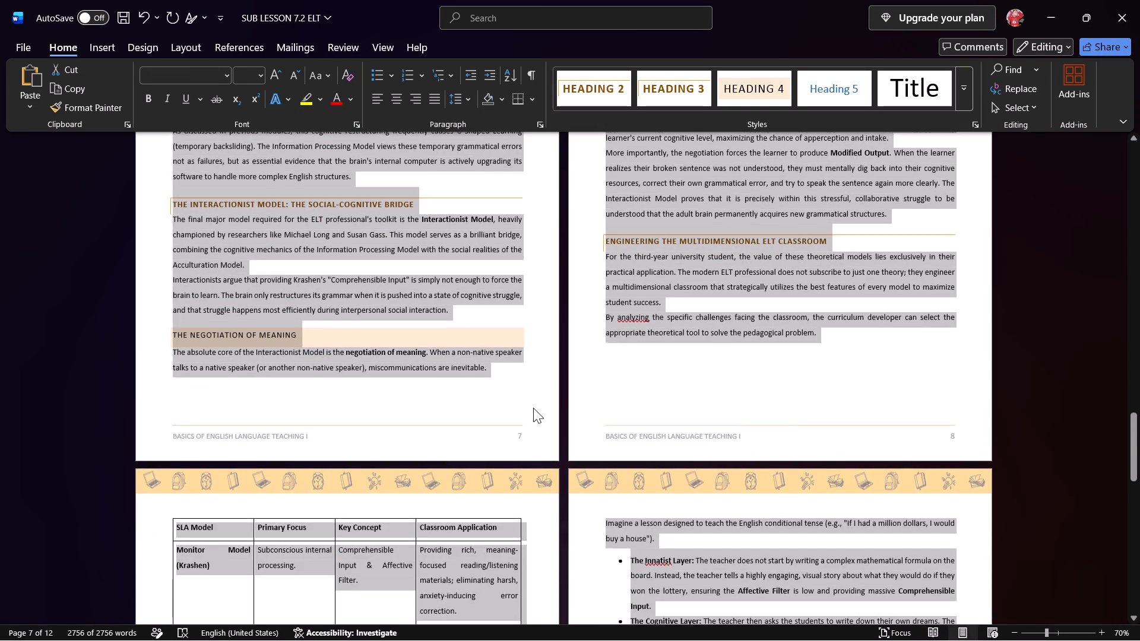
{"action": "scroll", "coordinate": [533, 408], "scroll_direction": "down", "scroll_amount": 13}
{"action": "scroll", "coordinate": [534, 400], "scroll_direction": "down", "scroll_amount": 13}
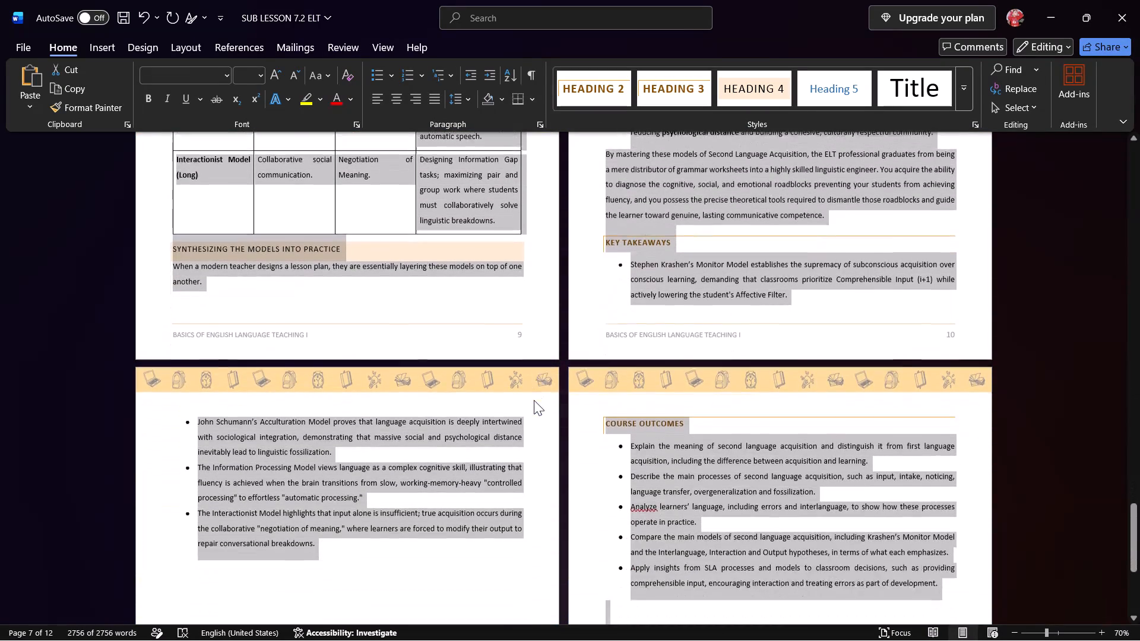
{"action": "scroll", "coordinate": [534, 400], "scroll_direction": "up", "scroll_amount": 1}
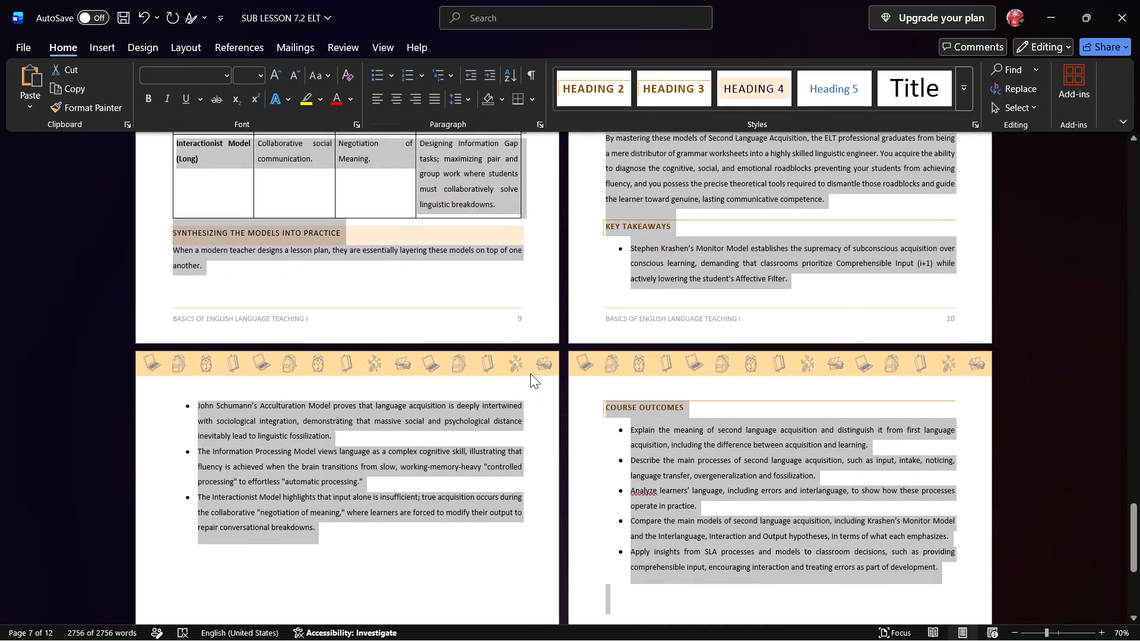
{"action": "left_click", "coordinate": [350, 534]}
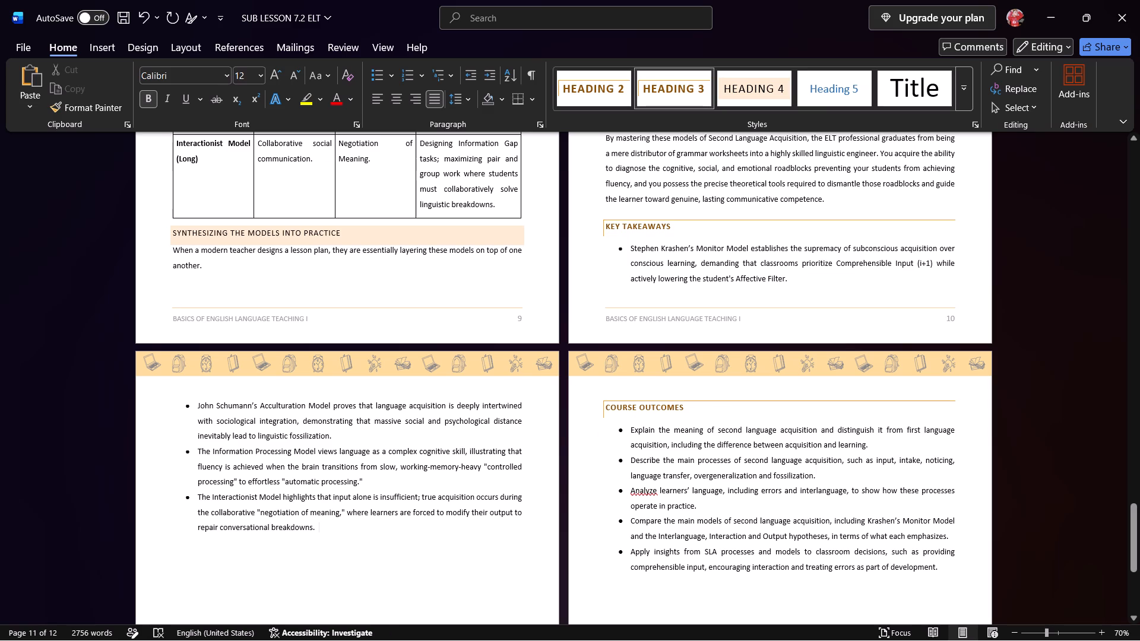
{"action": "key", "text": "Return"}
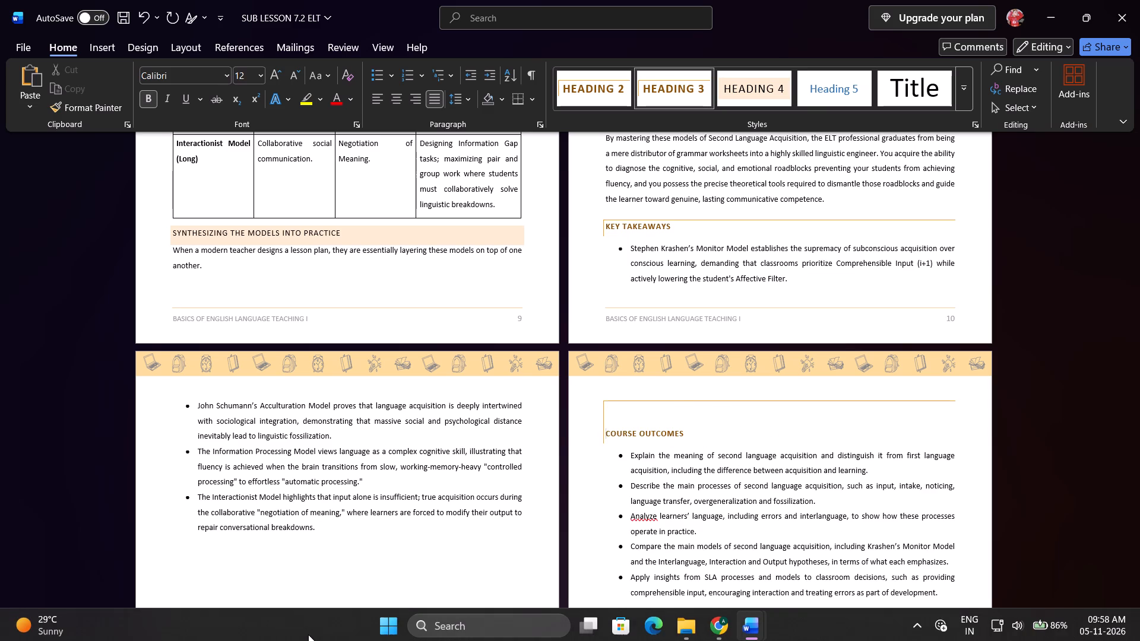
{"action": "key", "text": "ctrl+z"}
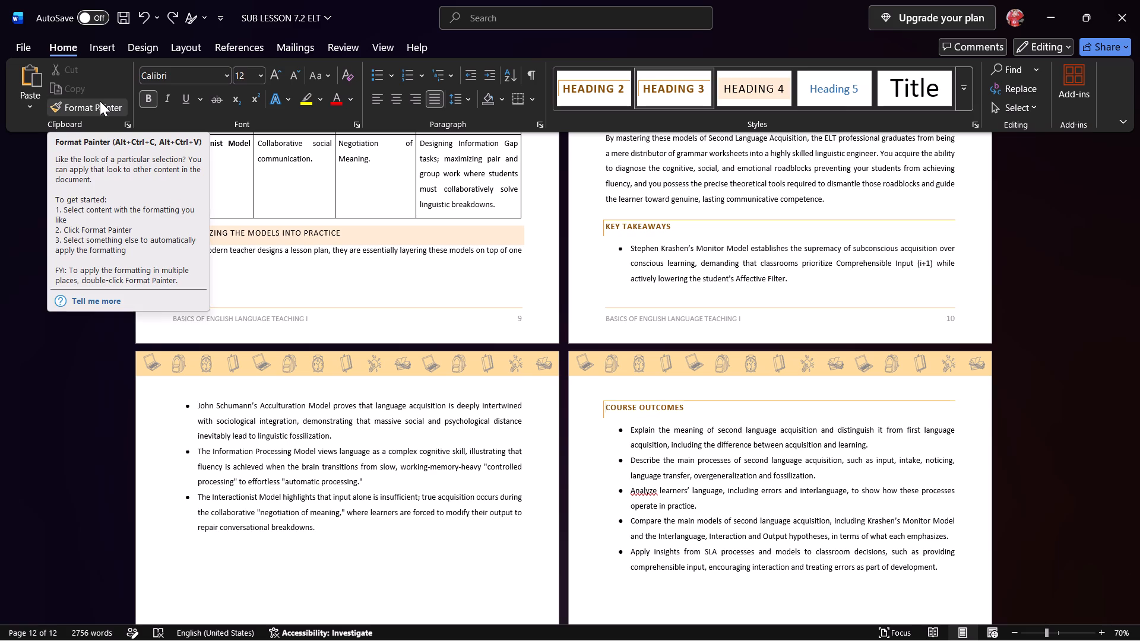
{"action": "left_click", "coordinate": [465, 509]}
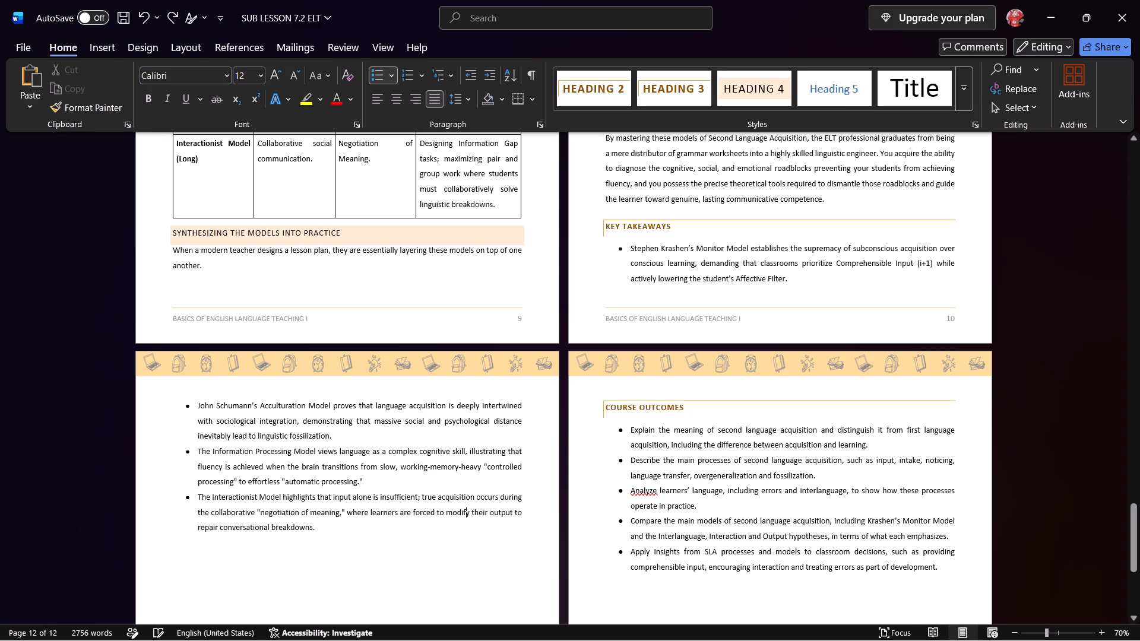
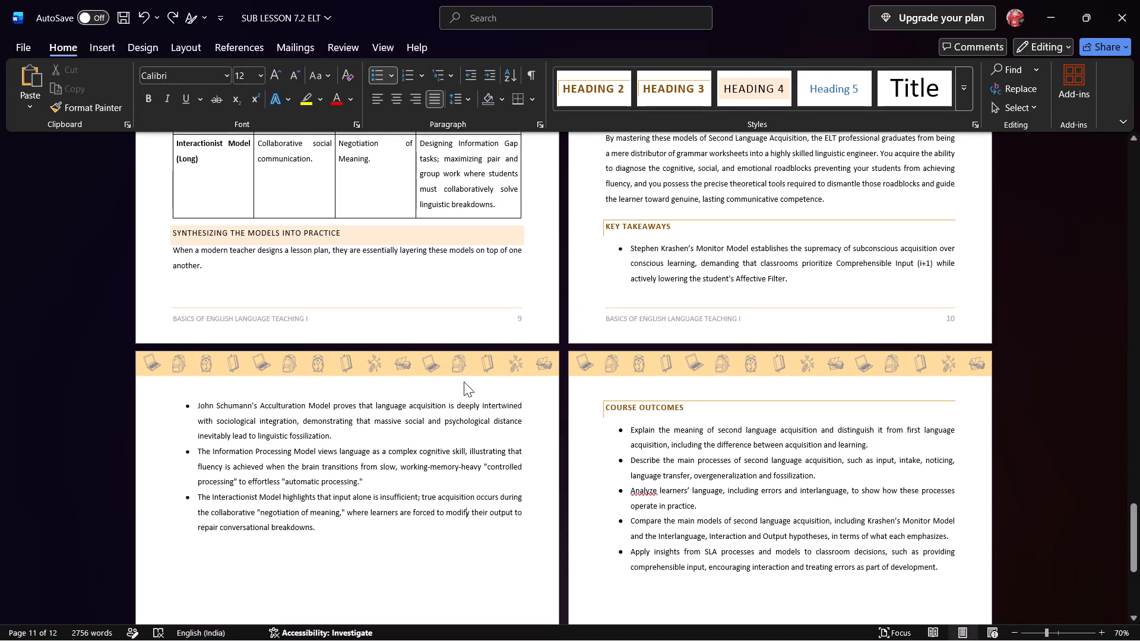
Examine the justified pages from Course Outcomes back to the Sub Lesson 7.3 title for alignment and spacing.
{"action": "scroll", "coordinate": [358, 368], "scroll_direction": "up", "scroll_amount": 4}
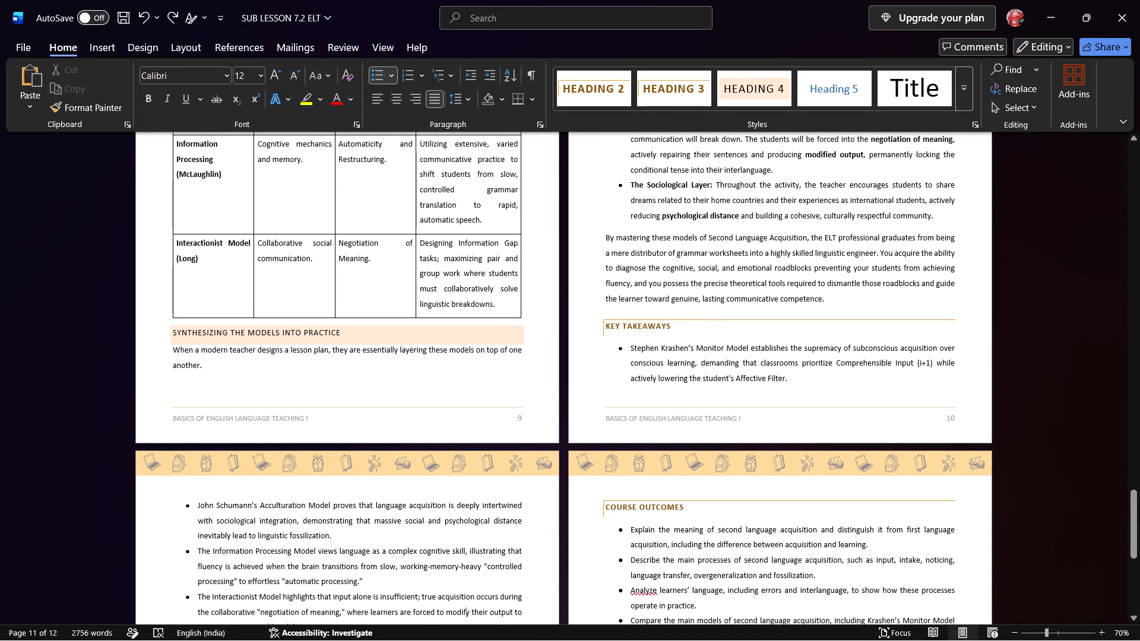
{"action": "scroll", "coordinate": [357, 368], "scroll_direction": "down", "scroll_amount": 5}
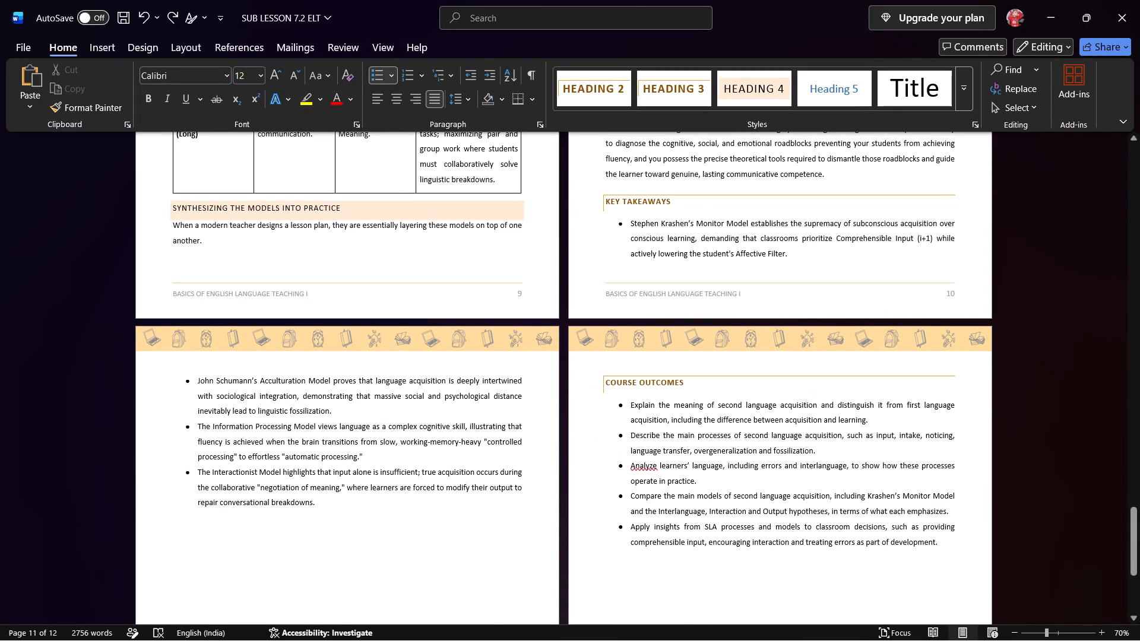
{"action": "scroll", "coordinate": [588, 415], "scroll_direction": "up", "scroll_amount": 11}
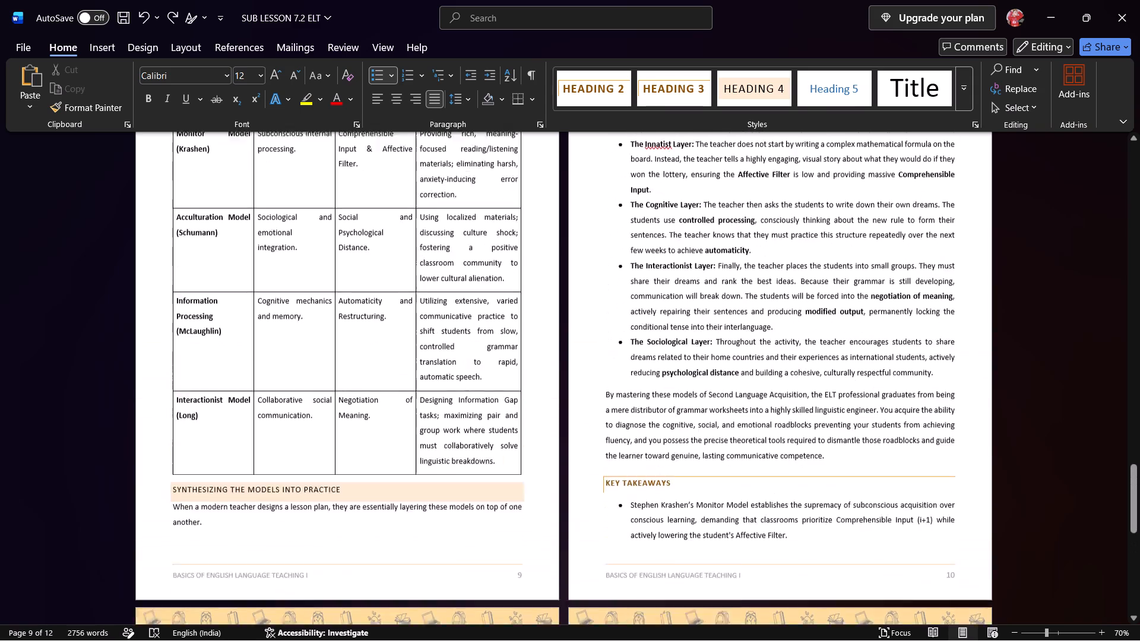
{"action": "scroll", "coordinate": [588, 414], "scroll_direction": "up", "scroll_amount": 11}
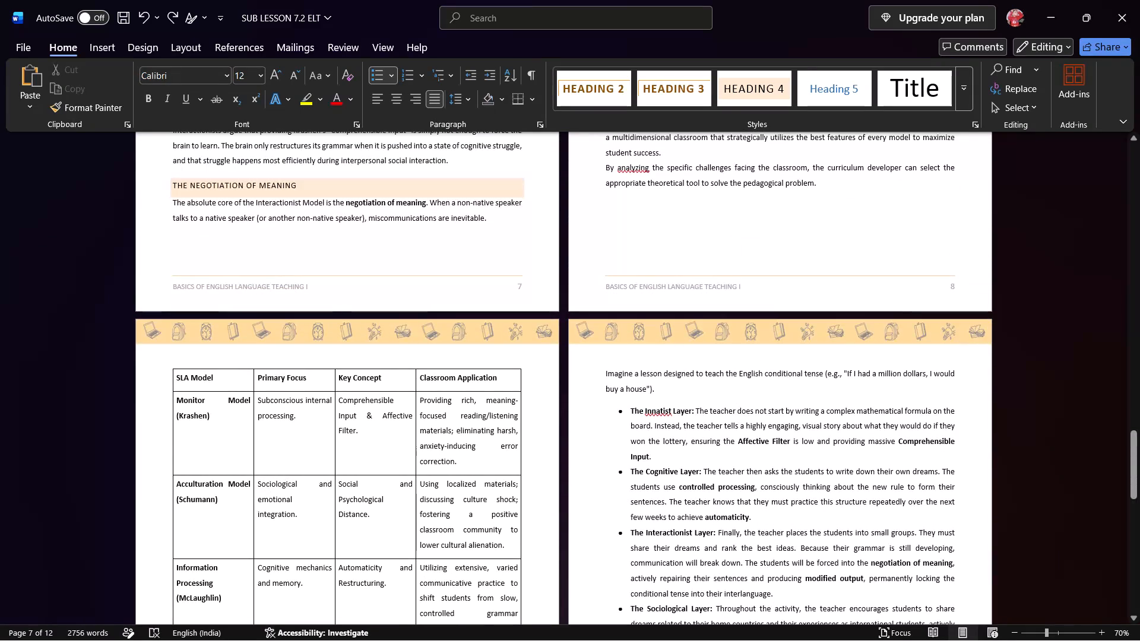
{"action": "scroll", "coordinate": [586, 414], "scroll_direction": "up", "scroll_amount": 14}
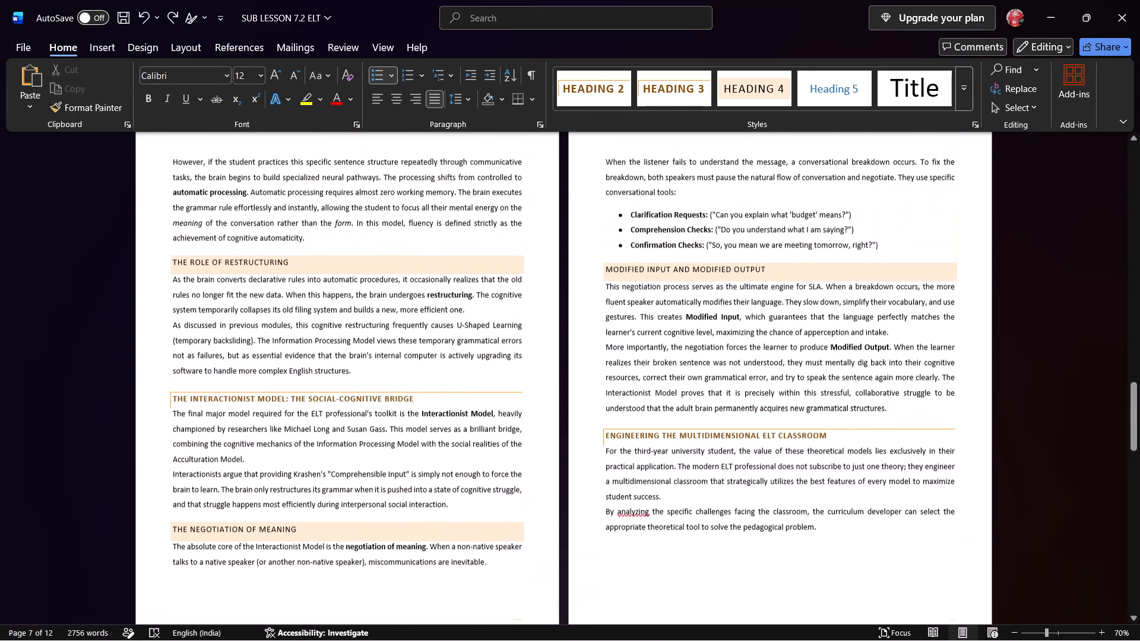
{"action": "scroll", "coordinate": [582, 415], "scroll_direction": "up", "scroll_amount": 18}
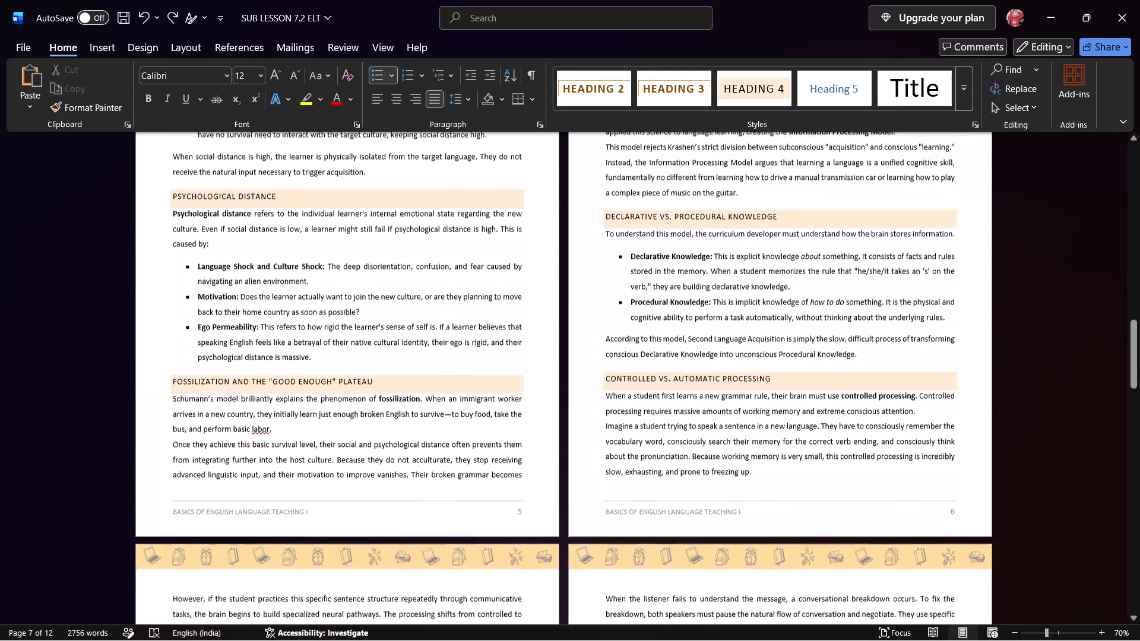
{"action": "scroll", "coordinate": [606, 418], "scroll_direction": "up", "scroll_amount": 12}
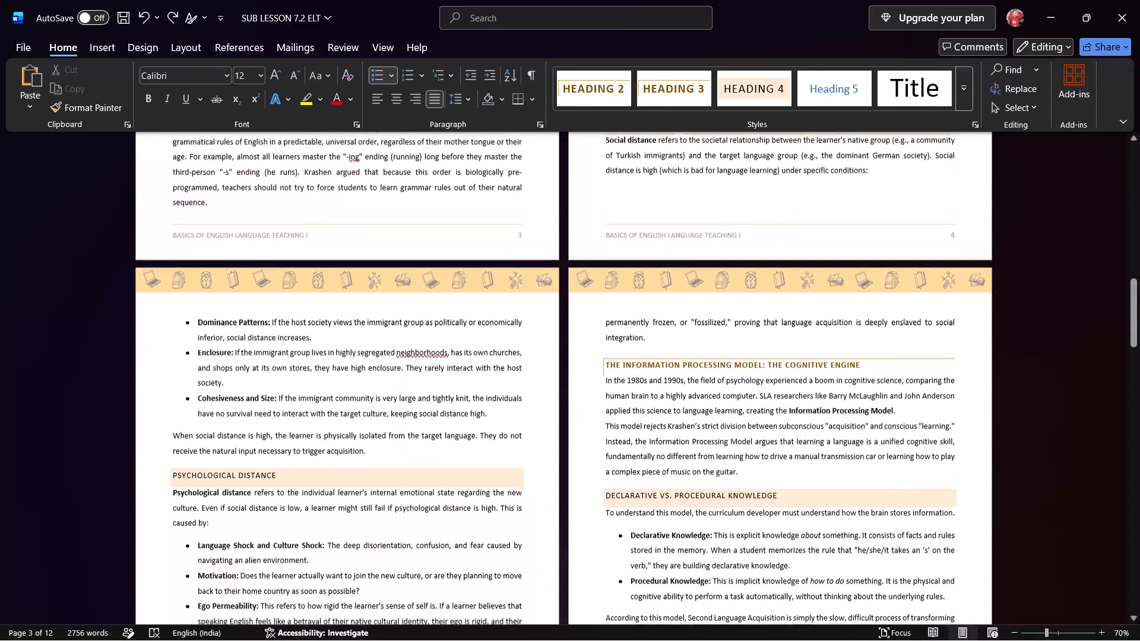
{"action": "scroll", "coordinate": [606, 418], "scroll_direction": "up", "scroll_amount": 20}
{"action": "scroll", "coordinate": [606, 418], "scroll_direction": "up", "scroll_amount": 7}
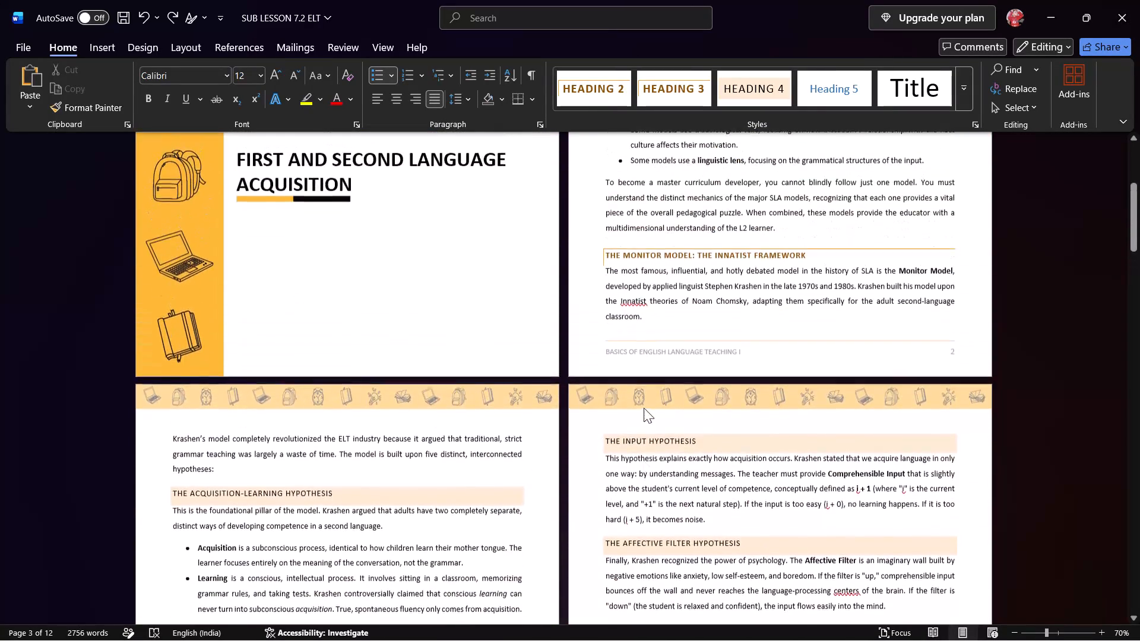
{"action": "scroll", "coordinate": [644, 408], "scroll_direction": "up", "scroll_amount": 14}
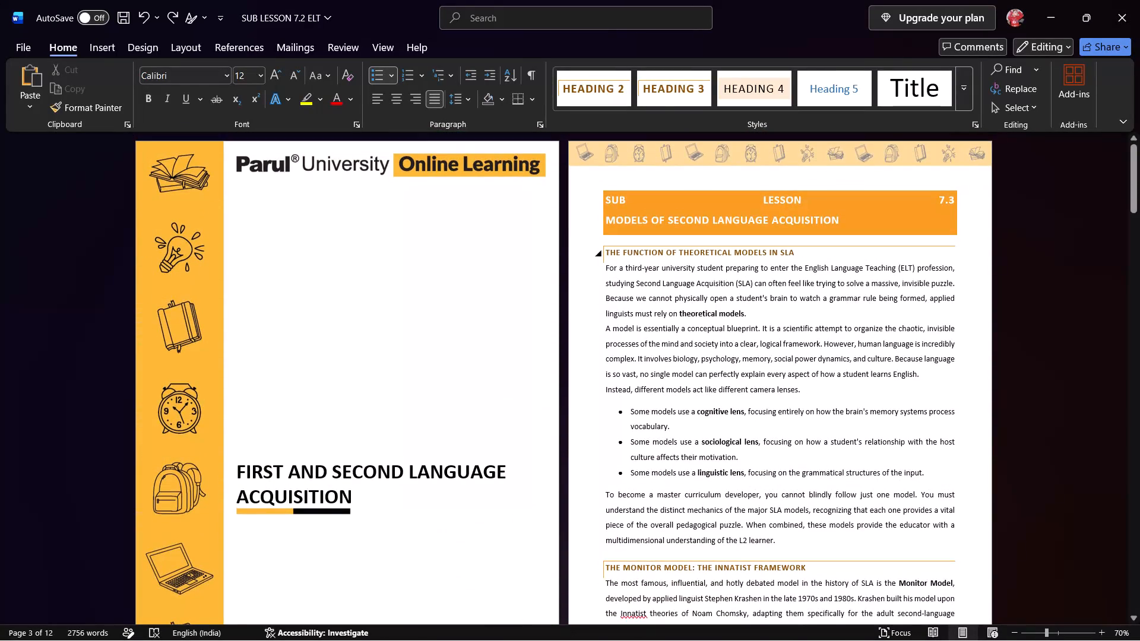
Center both lines of the title block, SUB LESSON 7.3 and MODELS OF SECOND LANGUAGE ACQUISITION.
{"action": "left_click_drag", "start_coordinate": [845, 220], "coordinate": [531, 185]}
{"action": "left_click", "coordinate": [883, 225]}
{"action": "left_click_drag", "start_coordinate": [860, 222], "coordinate": [633, 211]}
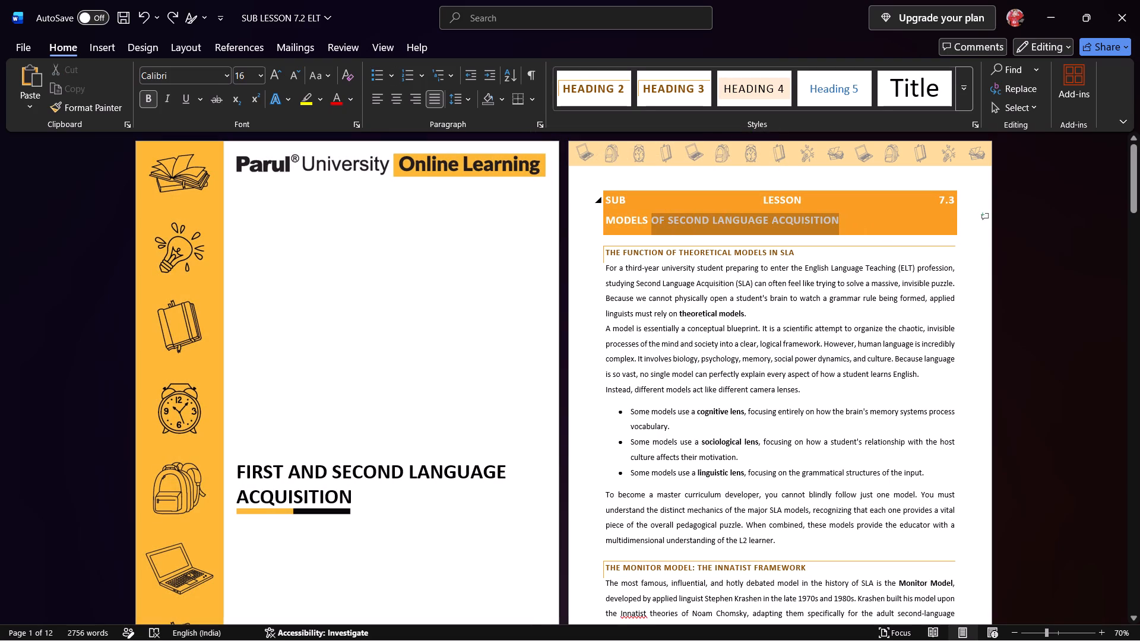
{"action": "left_click_drag", "start_coordinate": [633, 211], "coordinate": [617, 204]}
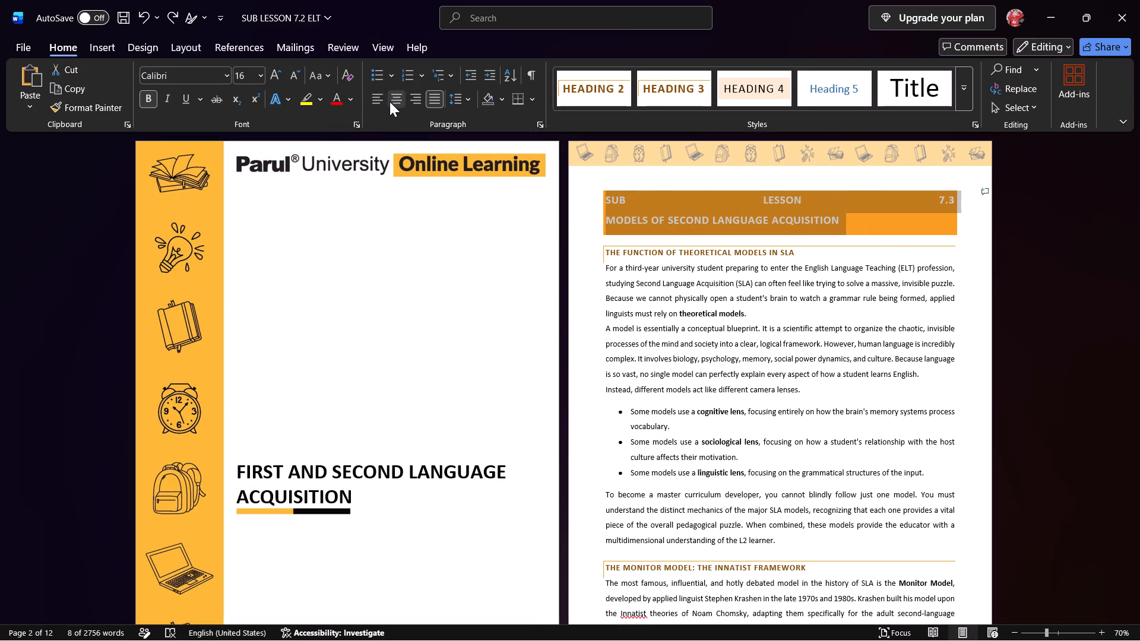
{"action": "left_click", "coordinate": [390, 101]}
Check the layout of the title block and the opening pages through the Acculturation Model section.
{"action": "scroll", "coordinate": [886, 370], "scroll_direction": "down", "scroll_amount": 4}
{"action": "scroll", "coordinate": [878, 364], "scroll_direction": "up", "scroll_amount": 4}
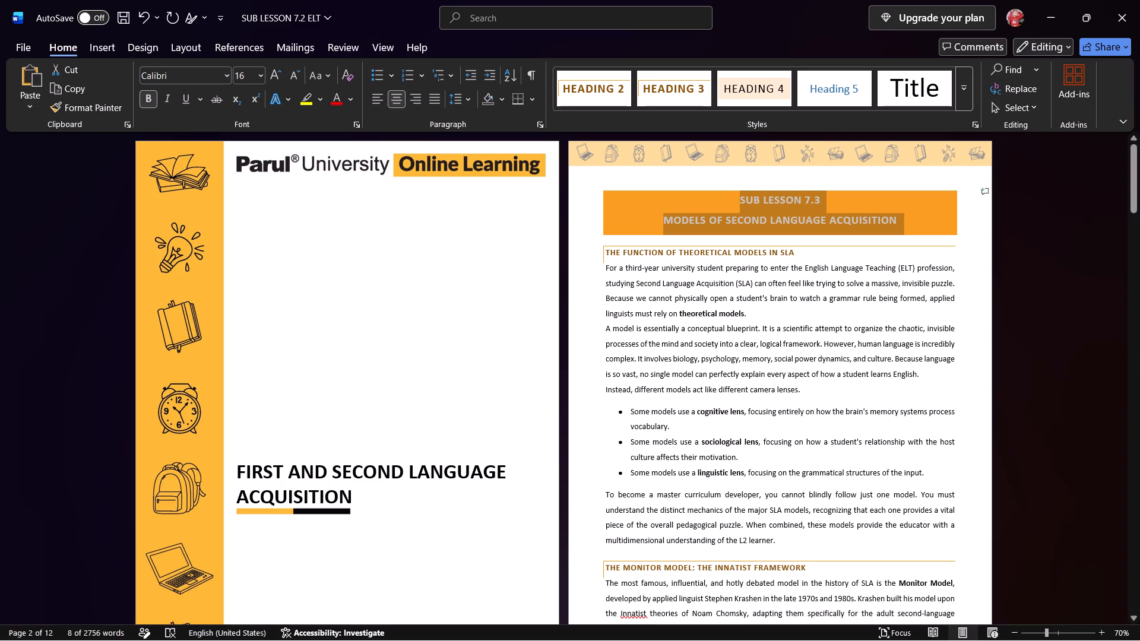
{"action": "scroll", "coordinate": [715, 481], "scroll_direction": "down", "scroll_amount": 1}
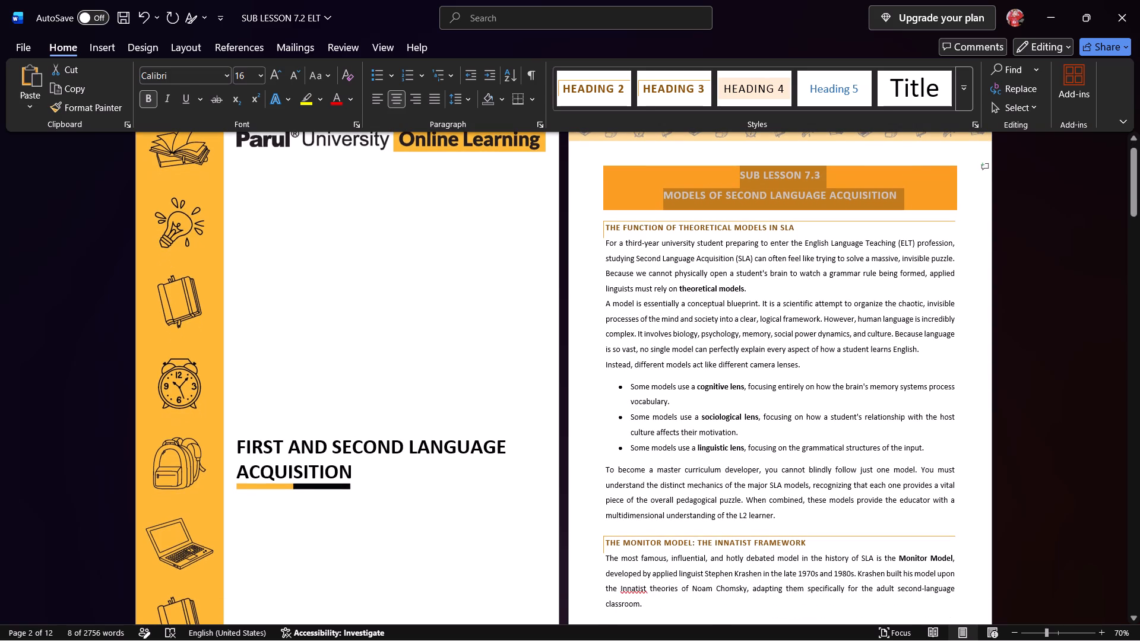
{"action": "left_click", "coordinate": [721, 471]}
{"action": "scroll", "coordinate": [721, 475], "scroll_direction": "down", "scroll_amount": 4}
{"action": "scroll", "coordinate": [721, 480], "scroll_direction": "up", "scroll_amount": 3}
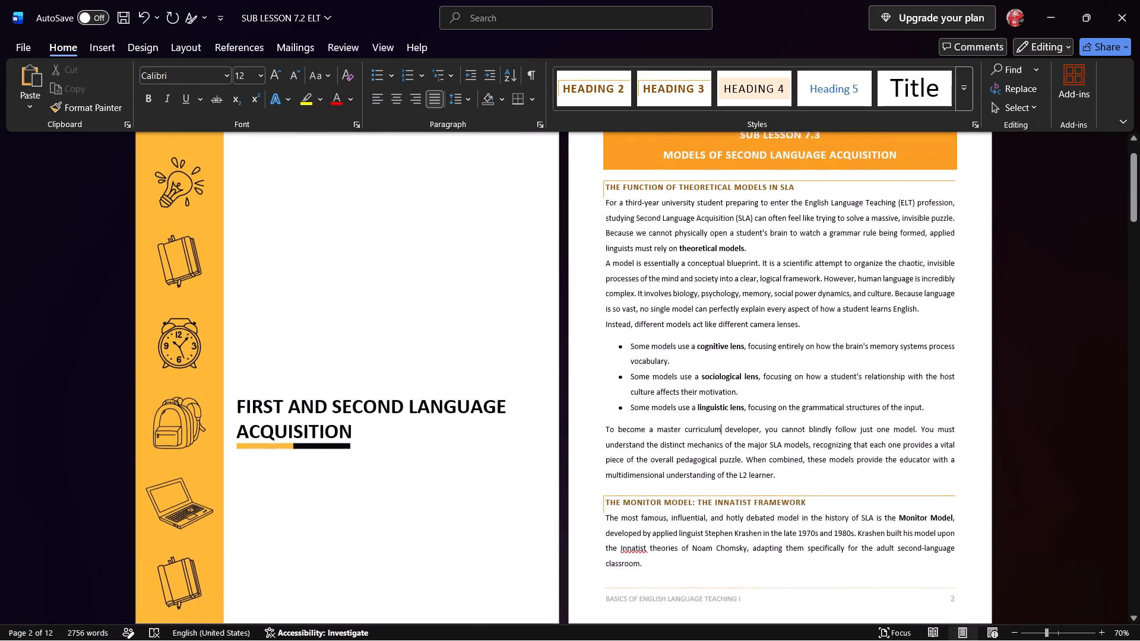
{"action": "scroll", "coordinate": [720, 481], "scroll_direction": "down", "scroll_amount": 17}
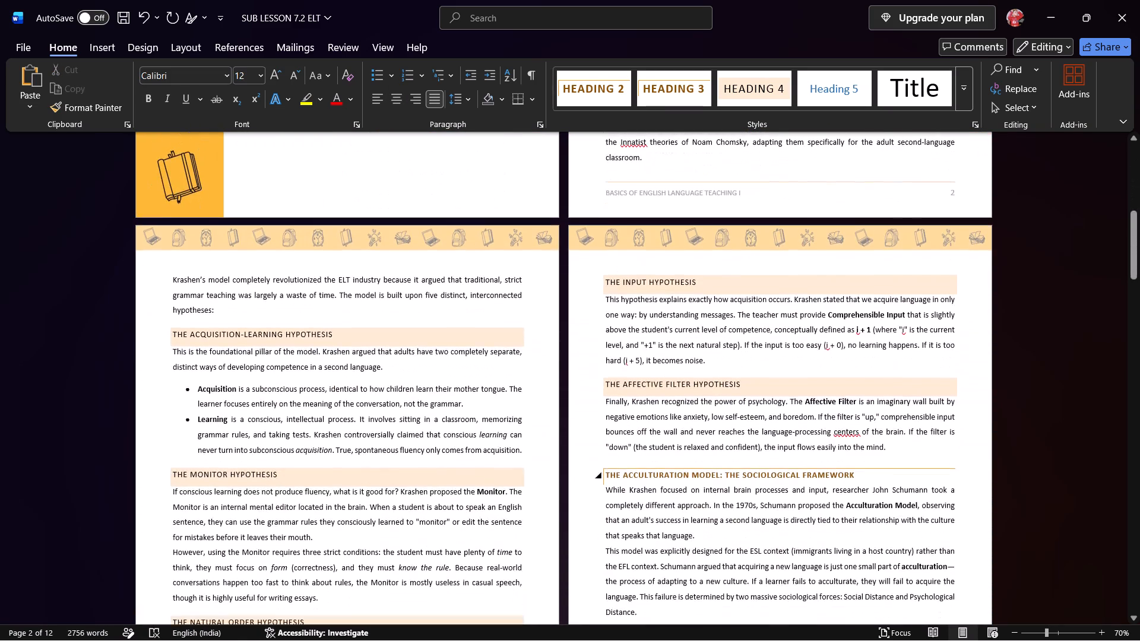
{"action": "scroll", "coordinate": [720, 482], "scroll_direction": "up", "scroll_amount": 19}
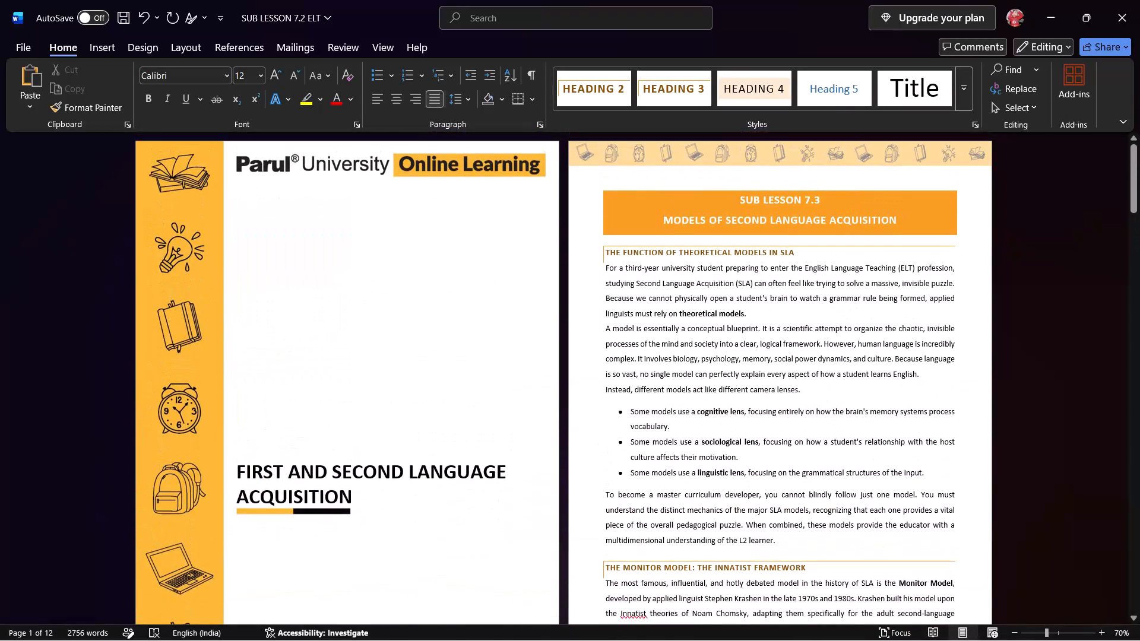
{"action": "scroll", "coordinate": [720, 482], "scroll_direction": "up", "scroll_amount": 12}
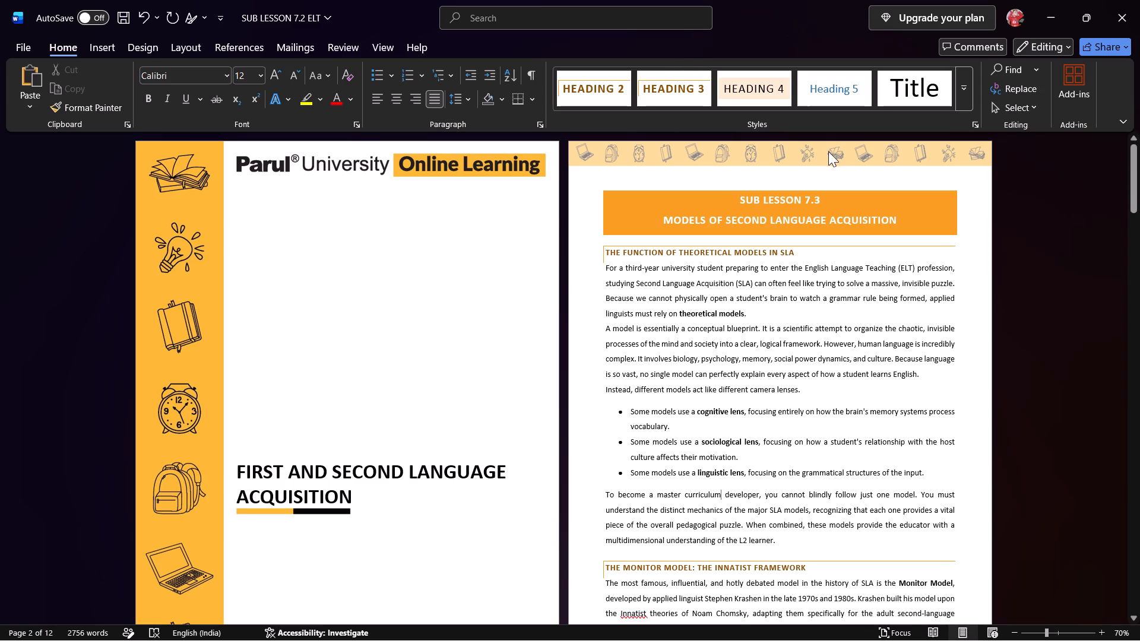
Save the document as a new Word file named SUB LESSON 7.3 ELT in the Downloads folder.
{"action": "left_click_drag", "start_coordinate": [823, 198], "coordinate": [727, 190]}
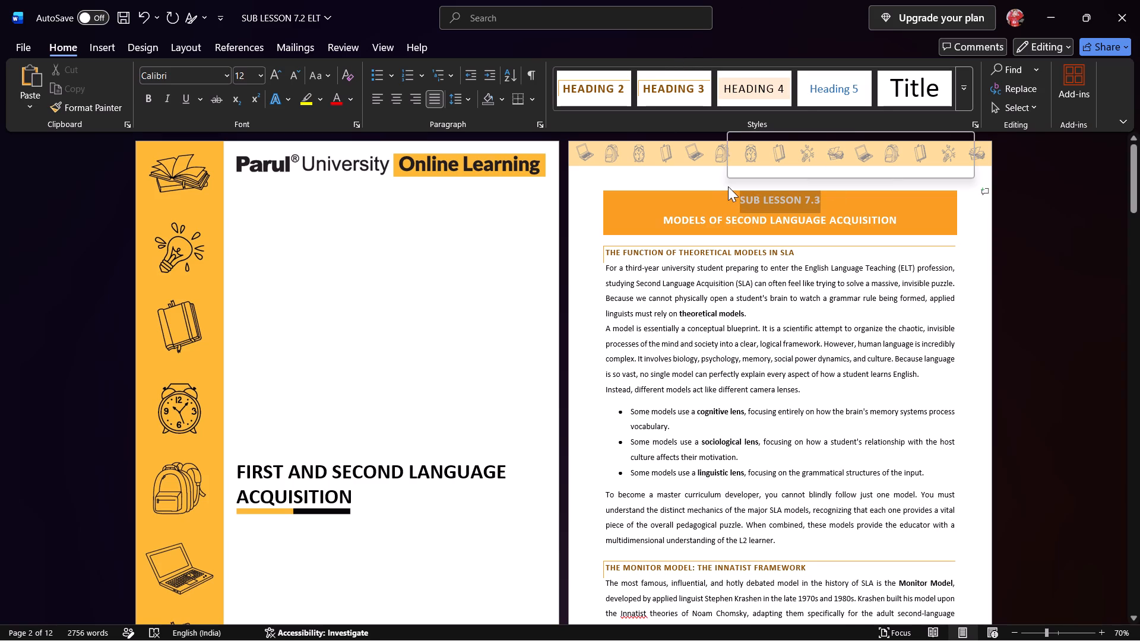
{"action": "key", "text": "ctrl+c"}
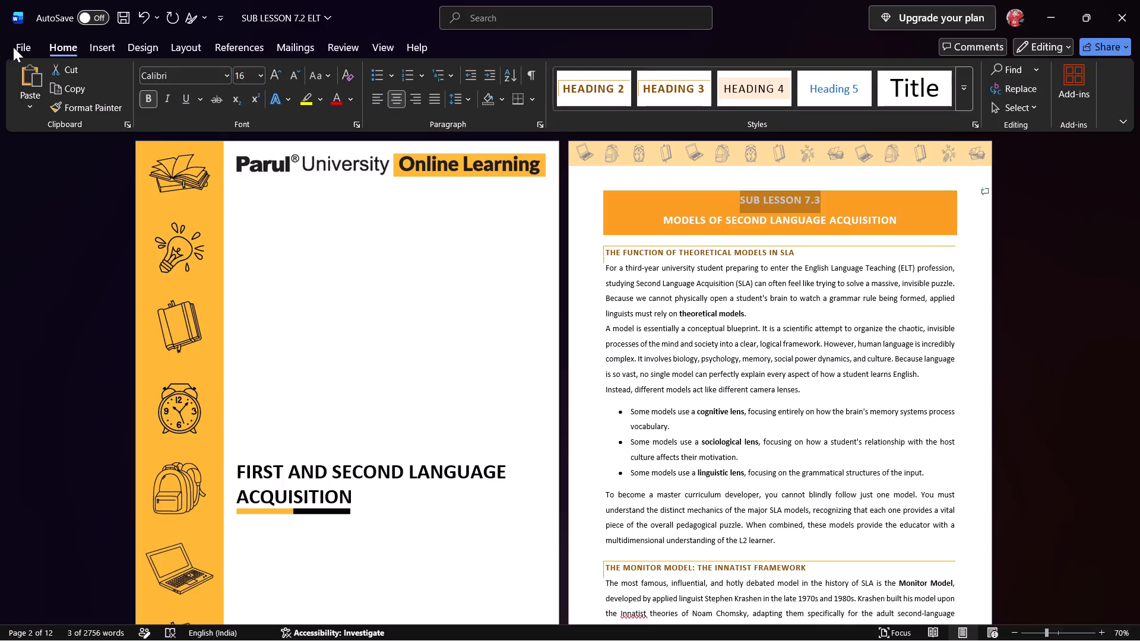
{"action": "left_click", "coordinate": [12, 45]}
{"action": "left_click", "coordinate": [33, 269]}
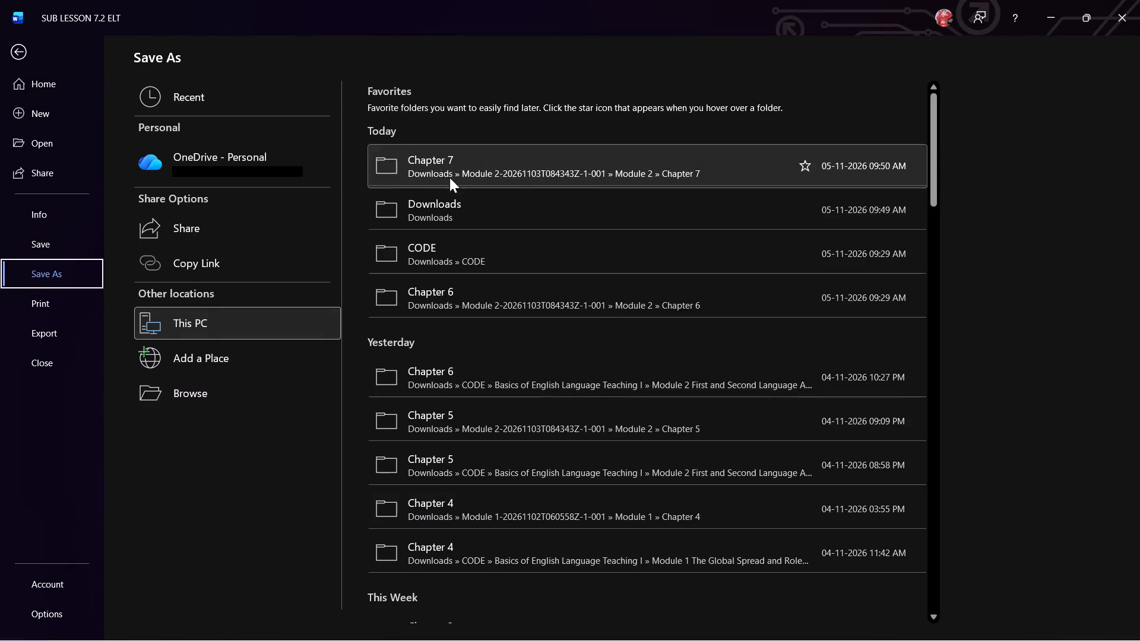
{"action": "left_click", "coordinate": [453, 205]}
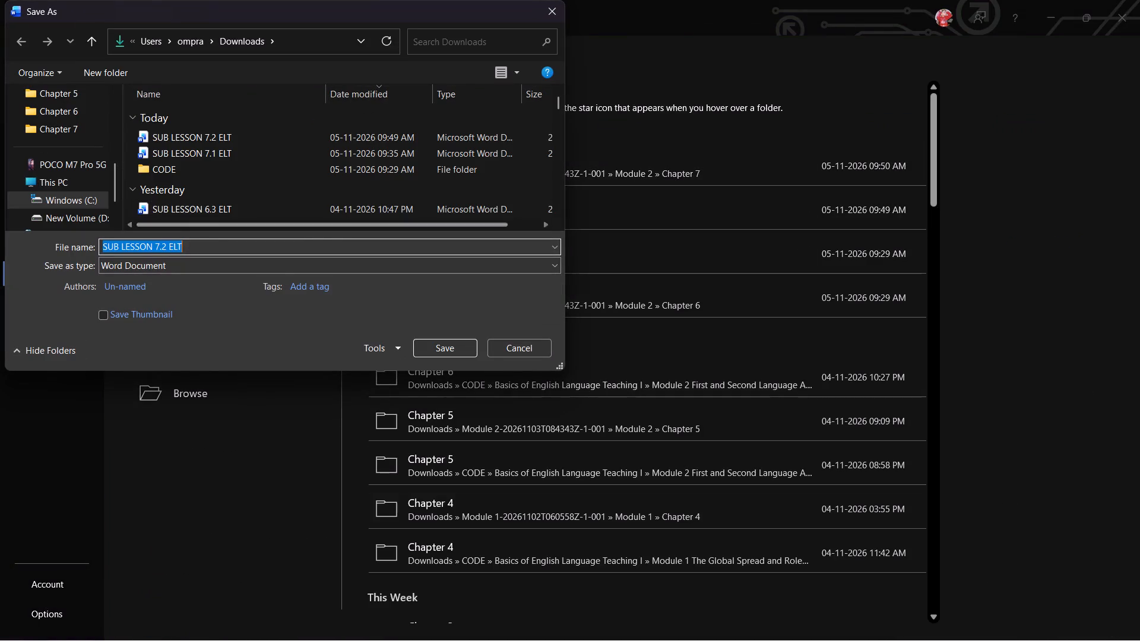
{"action": "left_click", "coordinate": [165, 246]}
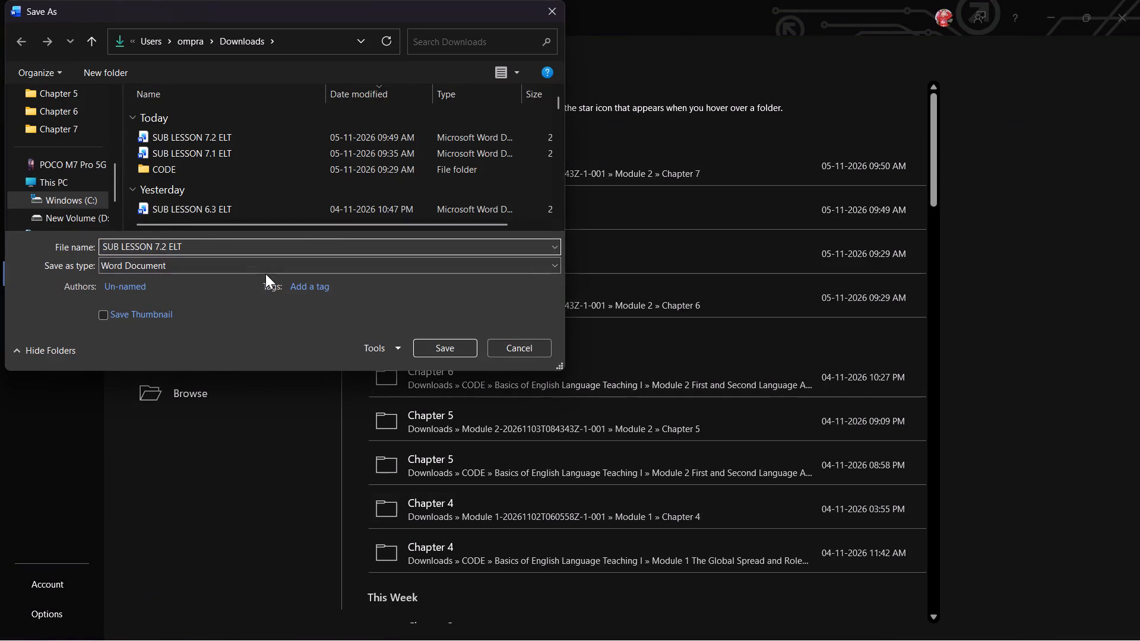
{"action": "key", "text": "BackSpace"}
{"action": "key", "text": "3"}
{"action": "key", "text": "Return"}
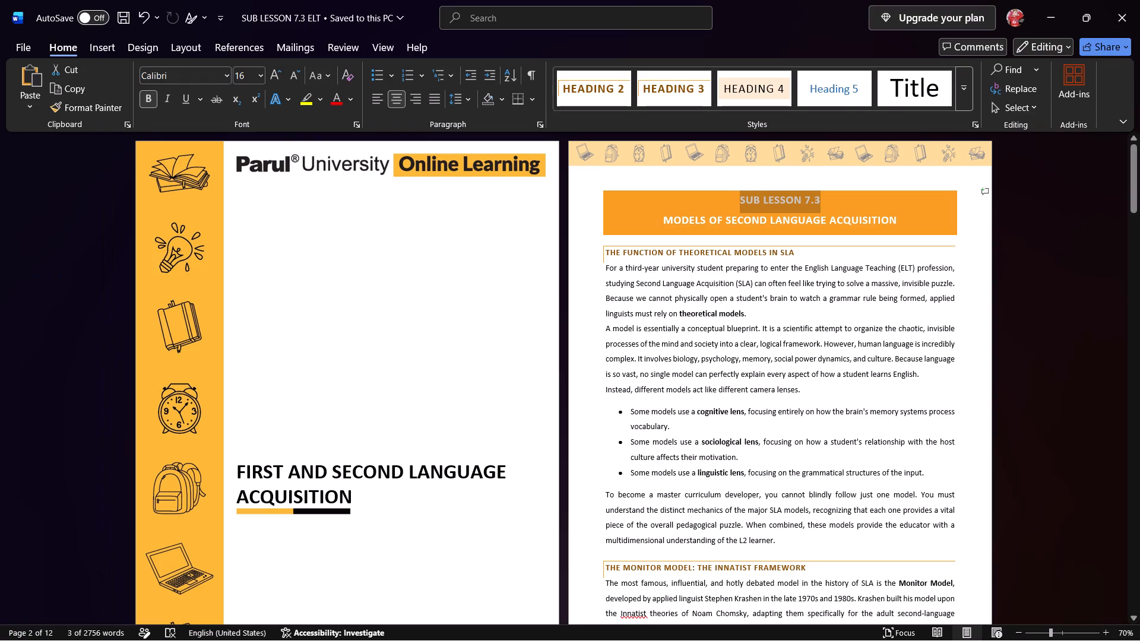
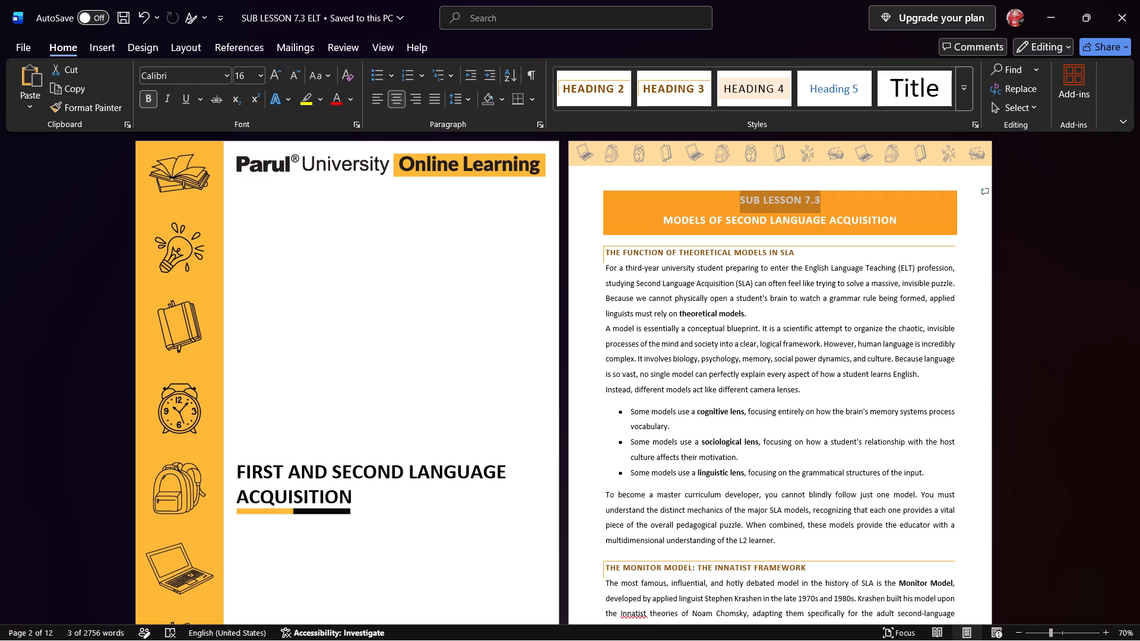
Examine the saved Sub Lesson 7.3 document from the title block to Course Outcomes for layout, table and spacing.
{"action": "scroll", "coordinate": [704, 392], "scroll_direction": "down", "scroll_amount": 3}
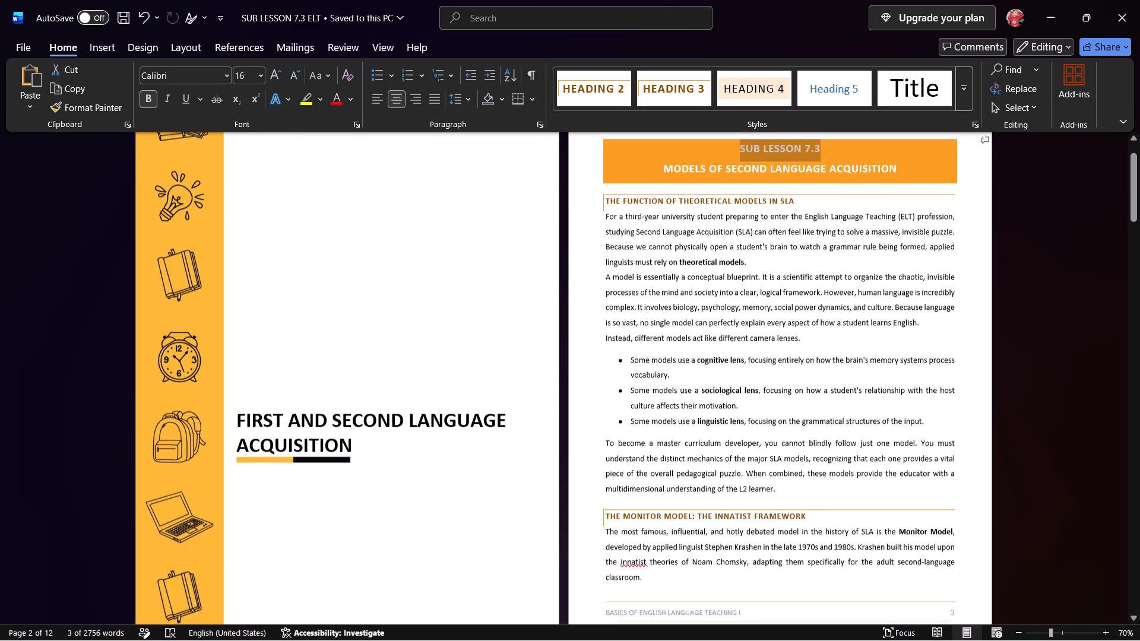
{"action": "scroll", "coordinate": [704, 392], "scroll_direction": "up", "scroll_amount": 4}
{"action": "scroll", "coordinate": [704, 392], "scroll_direction": "down", "scroll_amount": 16}
{"action": "scroll", "coordinate": [699, 426], "scroll_direction": "down", "scroll_amount": 15}
{"action": "scroll", "coordinate": [686, 461], "scroll_direction": "down", "scroll_amount": 10}
{"action": "scroll", "coordinate": [687, 466], "scroll_direction": "down", "scroll_amount": 15}
{"action": "scroll", "coordinate": [692, 490], "scroll_direction": "up", "scroll_amount": 5}
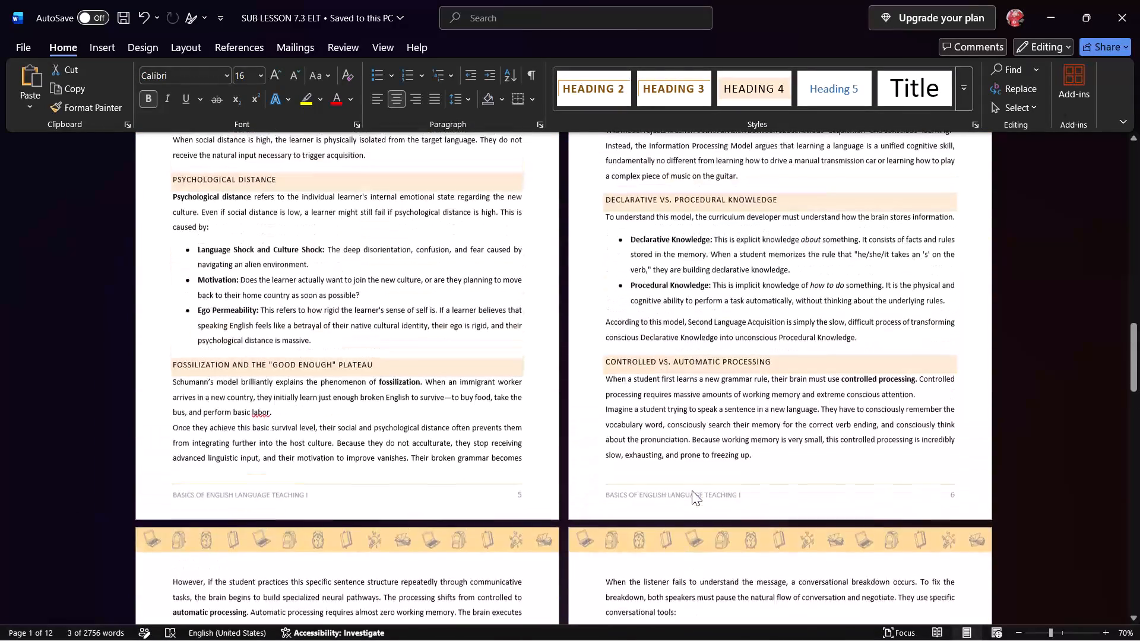
{"action": "scroll", "coordinate": [692, 490], "scroll_direction": "down", "scroll_amount": 14}
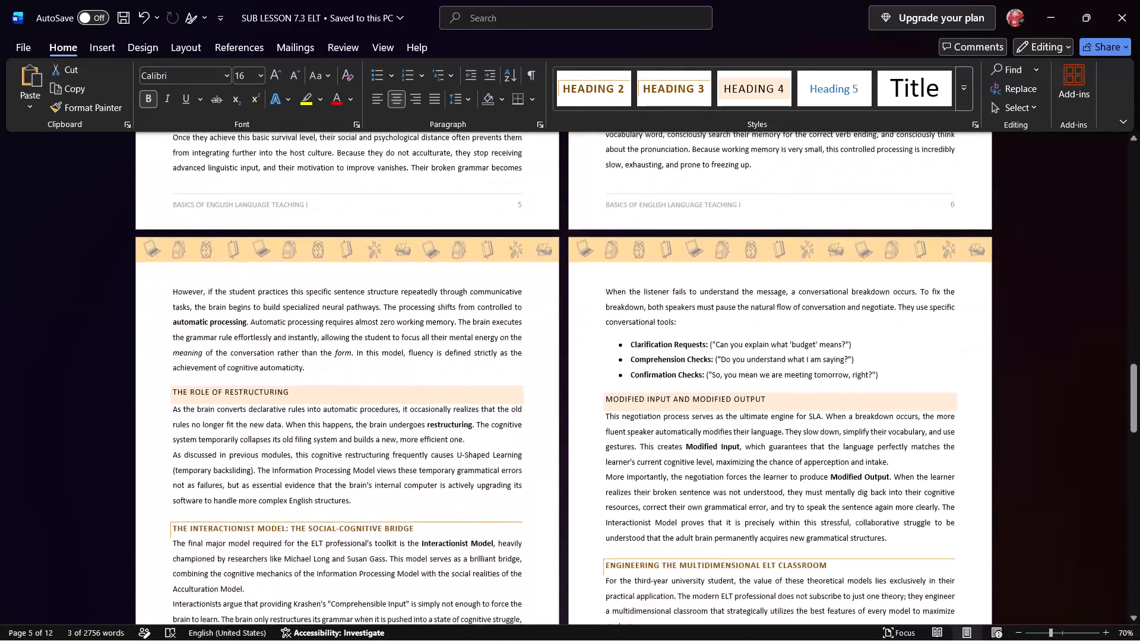
{"action": "scroll", "coordinate": [692, 490], "scroll_direction": "down", "scroll_amount": 19}
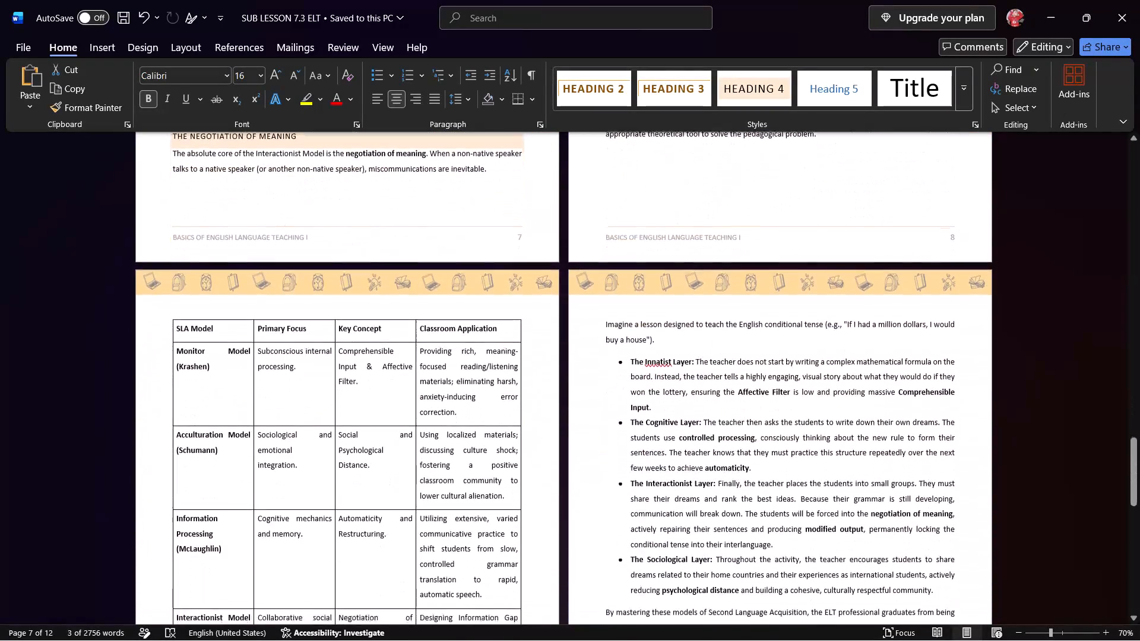
{"action": "scroll", "coordinate": [693, 523], "scroll_direction": "down", "scroll_amount": 16}
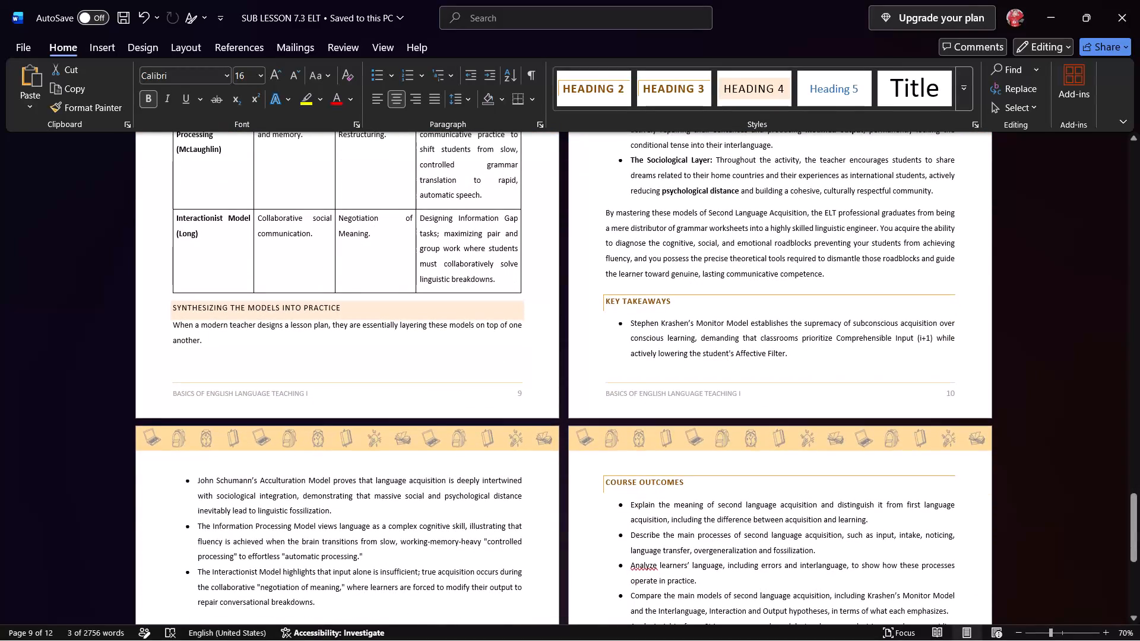
{"action": "scroll", "coordinate": [680, 538], "scroll_direction": "up", "scroll_amount": 1}
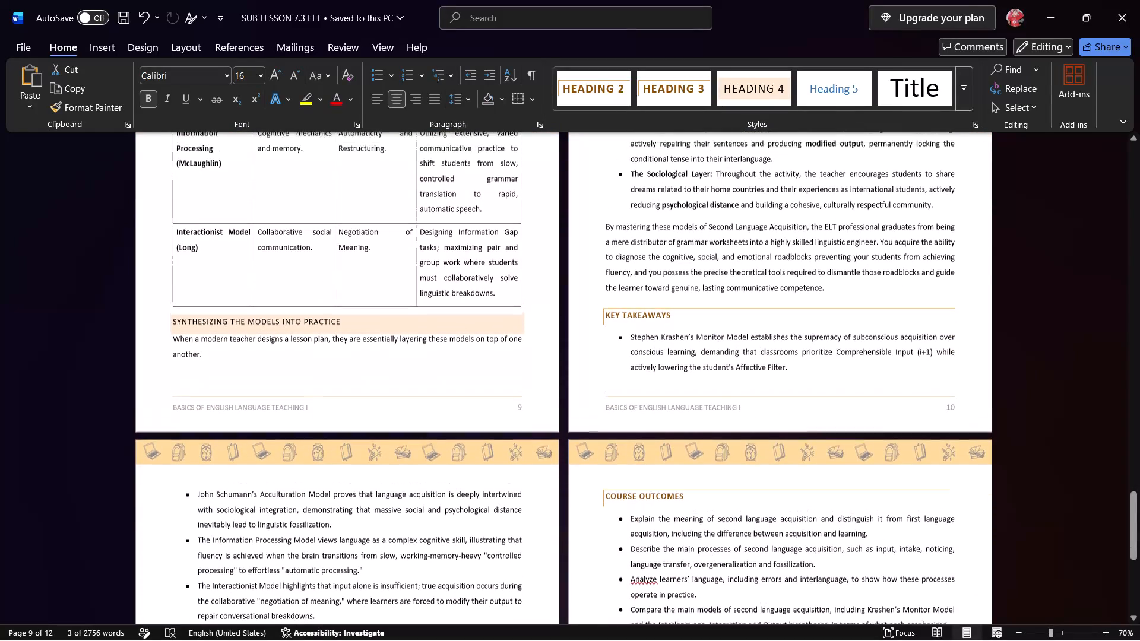
{"action": "scroll", "coordinate": [702, 521], "scroll_direction": "down", "scroll_amount": 15}
{"action": "scroll", "coordinate": [872, 412], "scroll_direction": "down", "scroll_amount": 6}
{"action": "scroll", "coordinate": [812, 521], "scroll_direction": "down", "scroll_amount": 3}
{"action": "scroll", "coordinate": [808, 513], "scroll_direction": "up", "scroll_amount": 2}
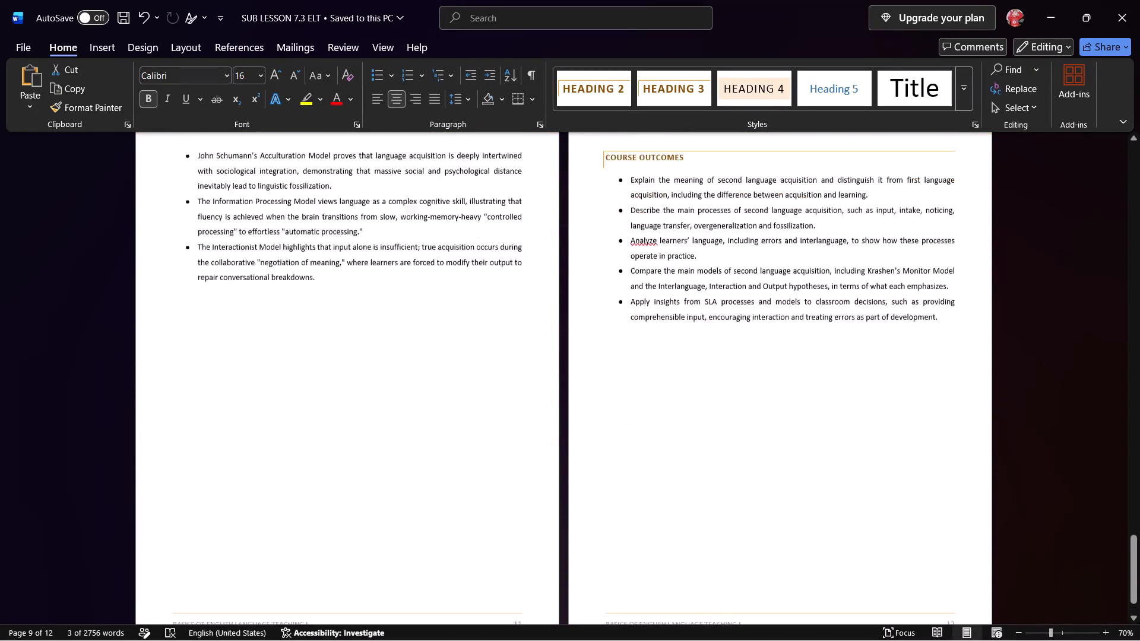
{"action": "scroll", "coordinate": [808, 513], "scroll_direction": "up", "scroll_amount": 13}
Close the finished SUB LESSON 7.3 ELT document.
{"action": "left_click", "coordinate": [1127, 16]}
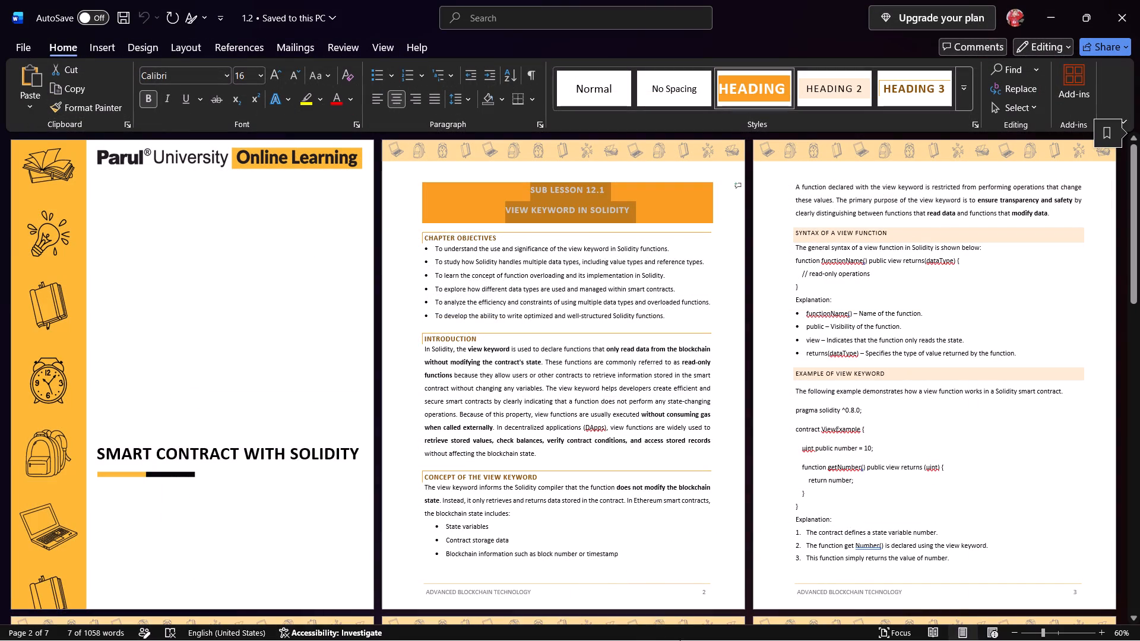
Switch to File Explorer and copy SUB LESSON 7.3 ELT from Downloads into Chapter 7 of Module 2 First and Second Language Acquisition.
{"action": "left_click", "coordinate": [691, 624]}
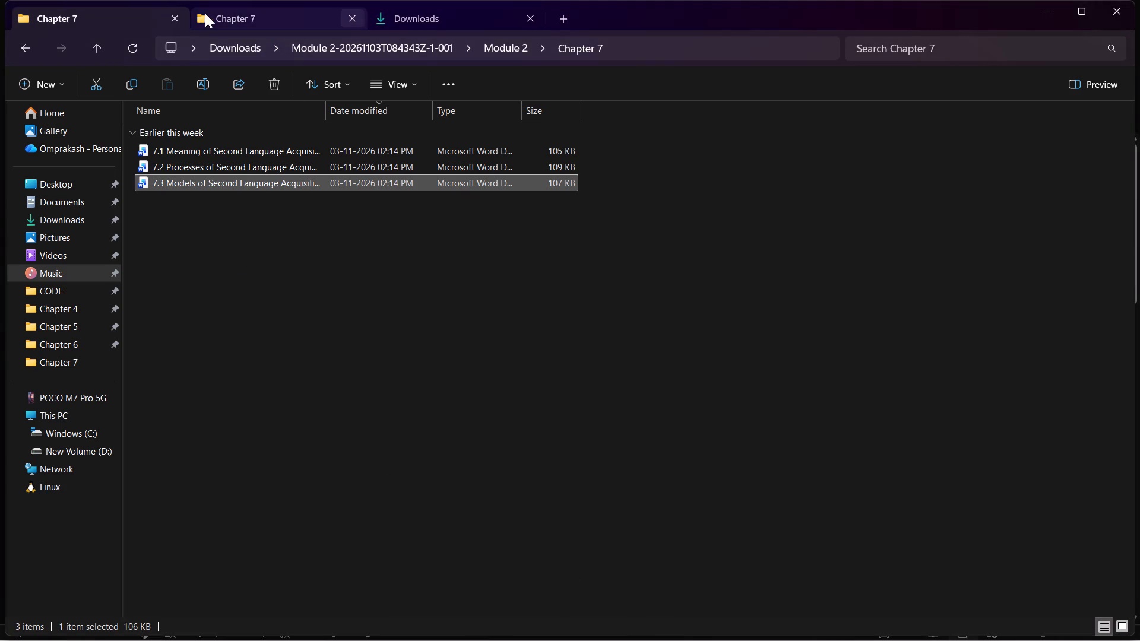
{"action": "left_click", "coordinate": [228, 10]}
{"action": "left_click", "coordinate": [456, 13]}
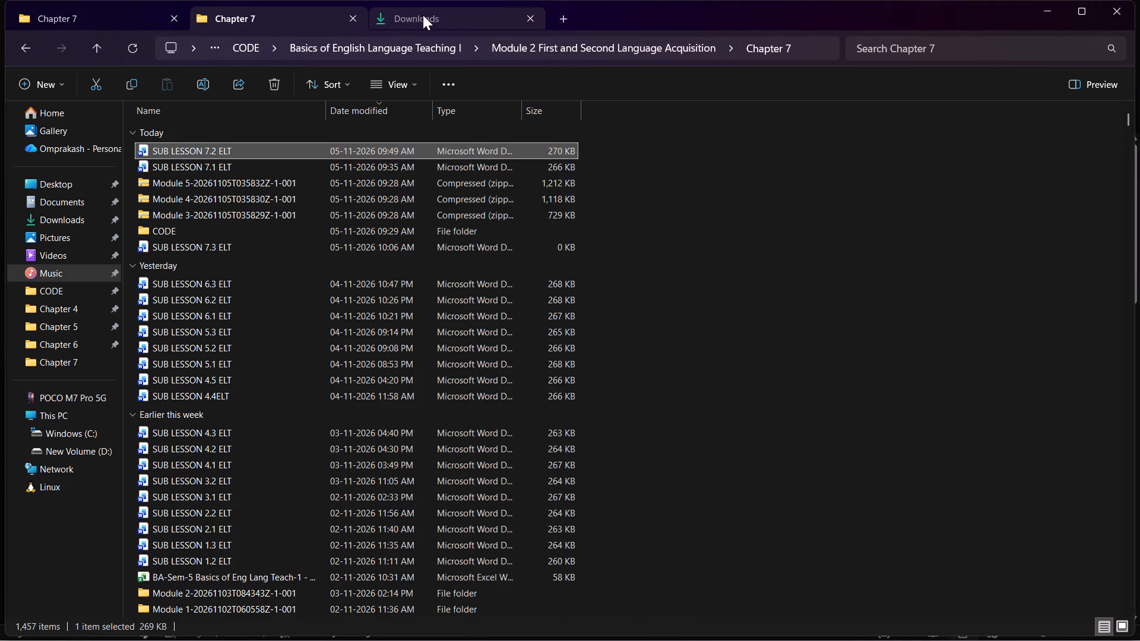
{"action": "left_click", "coordinate": [129, 48]}
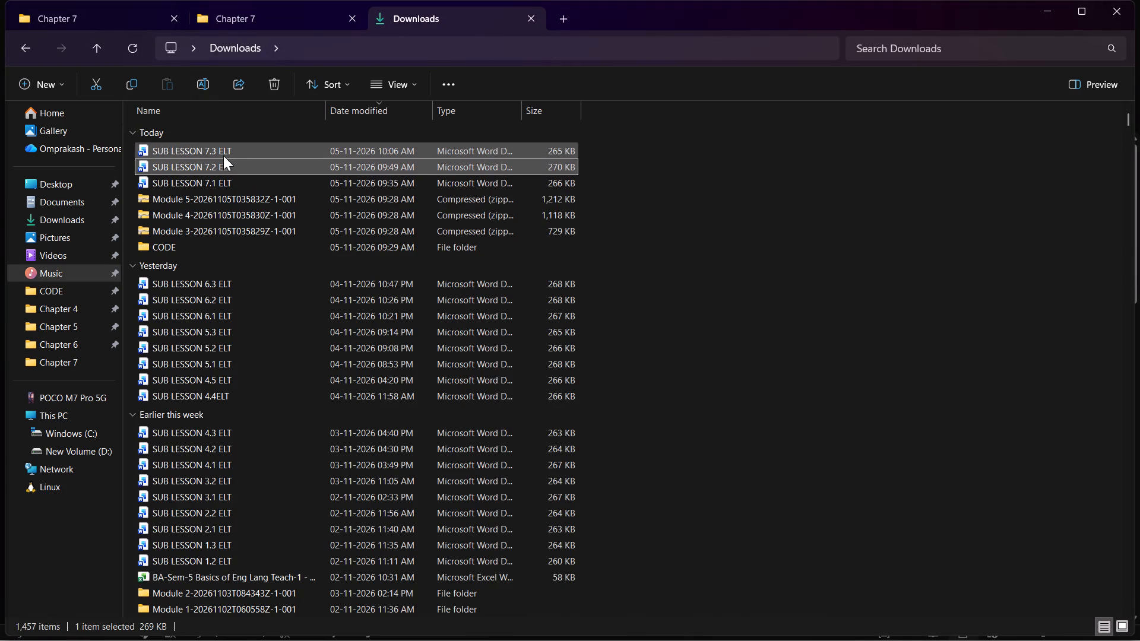
{"action": "left_click", "coordinate": [223, 151]}
{"action": "left_click", "coordinate": [128, 88]}
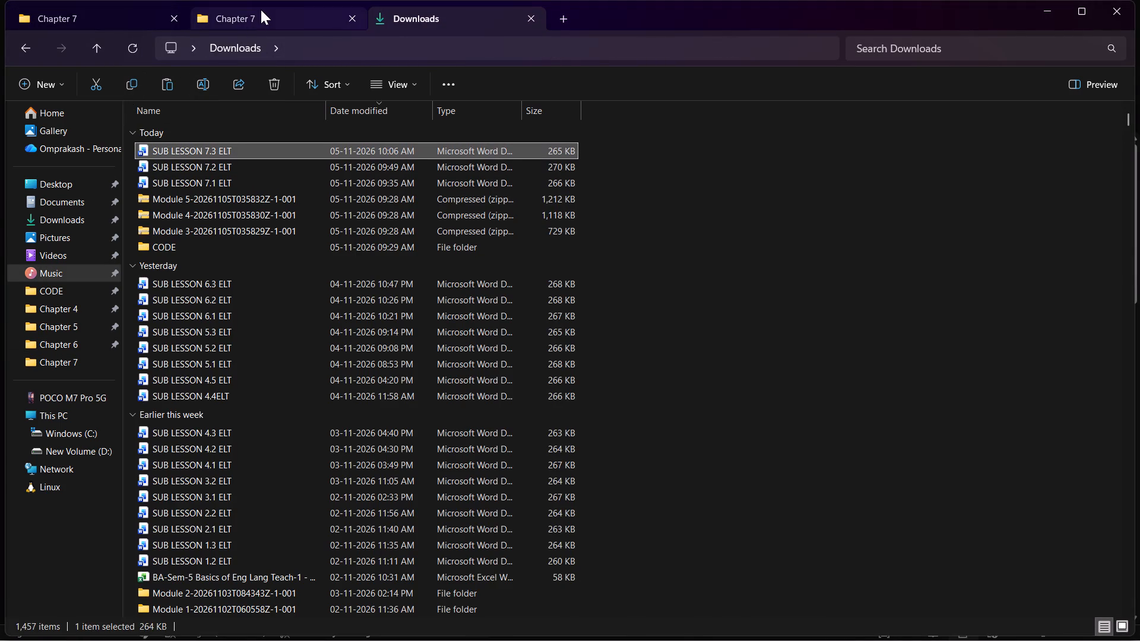
{"action": "left_click", "coordinate": [261, 9]}
{"action": "left_click", "coordinate": [169, 90]}
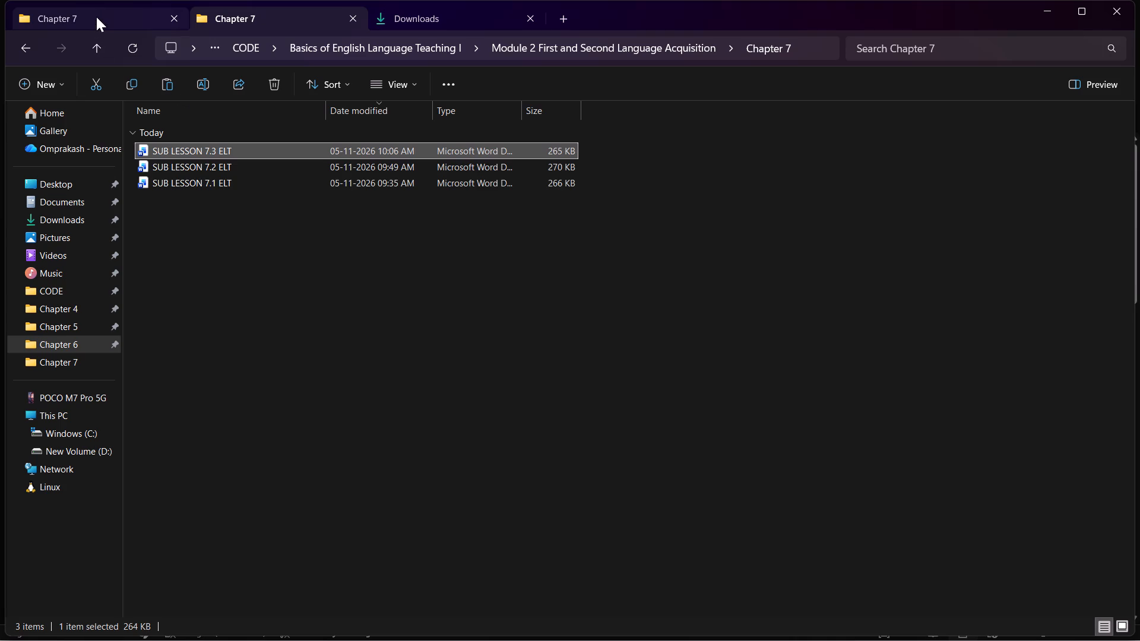
Switch the source notes view from Chapter 7 to the Chapter 8 folder of the downloaded Module 2.
{"action": "left_click", "coordinate": [96, 17]}
{"action": "left_click", "coordinate": [18, 45]}
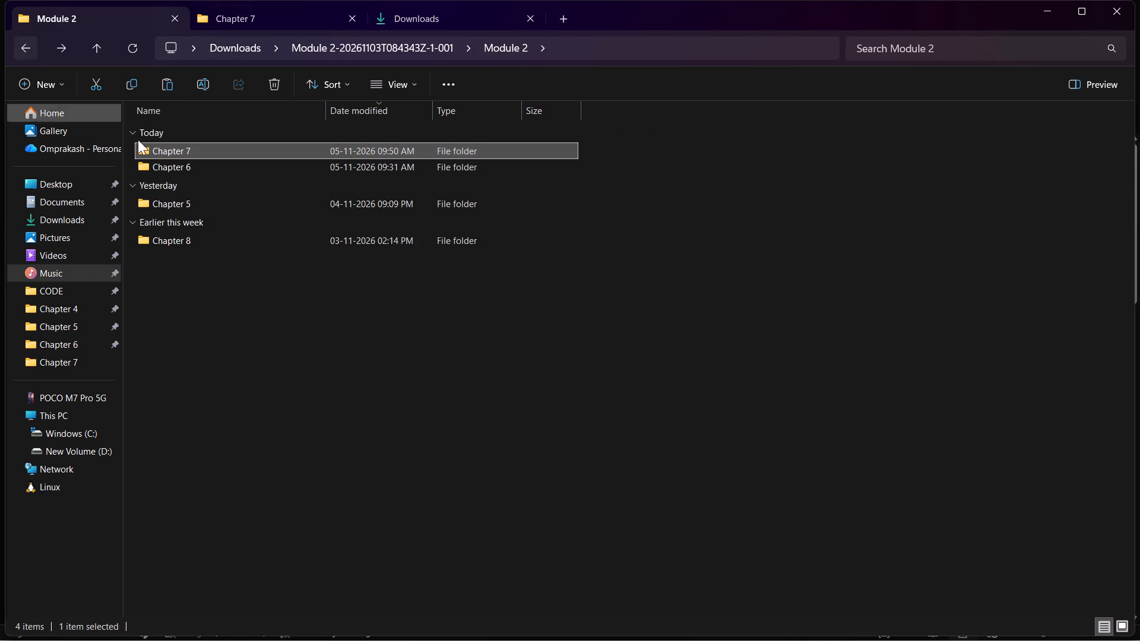
{"action": "double_click", "coordinate": [218, 247]}
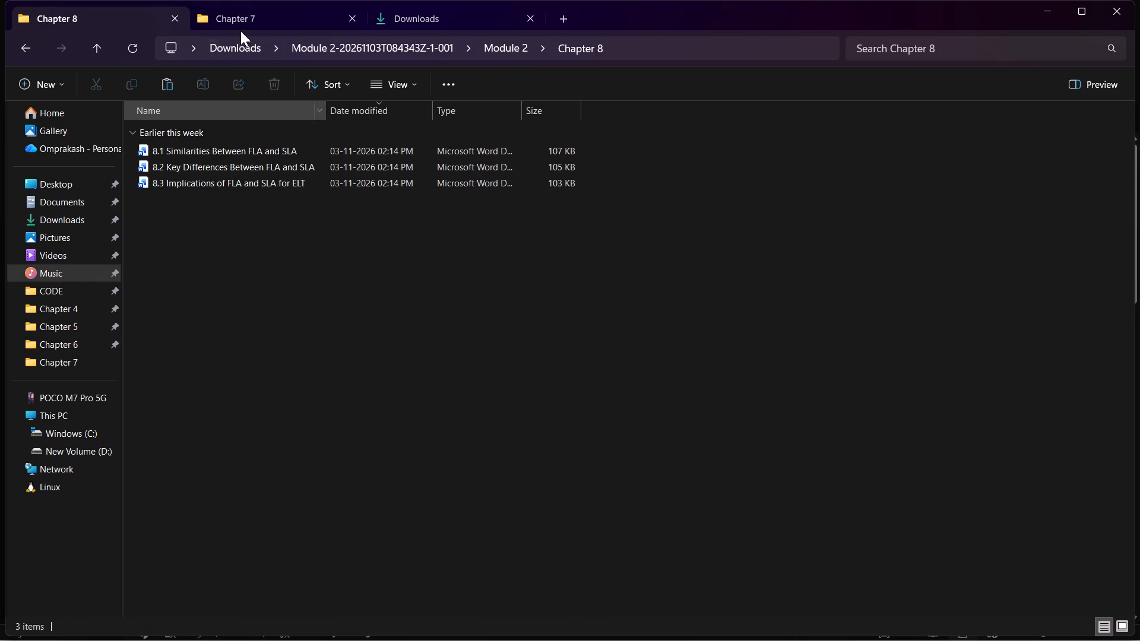
Create a Chapter 8 folder inside Module 2 First and Second Language Acquisition and open it.
{"action": "left_click", "coordinate": [248, 15]}
{"action": "left_click", "coordinate": [24, 43]}
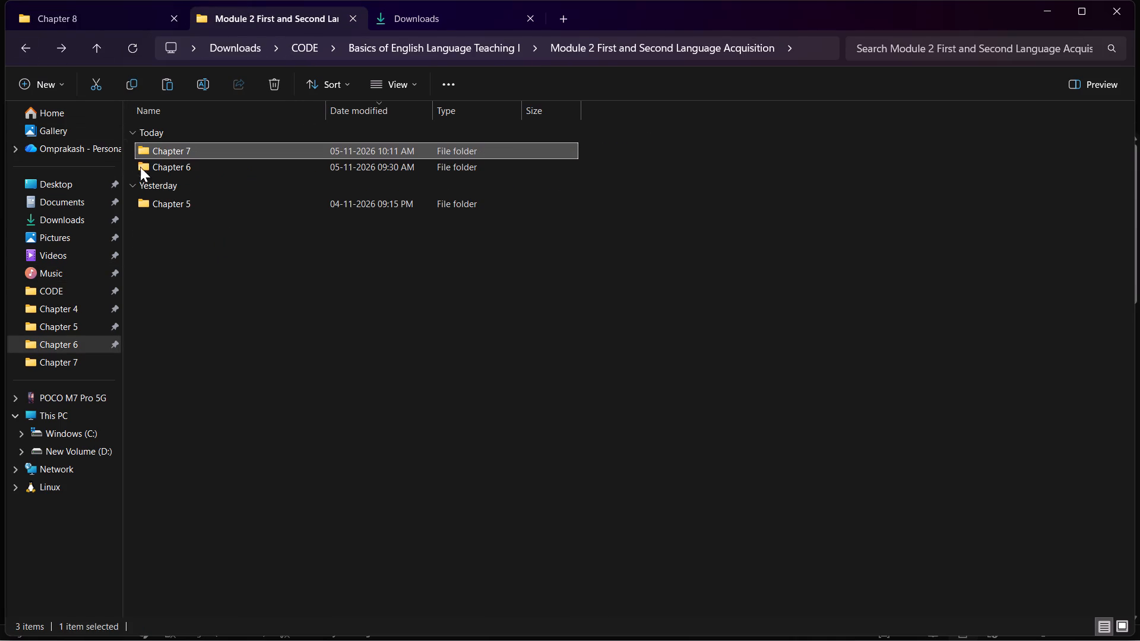
{"action": "left_click", "coordinate": [163, 153]}
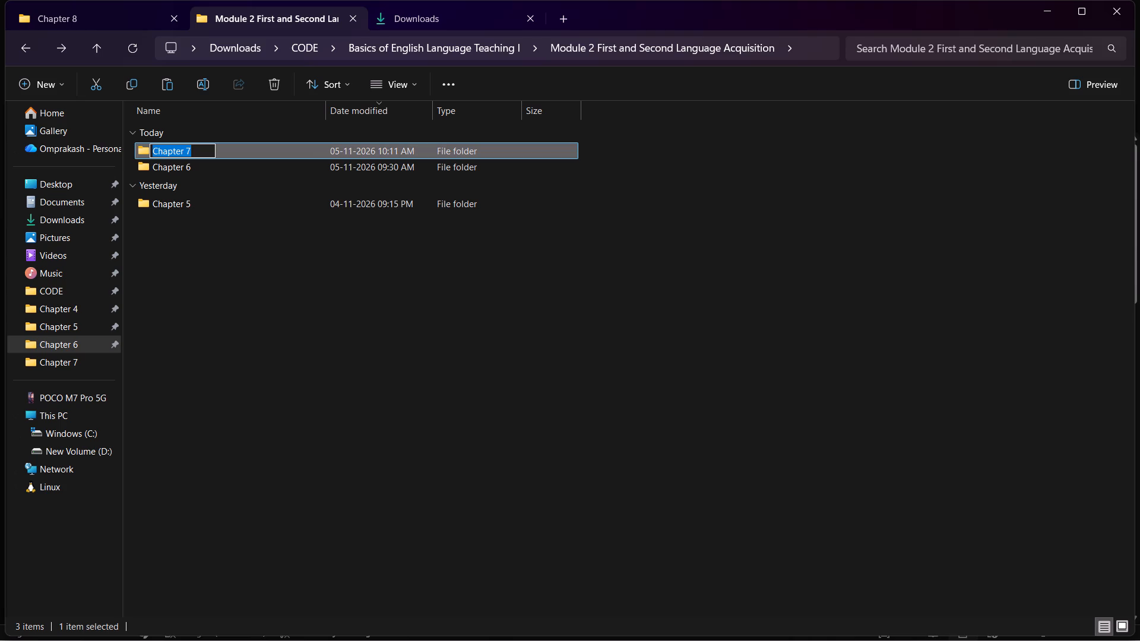
{"action": "key", "text": "ctrl+c"}
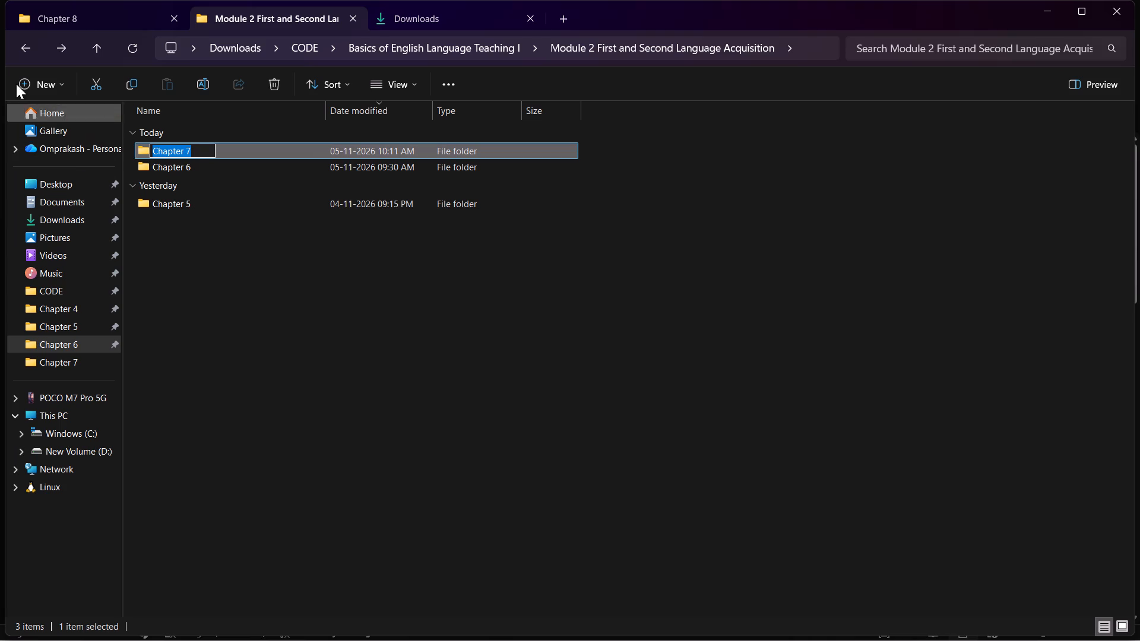
{"action": "left_click", "coordinate": [33, 82]}
{"action": "left_click", "coordinate": [36, 81]}
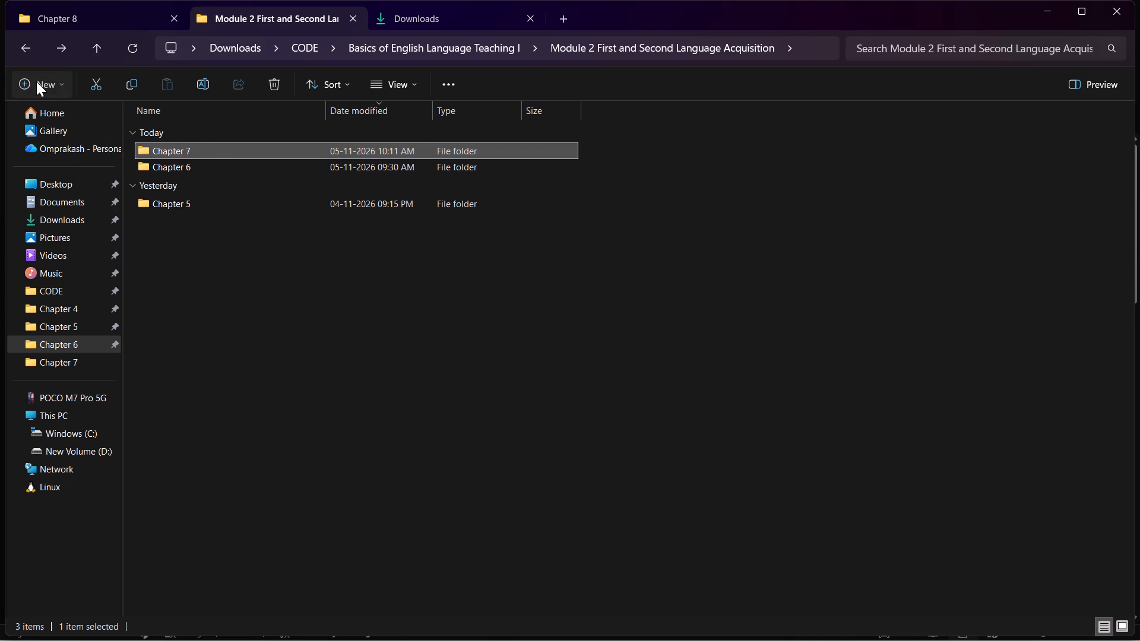
{"action": "left_click", "coordinate": [81, 116]}
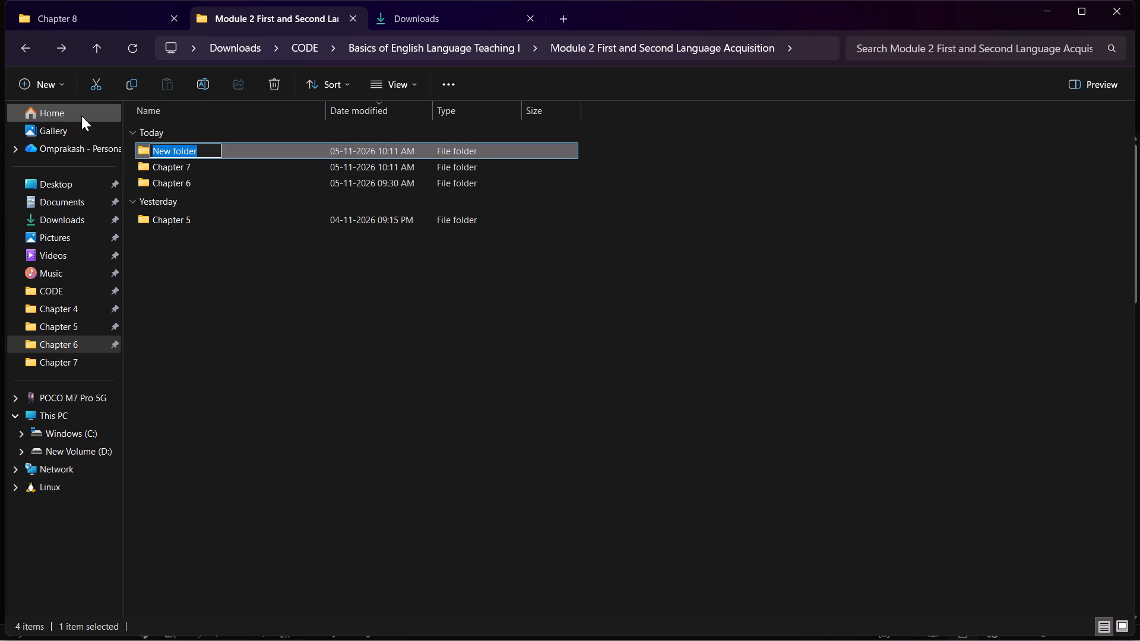
{"action": "key", "text": "BackSpace"}
{"action": "key", "text": "ctrl+v"}
{"action": "key", "text": "BackSpace"}
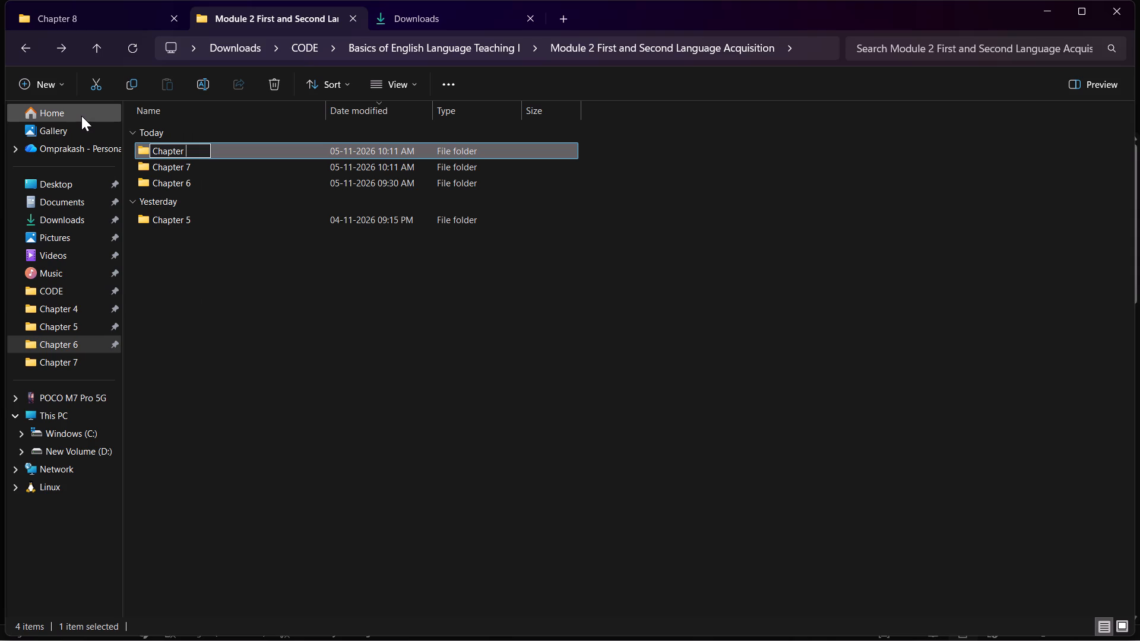
{"action": "key", "text": "8"}
{"action": "key", "text": "Return"}
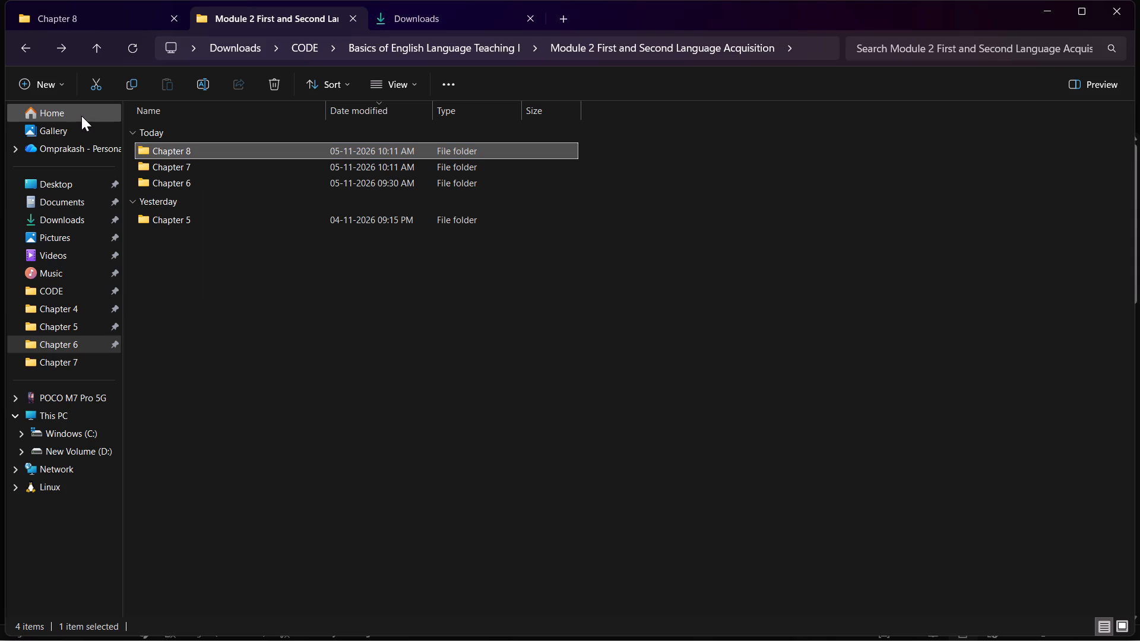
{"action": "left_click", "coordinate": [417, 402]}
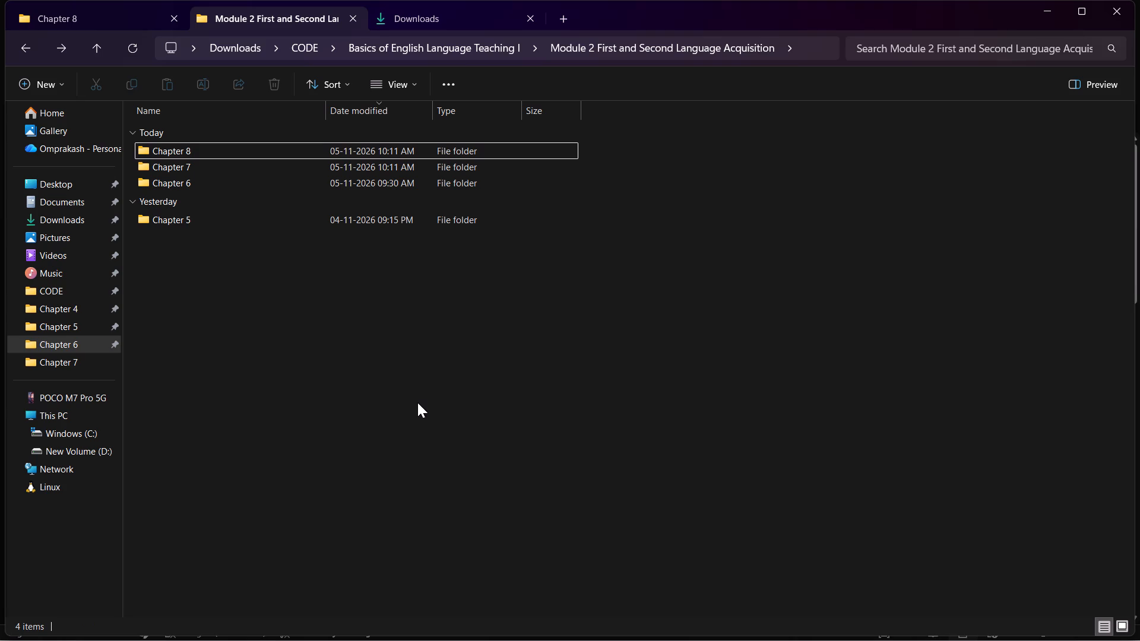
{"action": "left_click", "coordinate": [236, 344]}
{"action": "double_click", "coordinate": [268, 148]}
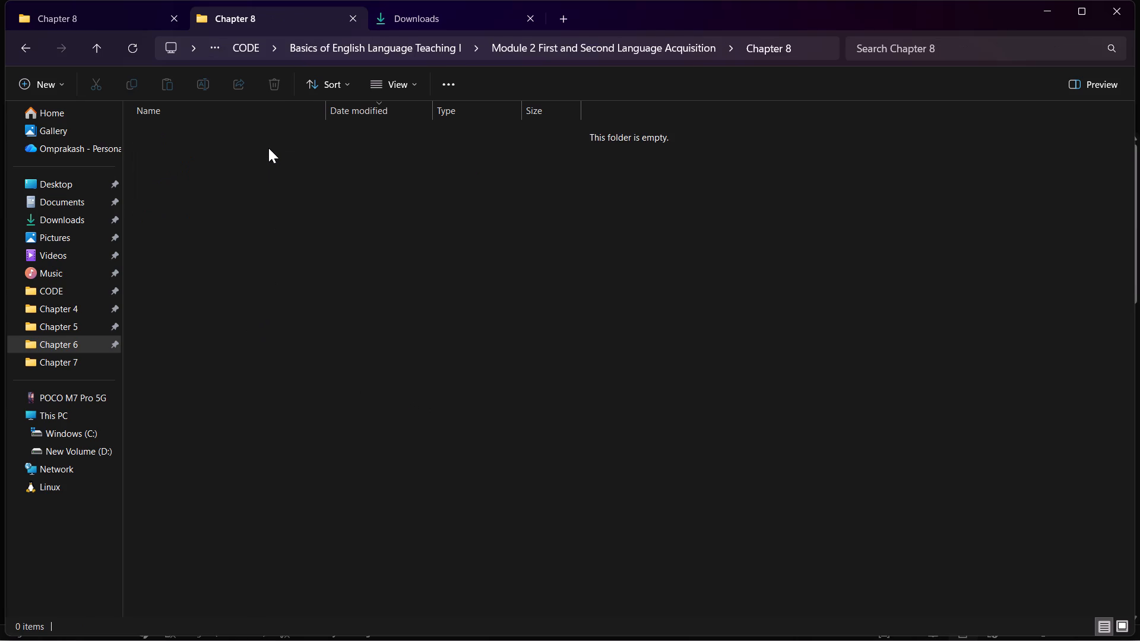
Open 8.1 Similarities Between FLA and SLA from the downloaded Chapter 8 notes in Word and enable editing.
{"action": "left_click", "coordinate": [101, 26]}
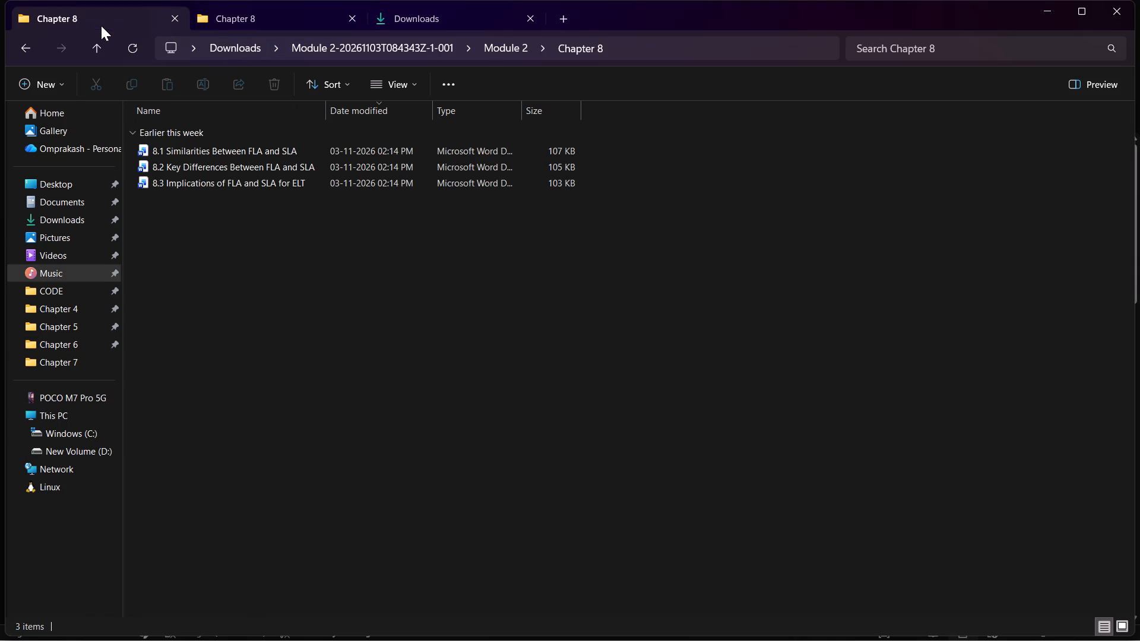
{"action": "double_click", "coordinate": [251, 149]}
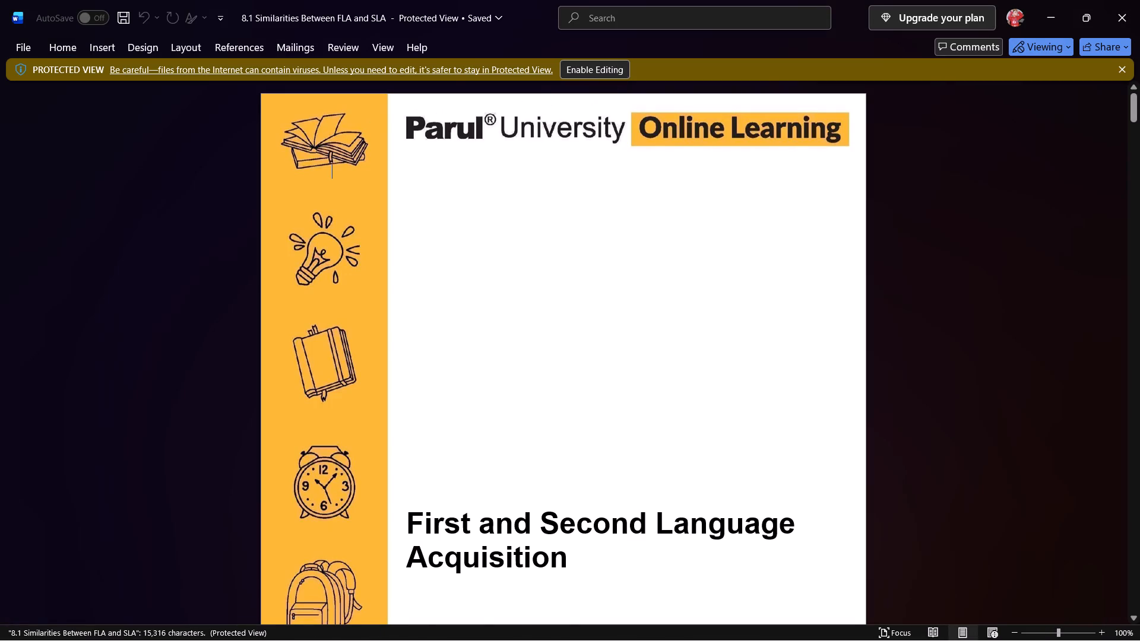
{"action": "left_click", "coordinate": [606, 76]}
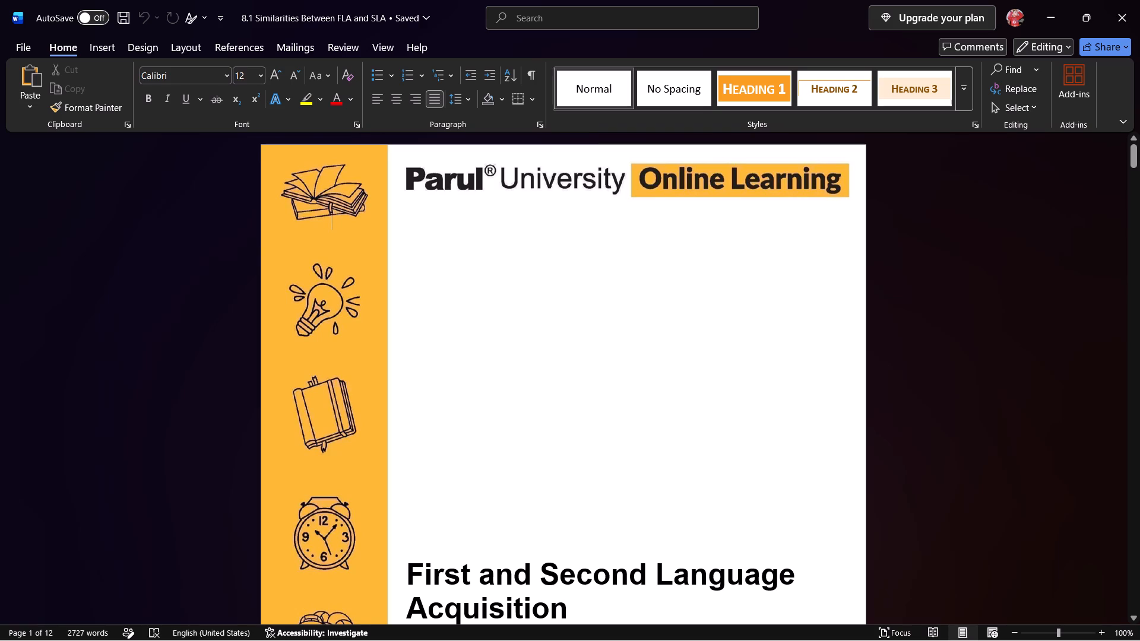
Copy the entire lesson text after the cover, from the SUB LESSON 8.1 title through the end of Key Takeaways.
{"action": "scroll", "coordinate": [572, 422], "scroll_direction": "down", "scroll_amount": 10}
{"action": "scroll", "coordinate": [572, 422], "scroll_direction": "left", "scroll_amount": 1}
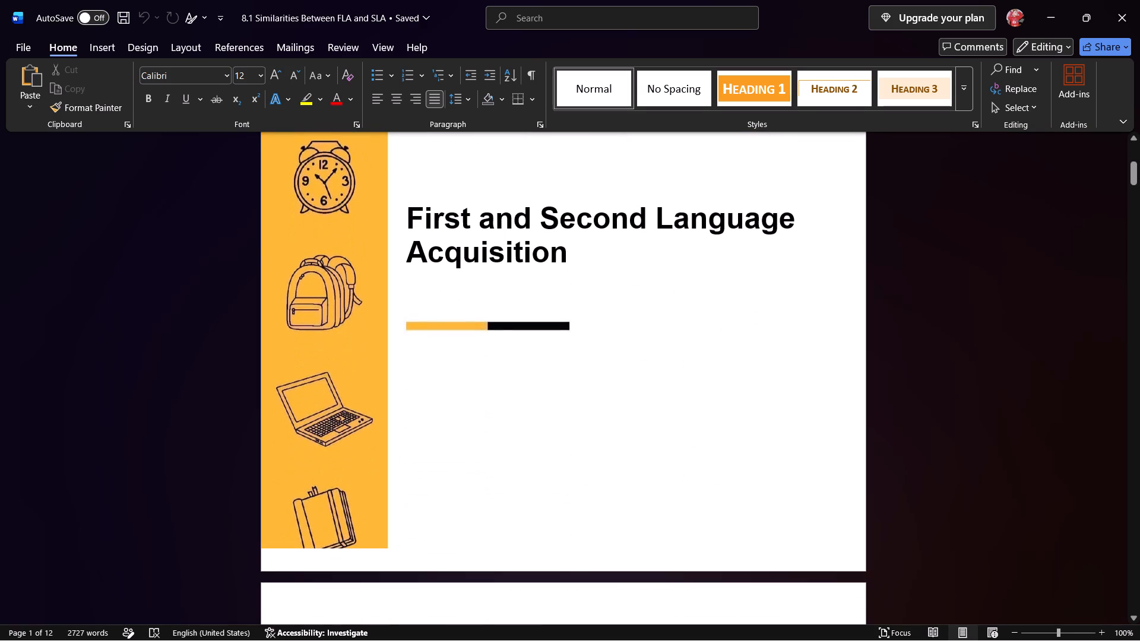
{"action": "scroll", "coordinate": [572, 422], "scroll_direction": "left", "scroll_amount": 1}
{"action": "scroll", "coordinate": [572, 422], "scroll_direction": "down", "scroll_amount": 1, "text": "ctrl"}
{"action": "scroll", "coordinate": [572, 422], "scroll_direction": "left", "scroll_amount": 1, "text": "ctrl"}
{"action": "scroll", "coordinate": [572, 422], "scroll_direction": "down", "scroll_amount": 2, "text": "ctrl"}
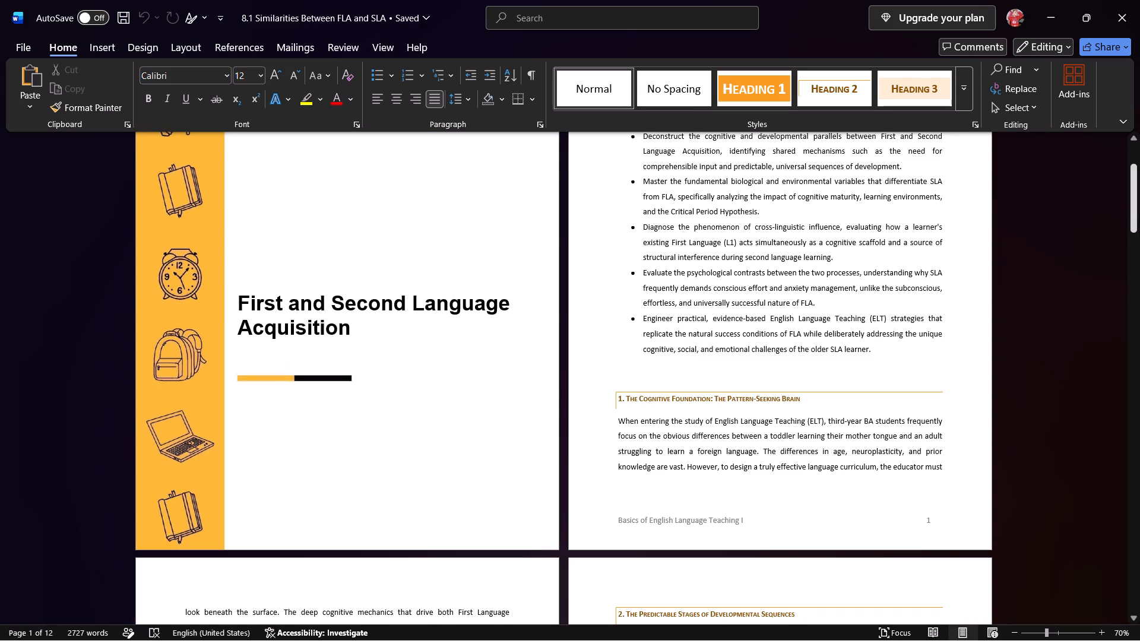
{"action": "left_click_drag", "start_coordinate": [1129, 211], "coordinate": [1136, 166]}
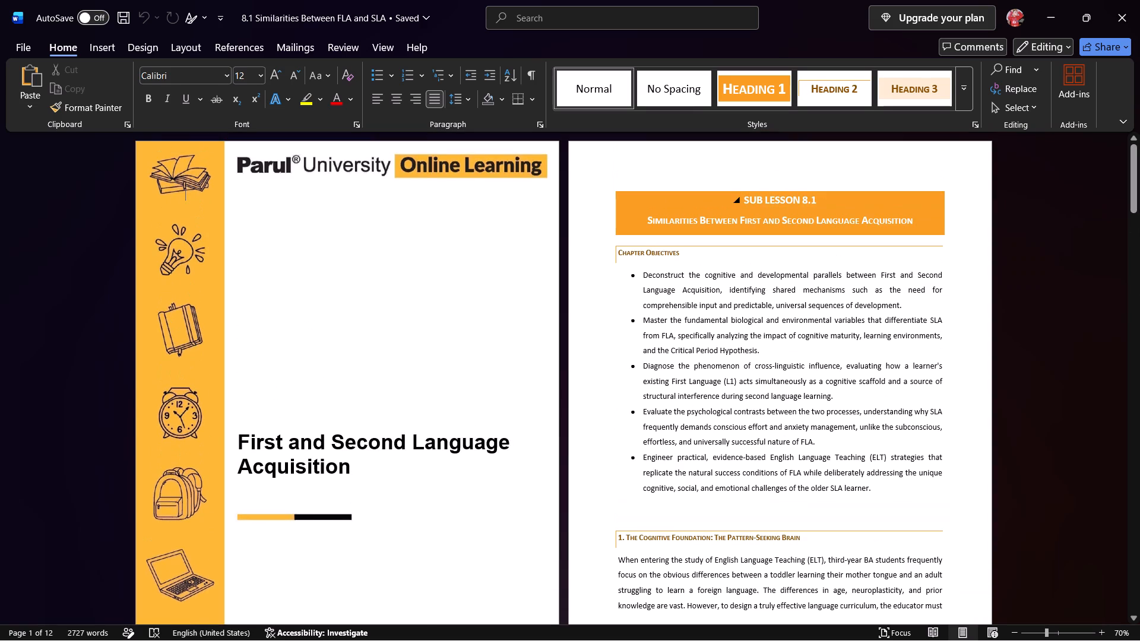
{"action": "left_click_drag", "start_coordinate": [748, 195], "coordinate": [803, 298]}
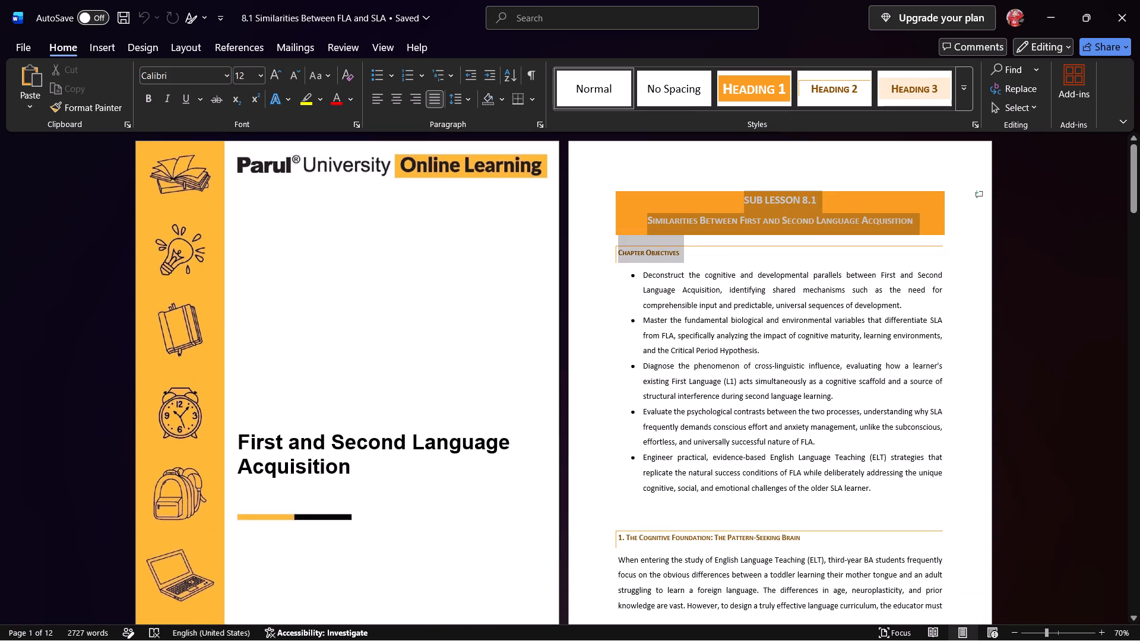
{"action": "left_click_drag", "start_coordinate": [803, 298], "coordinate": [829, 630]}
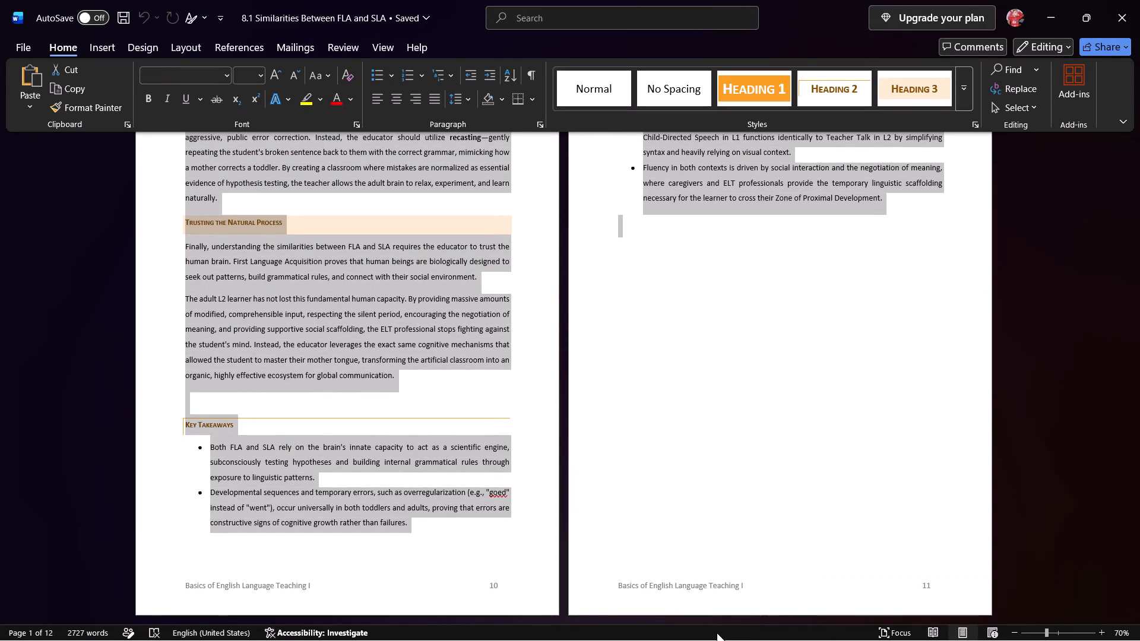
{"action": "key", "text": "ctrl+c"}
Switch to the source document 7.3 Models of Second Language Acquisition and close it.
{"action": "key", "text": "alt+Tab"}
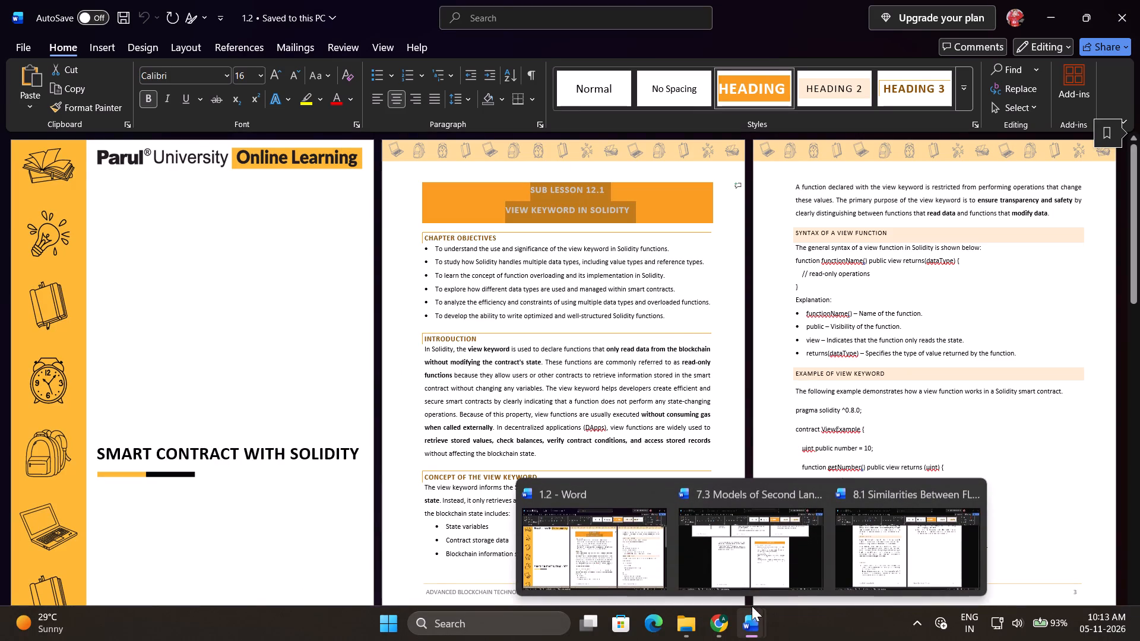
{"action": "left_click", "coordinate": [758, 564]}
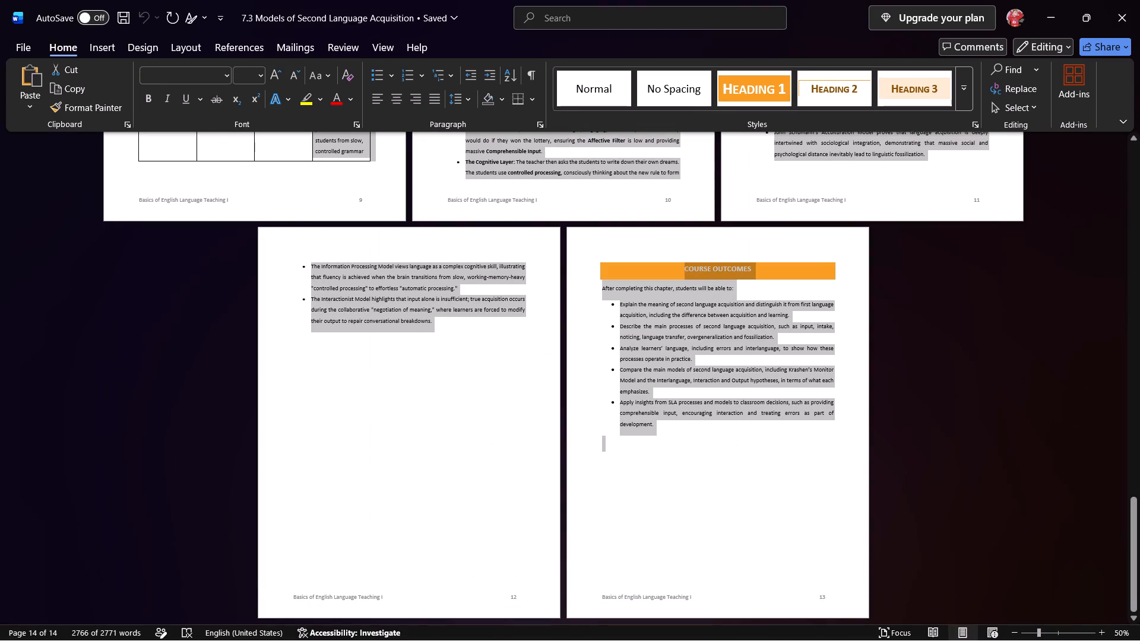
{"action": "left_click", "coordinate": [1135, 17]}
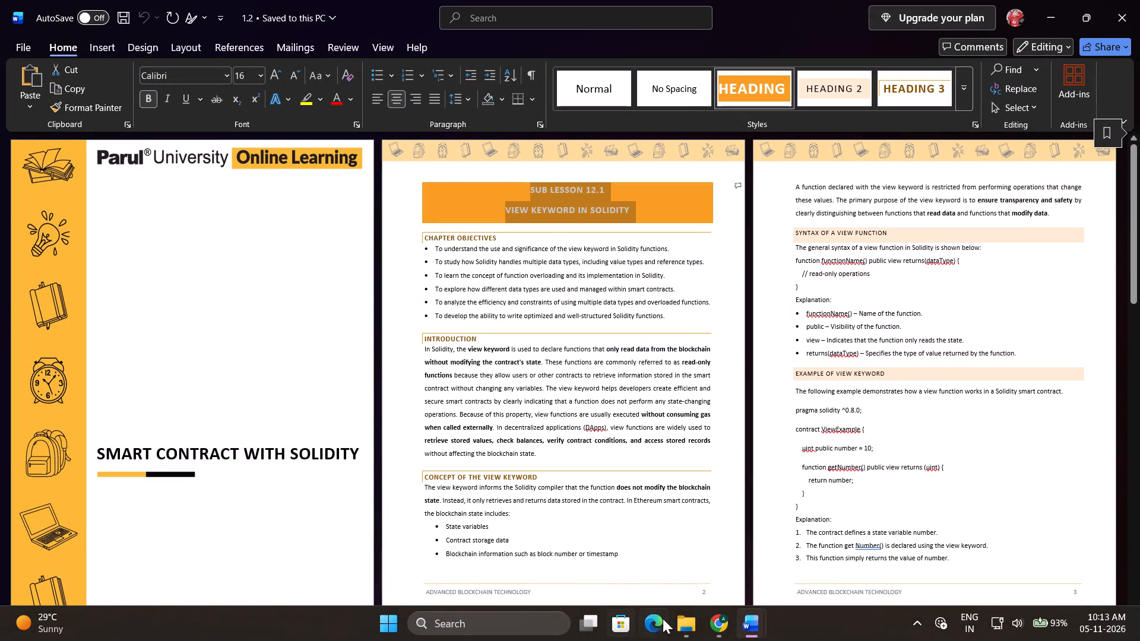
Open the SUB LESSON 7.3 ELT document from the Downloads folder in Word.
{"action": "left_click", "coordinate": [688, 626]}
{"action": "left_click", "coordinate": [463, 14]}
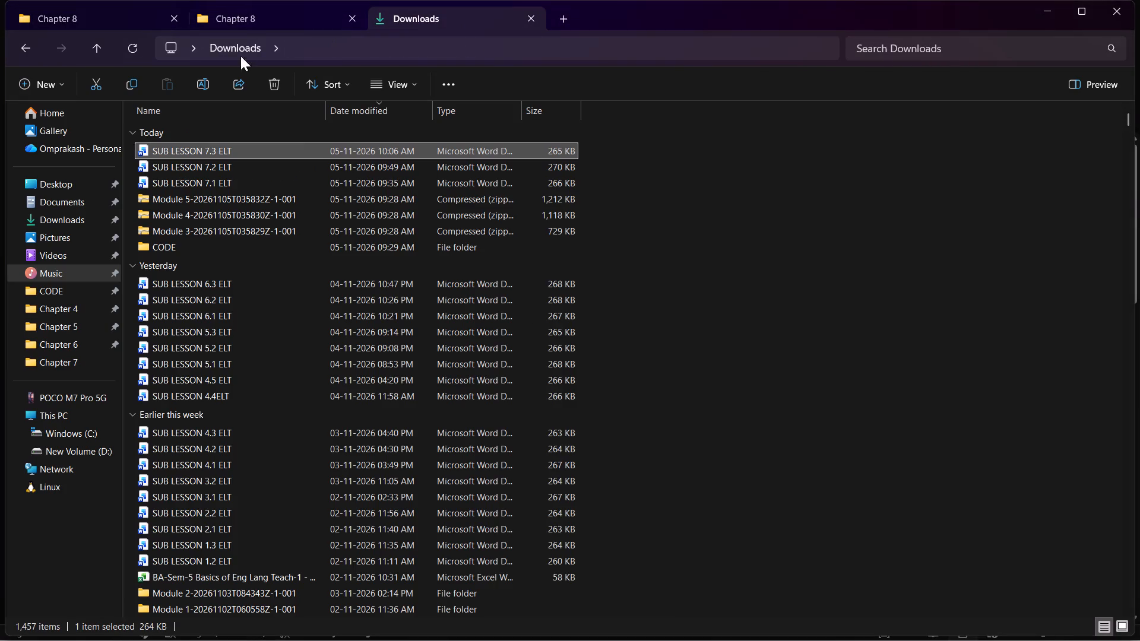
{"action": "left_click", "coordinate": [134, 43]}
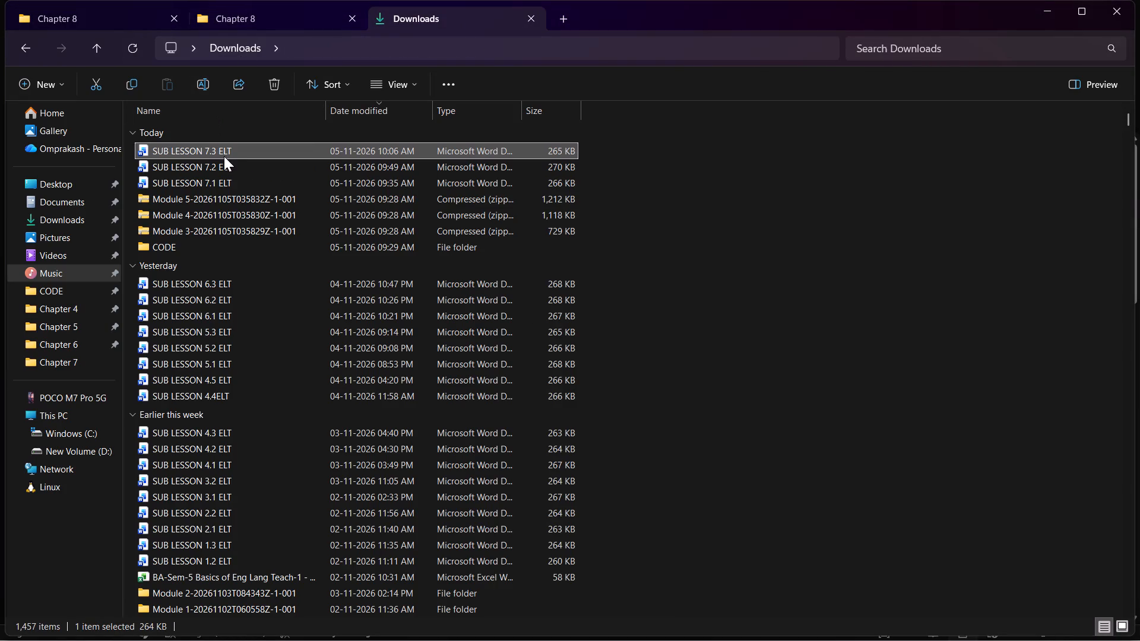
{"action": "double_click", "coordinate": [226, 153]}
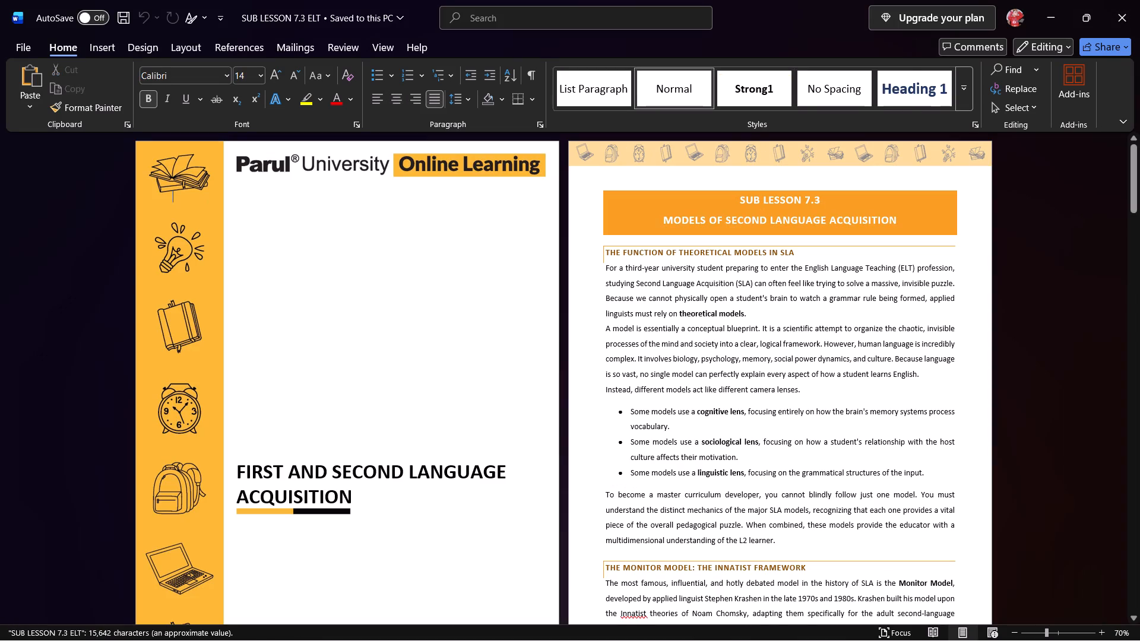
Replace all lesson text after the cover, from the SUB LESSON 7.3 title to the document's end, with the copied Sub Lesson 8.1 text.
{"action": "left_click_drag", "start_coordinate": [744, 197], "coordinate": [761, 233]}
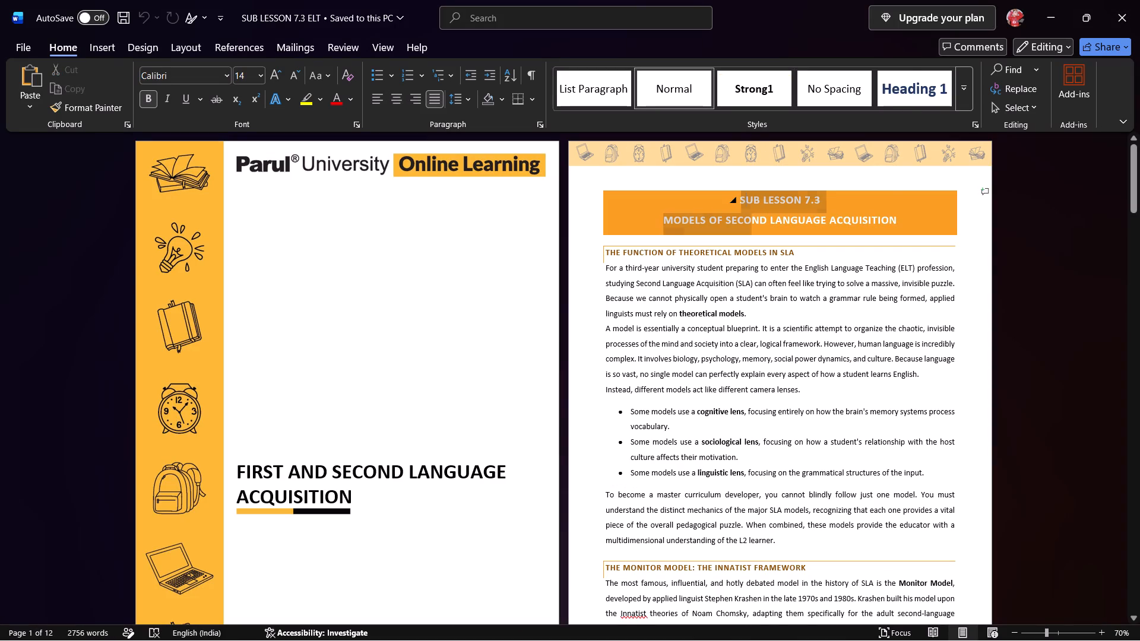
{"action": "left_click_drag", "start_coordinate": [761, 233], "coordinate": [772, 264]}
{"action": "left_click", "coordinate": [742, 200]}
{"action": "left_click", "coordinate": [742, 200]}
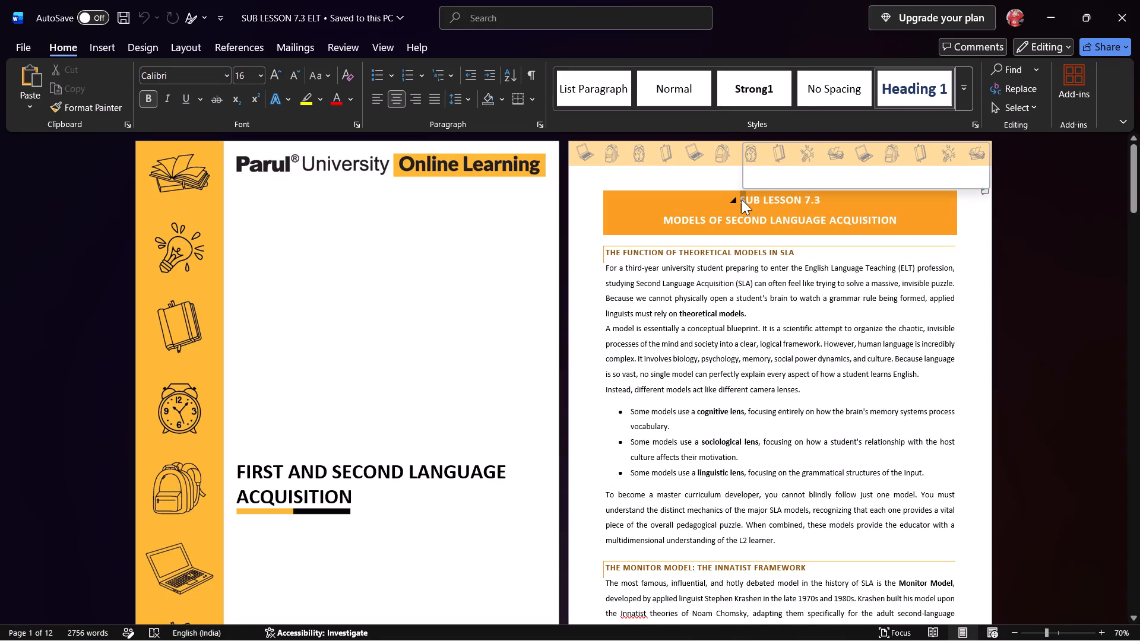
{"action": "left_click_drag", "start_coordinate": [742, 197], "coordinate": [735, 201]}
{"action": "left_click_drag", "start_coordinate": [740, 199], "coordinate": [837, 365]}
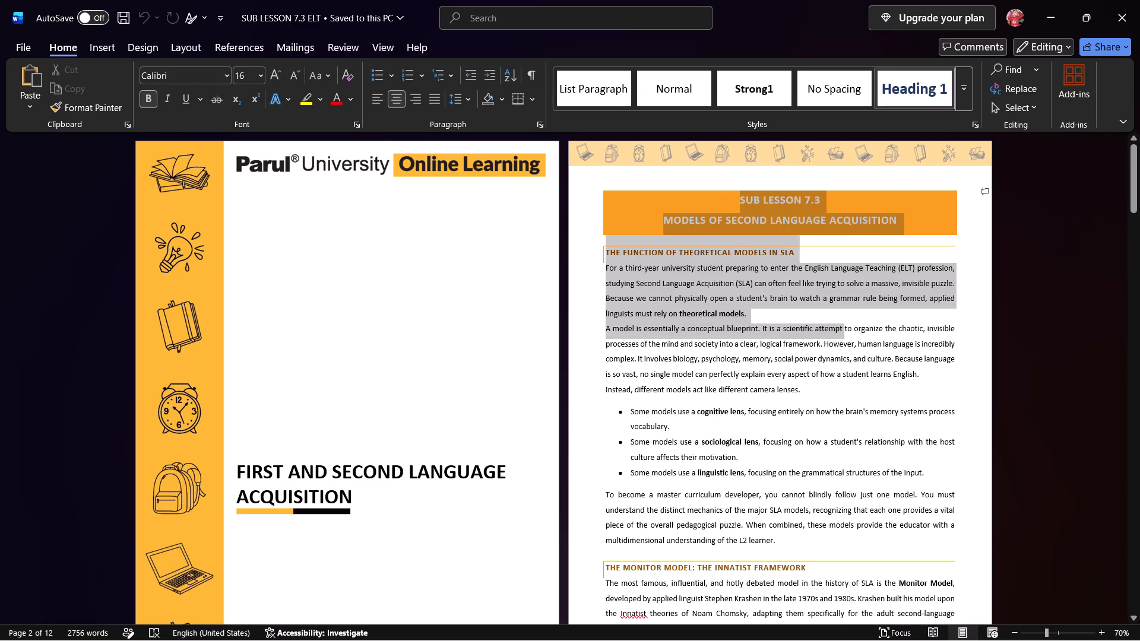
{"action": "left_click_drag", "start_coordinate": [837, 365], "coordinate": [898, 640]}
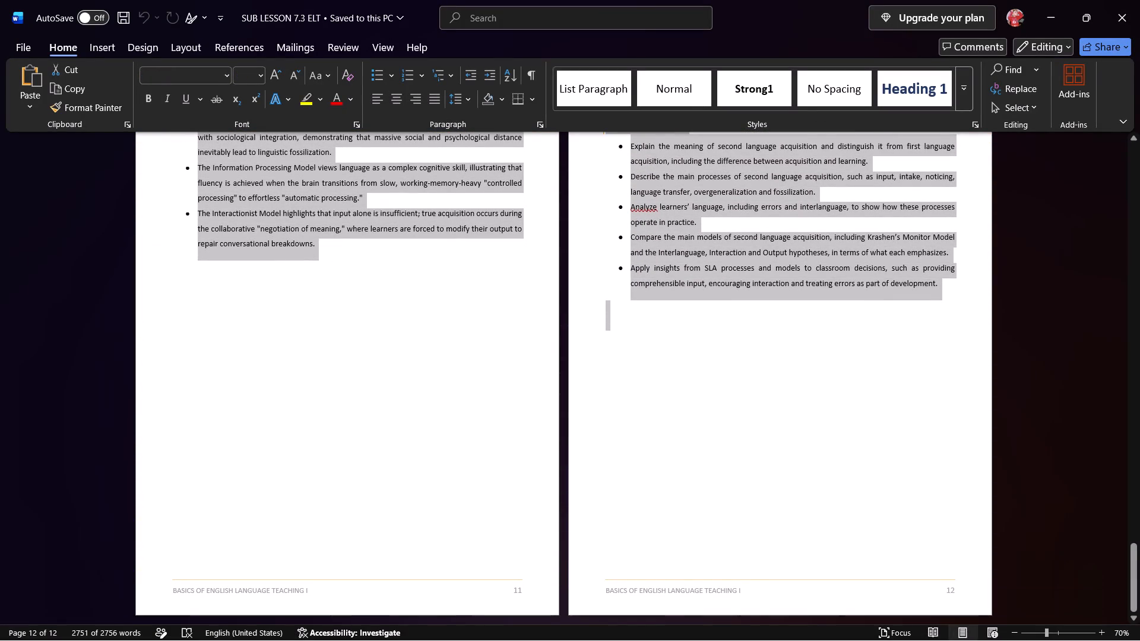
{"action": "key", "text": "ctrl+v"}
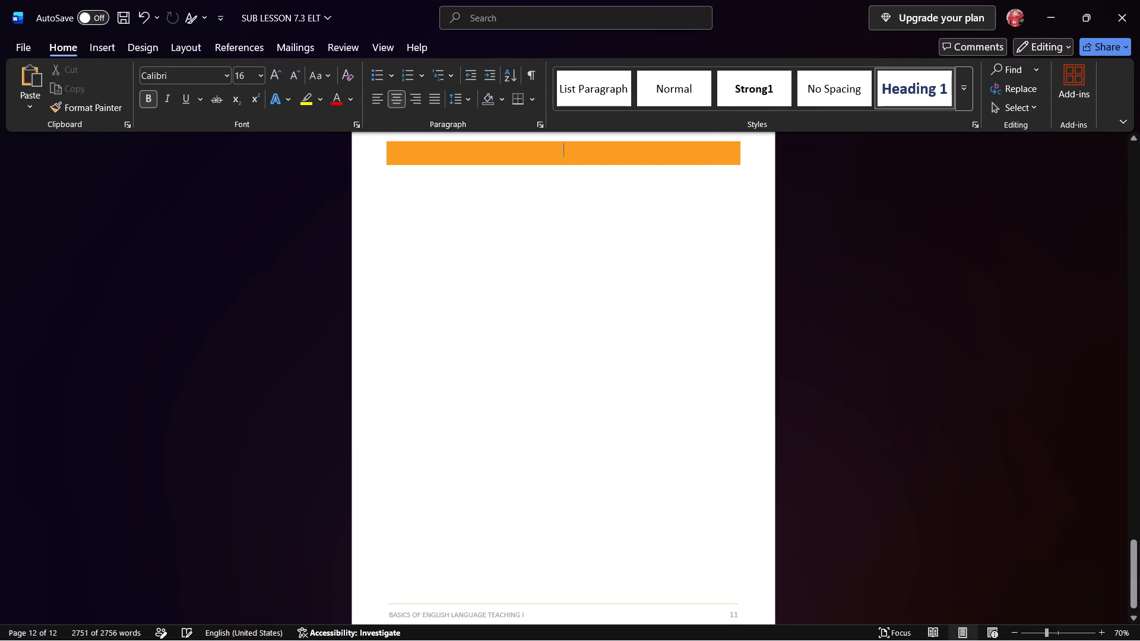
Reset the leftover title-styled paragraph at the document's end to Normal style and remove the blank last page.
{"action": "left_click", "coordinate": [677, 85]}
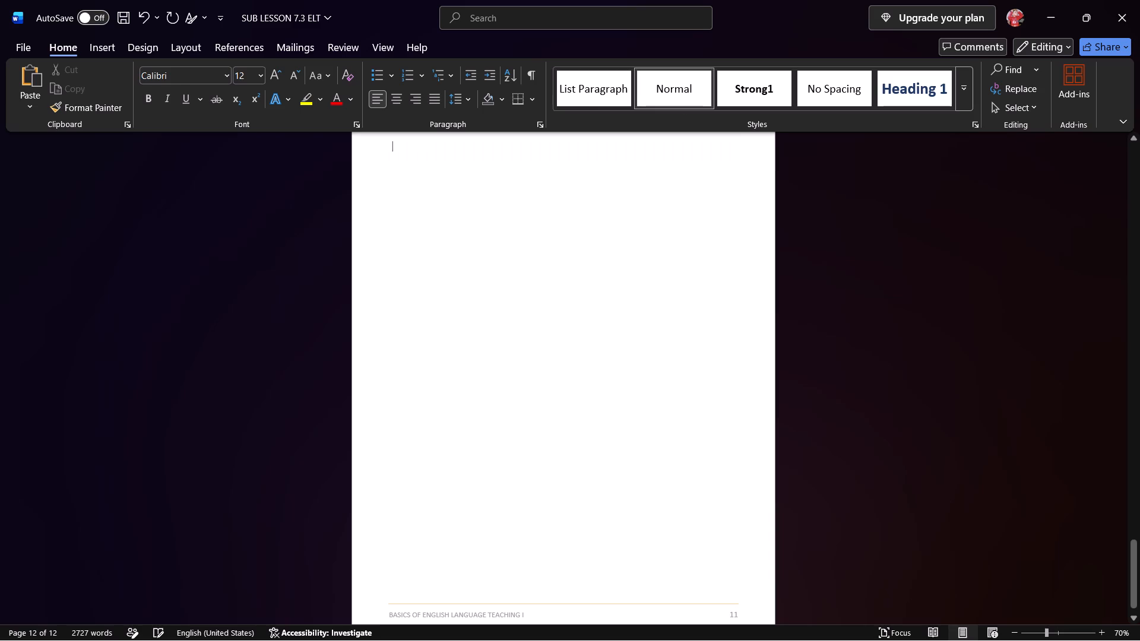
{"action": "scroll", "coordinate": [766, 351], "scroll_direction": "up", "scroll_amount": 10}
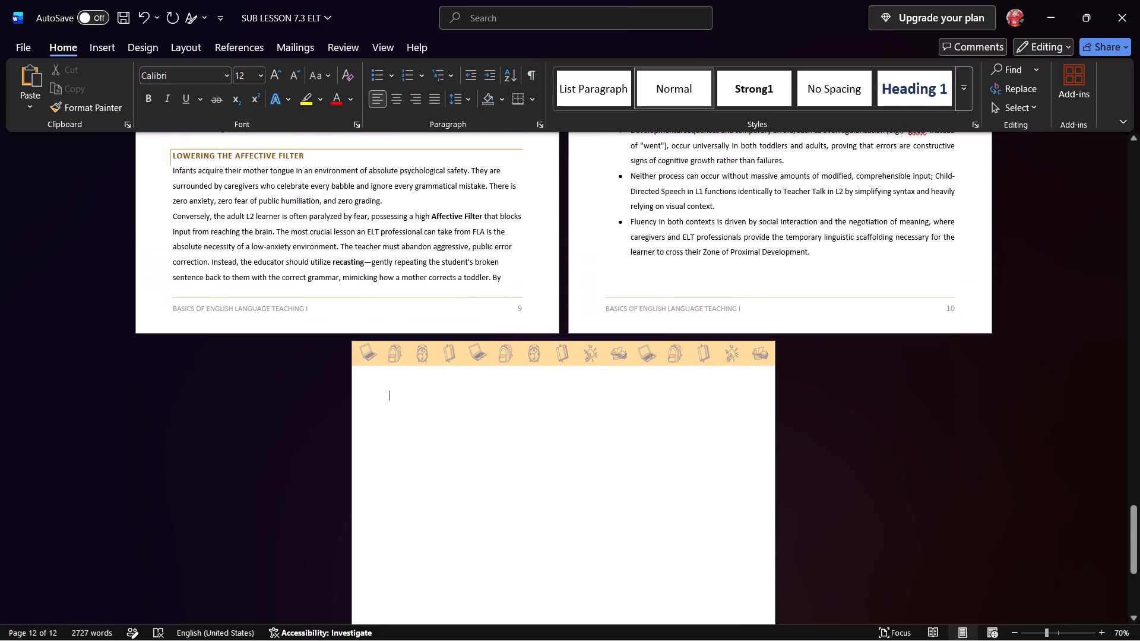
{"action": "key", "text": "Delete"}
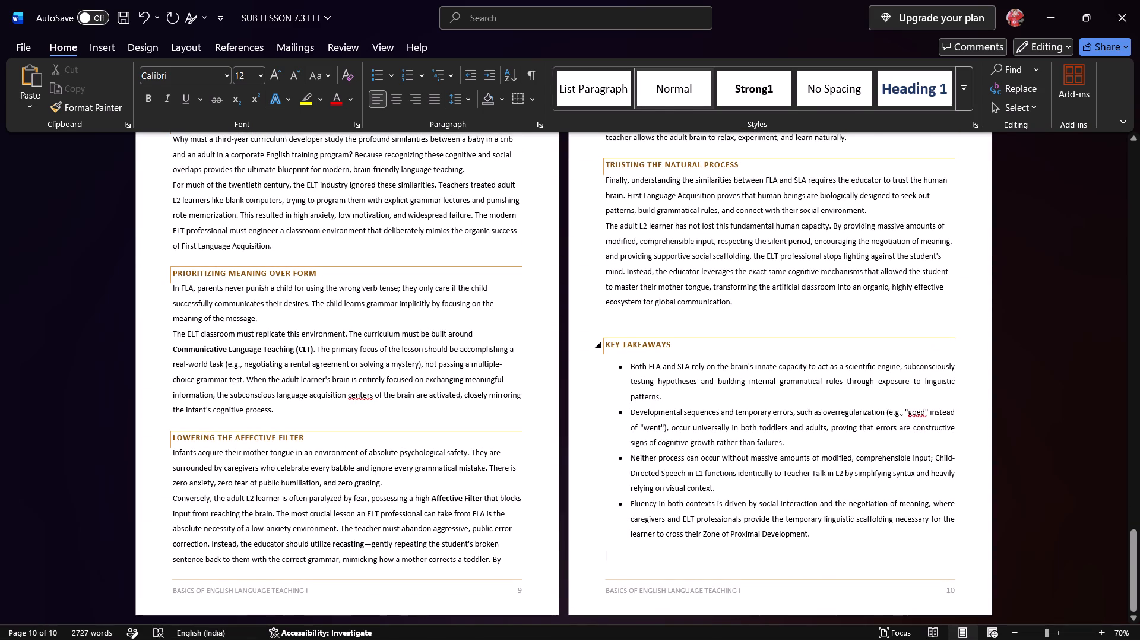
Delete the blank line above the KEY TAKEAWAYS heading.
{"action": "left_click", "coordinate": [658, 322]}
{"action": "key", "text": "Delete"}
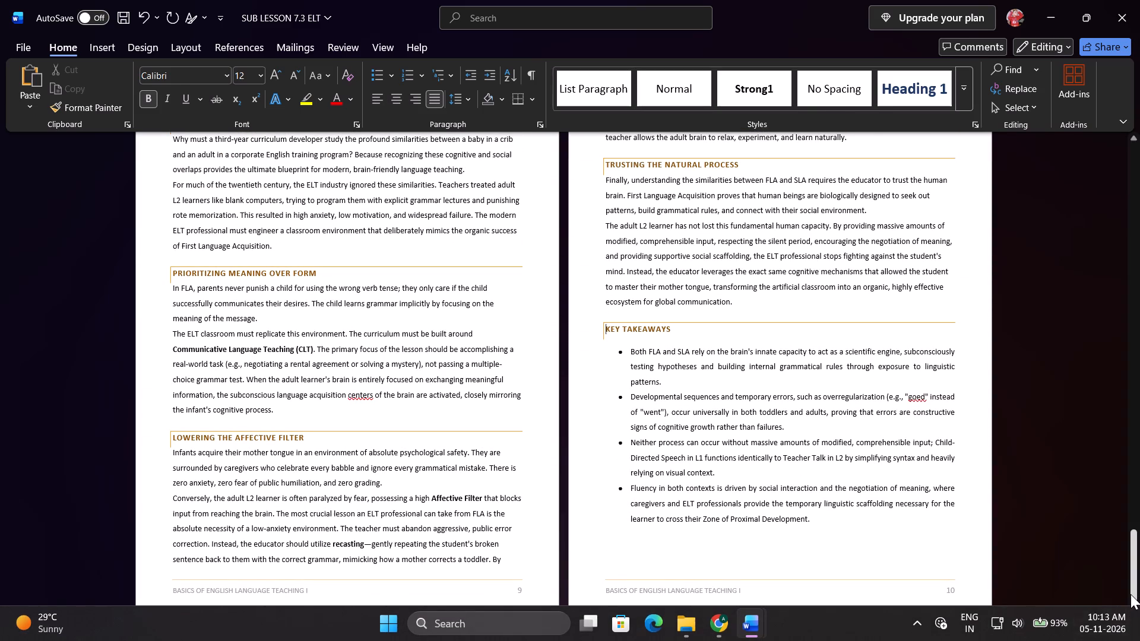
Copy the orange title formatting from the SUB LESSON 12.1 title in document 1.2 onto the two-line SUB LESSON 8.1 title.
{"action": "left_click_drag", "start_coordinate": [1133, 589], "coordinate": [1139, 531]}
{"action": "scroll", "coordinate": [1133, 589], "scroll_direction": "up", "scroll_amount": 1}
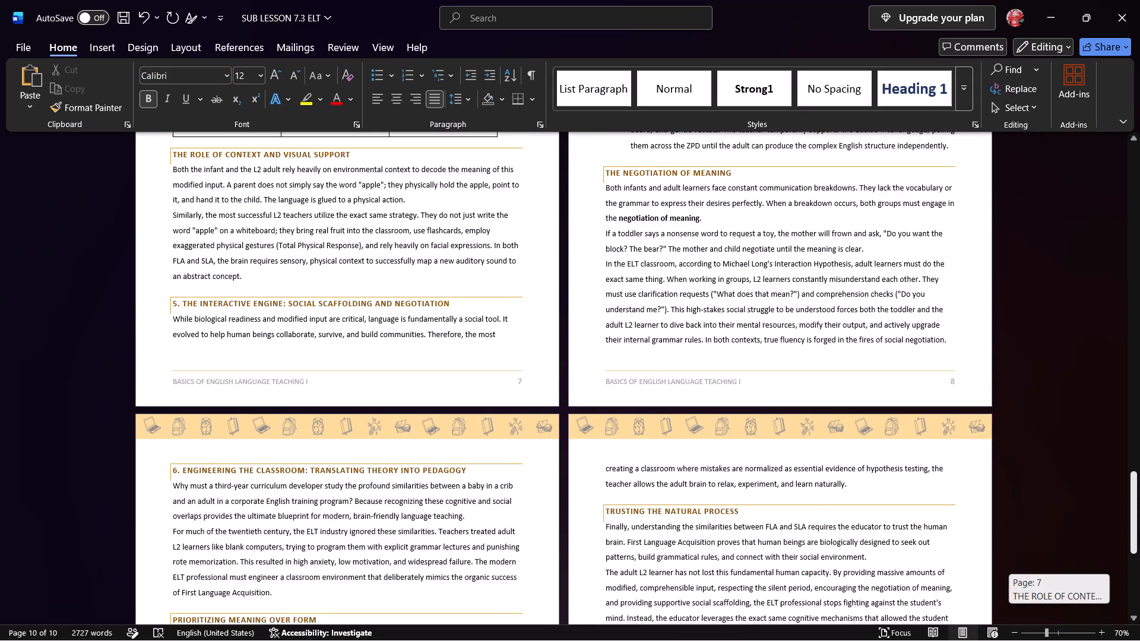
{"action": "left_click_drag", "start_coordinate": [1139, 531], "coordinate": [1139, 161]}
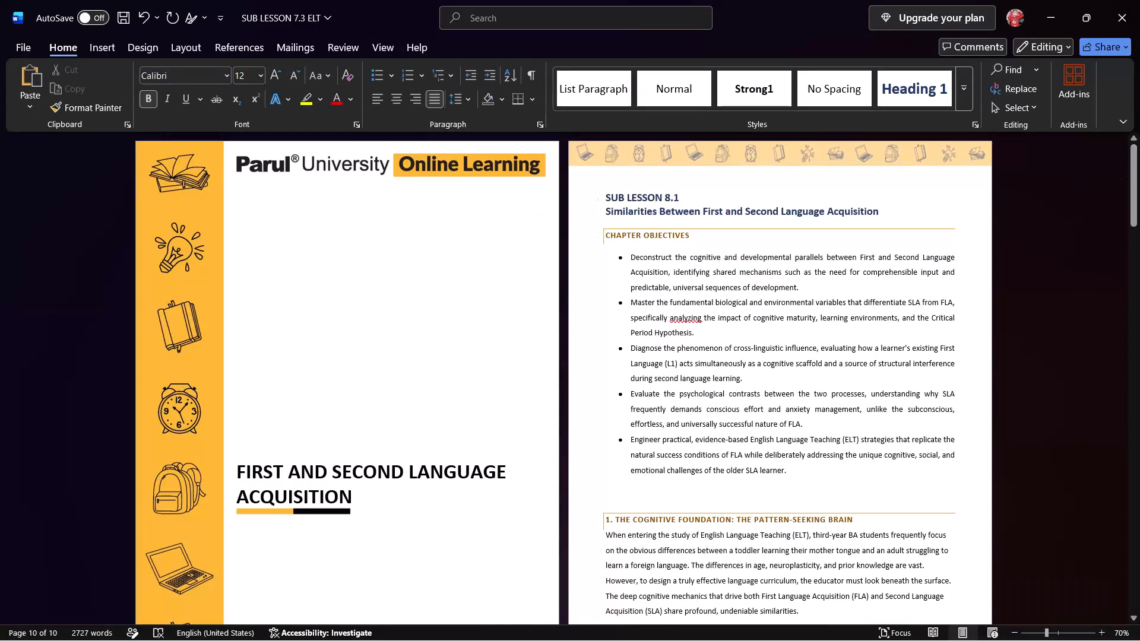
{"action": "left_click", "coordinate": [628, 564]}
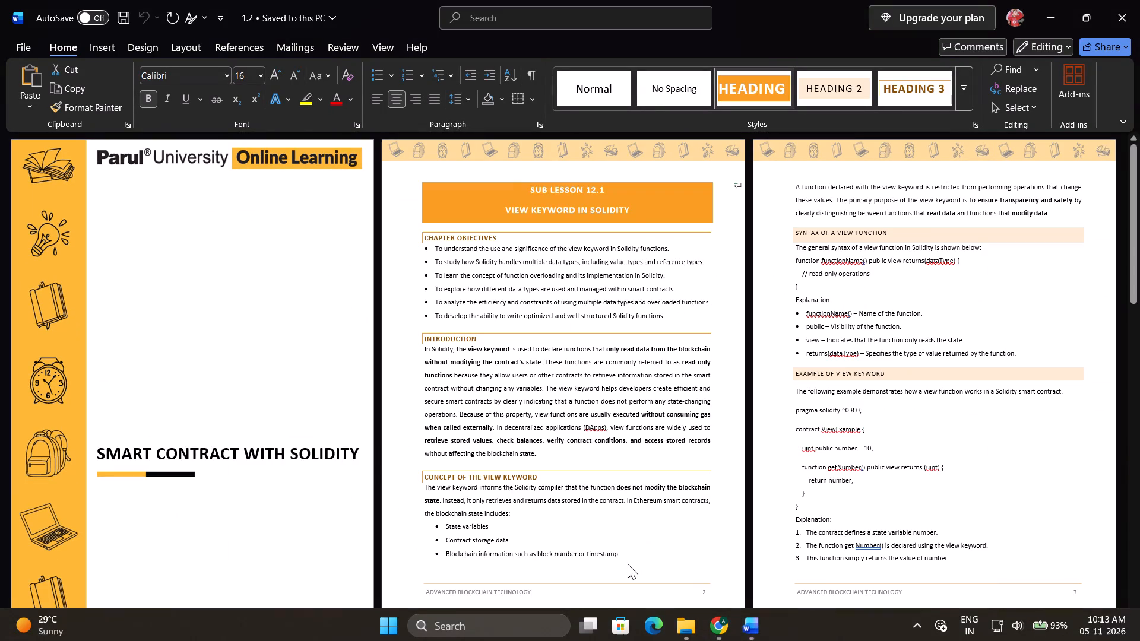
{"action": "left_click", "coordinate": [95, 108]}
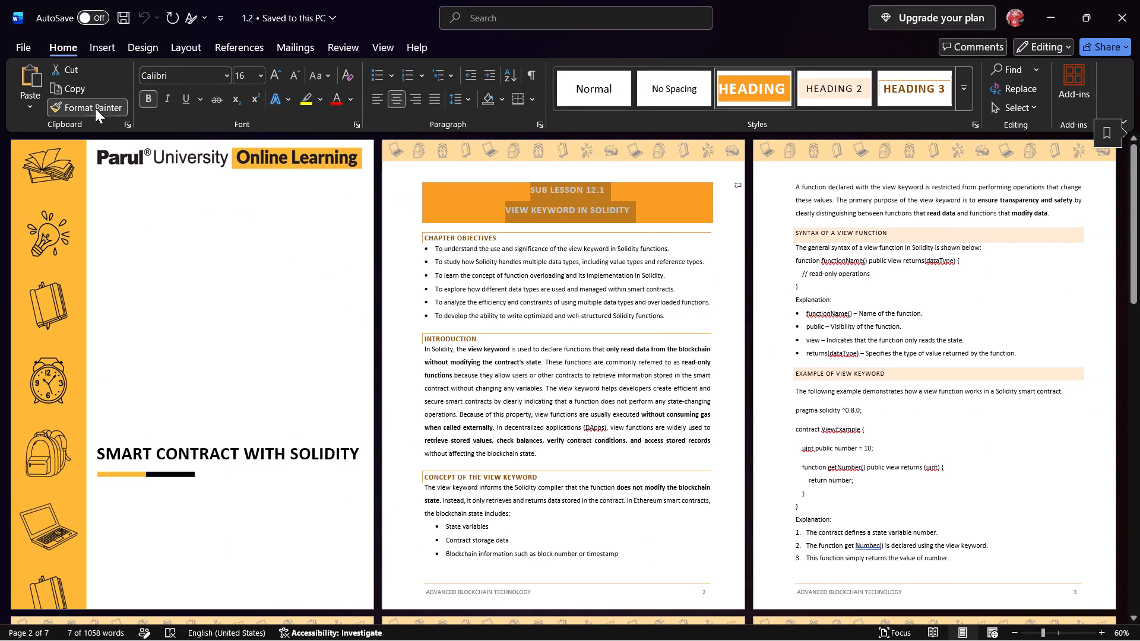
{"action": "key", "text": "alt+Tab"}
{"action": "left_click_drag", "start_coordinate": [895, 215], "coordinate": [628, 206]}
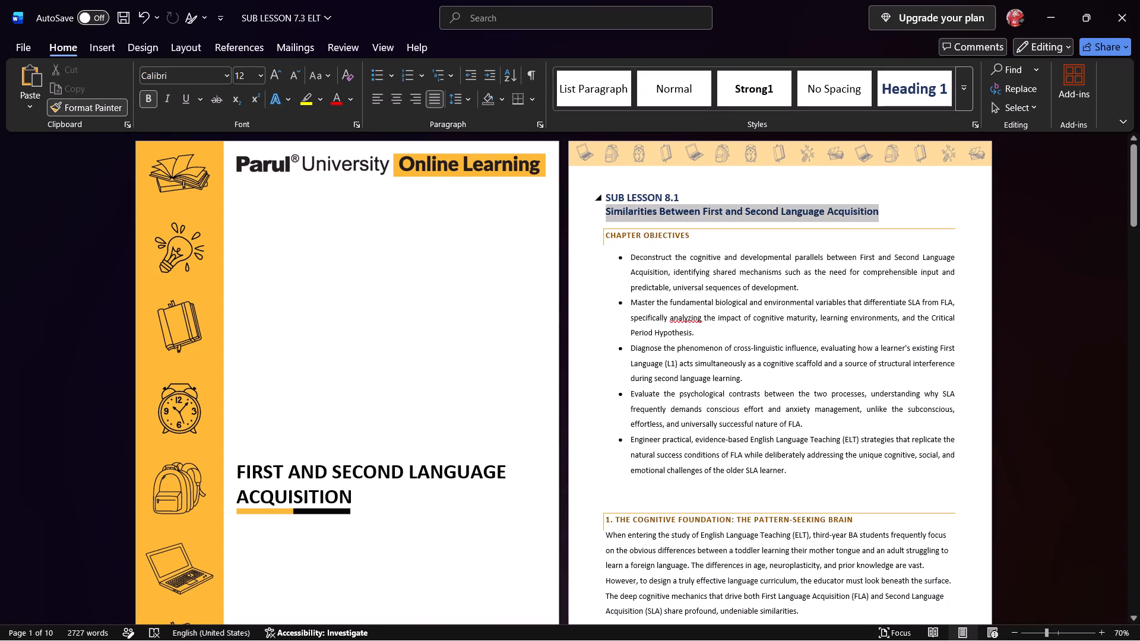
{"action": "left_click_drag", "start_coordinate": [628, 206], "coordinate": [609, 185]}
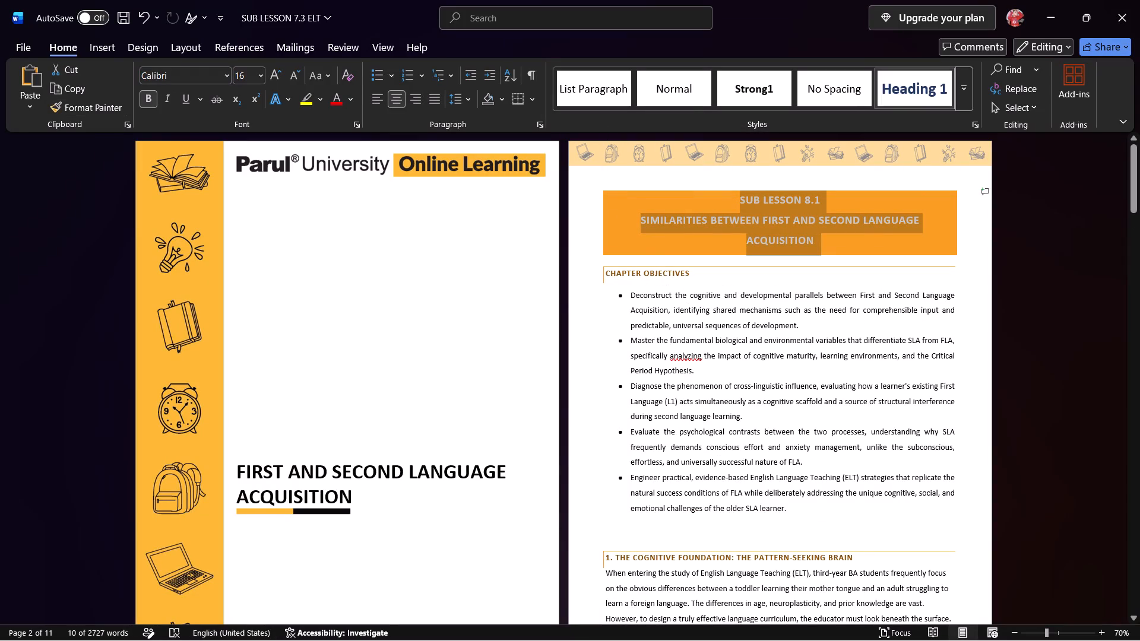
{"action": "left_click", "coordinate": [718, 306]}
Delete the blank line between the chapter objectives and heading 1. The Cognitive Foundation: The Pattern-Seeking Brain.
{"action": "left_click", "coordinate": [623, 532]}
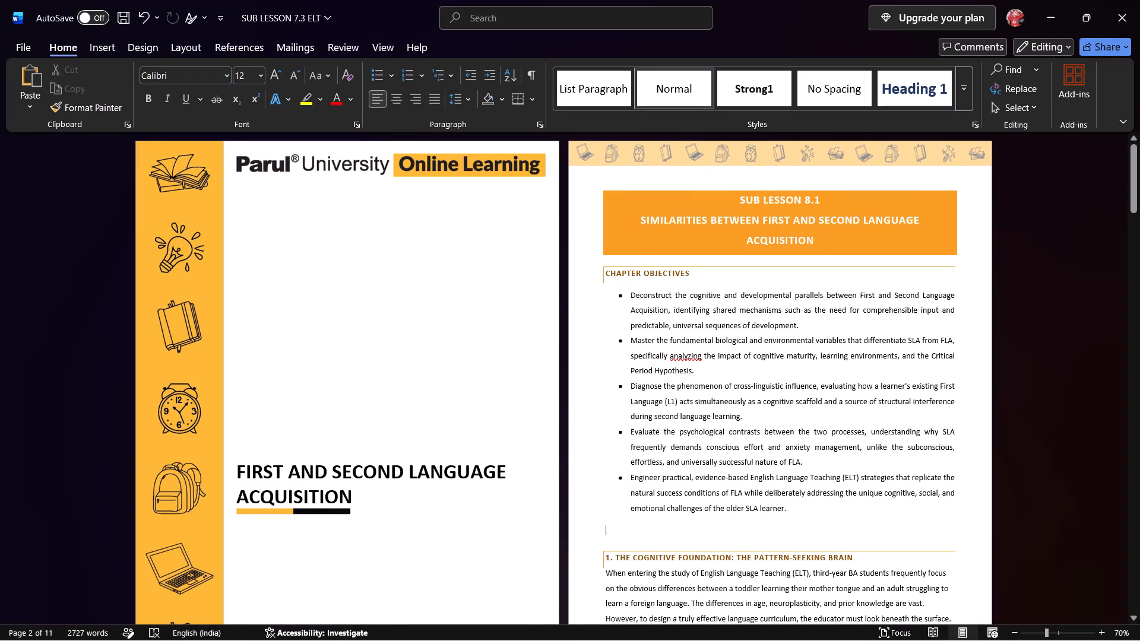
{"action": "key", "text": "Delete"}
Apply Heading 4 to The Brain as a Hypothesis Generator, The Natural Order Hypothesis, The Shadow of Universal Grammar and The Silent Period.
{"action": "scroll", "coordinate": [625, 534], "scroll_direction": "down", "scroll_amount": 14}
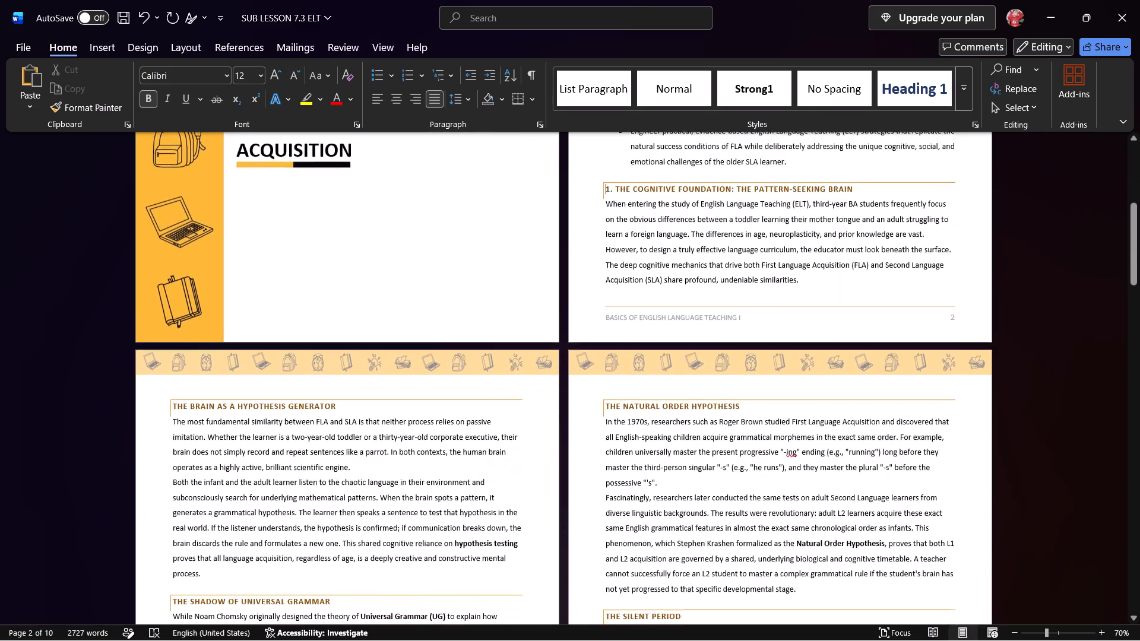
{"action": "scroll", "coordinate": [604, 545], "scroll_direction": "down", "scroll_amount": 4}
{"action": "left_click", "coordinate": [207, 302]}
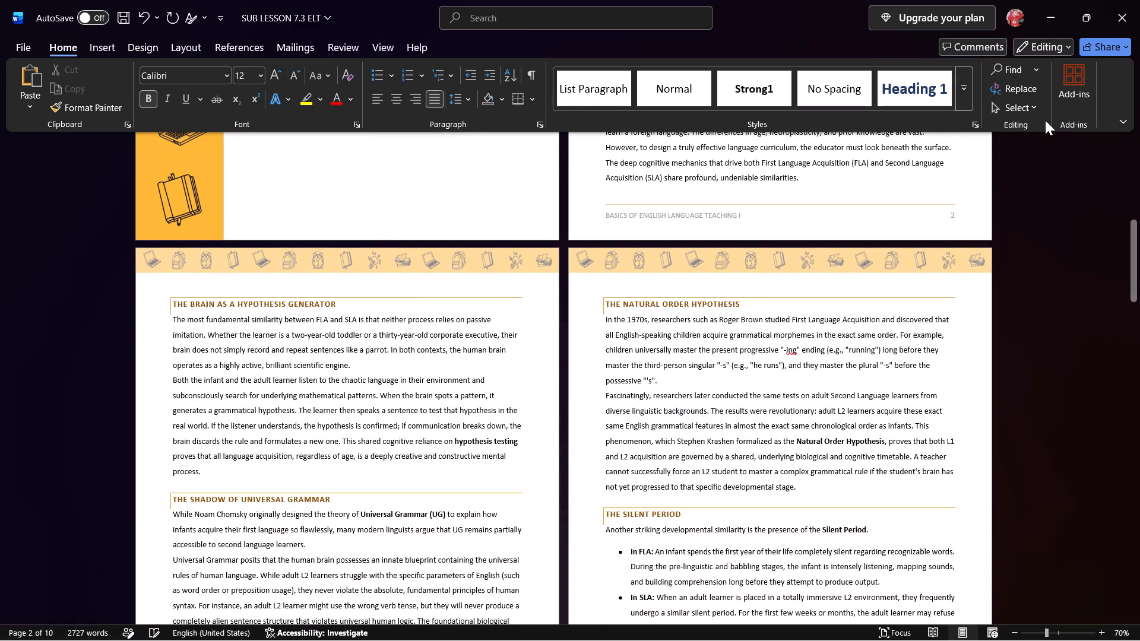
{"action": "left_click", "coordinate": [961, 91]}
{"action": "left_click", "coordinate": [742, 131]}
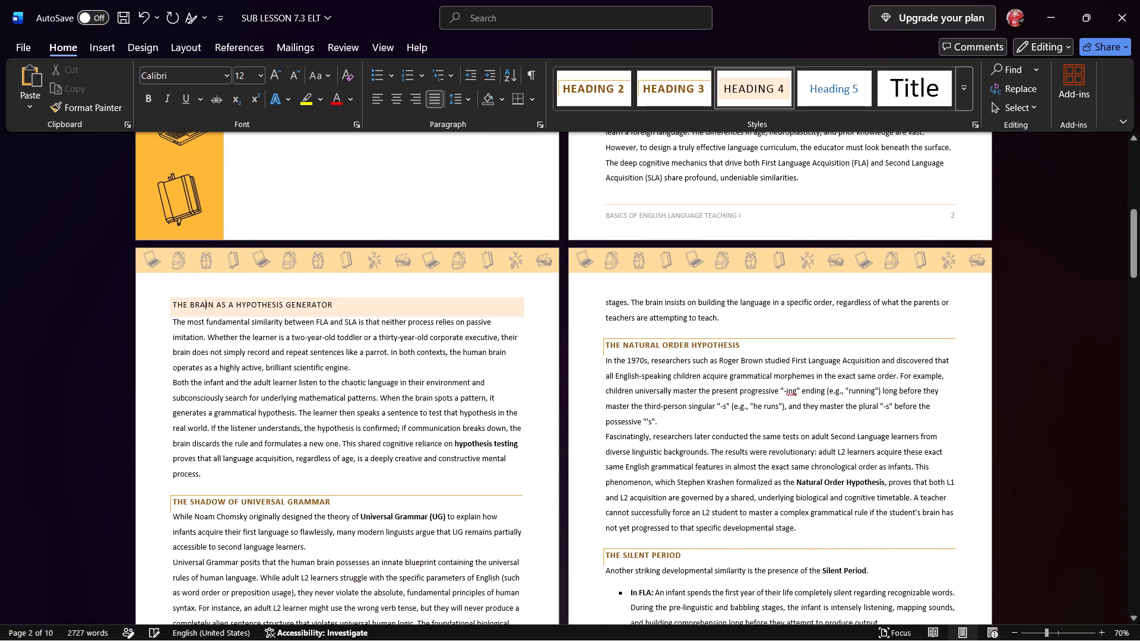
{"action": "left_click", "coordinate": [658, 345]}
{"action": "left_click", "coordinate": [753, 85]}
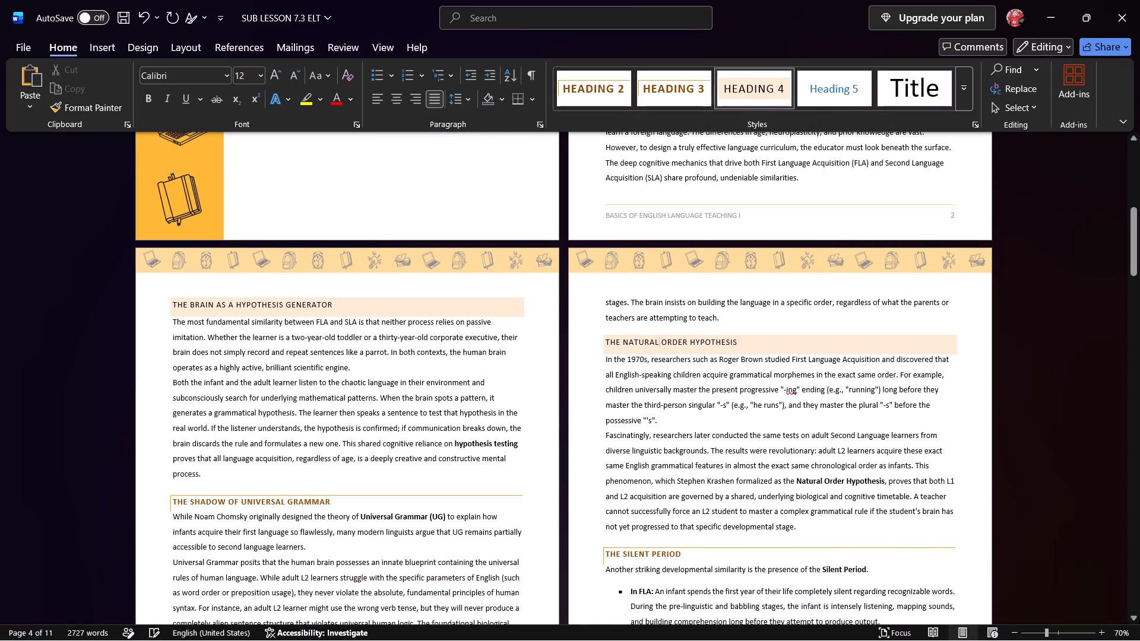
{"action": "left_click", "coordinate": [290, 502]}
{"action": "left_click", "coordinate": [727, 89]}
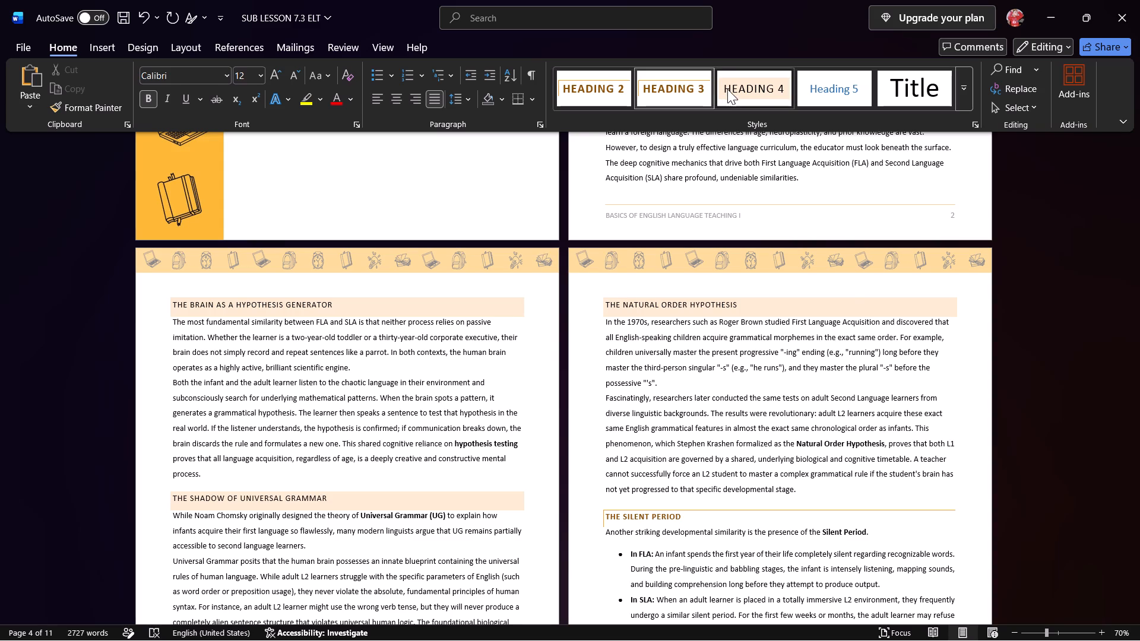
{"action": "left_click", "coordinate": [645, 513]}
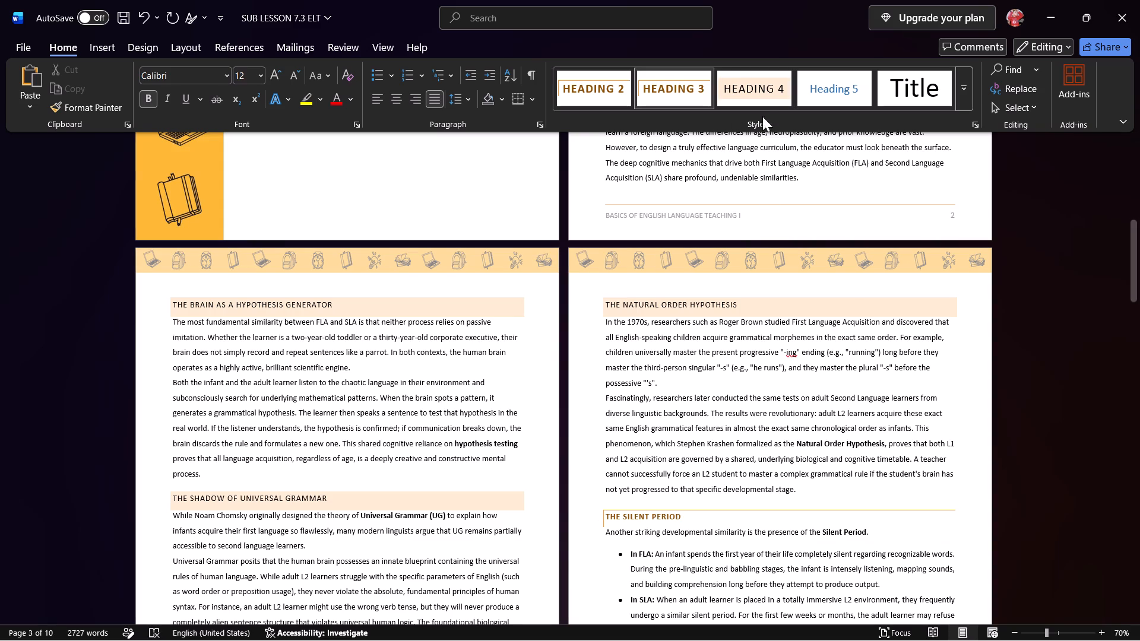
{"action": "left_click", "coordinate": [761, 91]}
Apply Heading 4 to Developmental Errors vs. Interference, The Phenomenon of Overregularization, Child-Directed Speech vs. Teacher Talk and U-Shaped Learning.
{"action": "scroll", "coordinate": [626, 454], "scroll_direction": "down", "scroll_amount": 11}
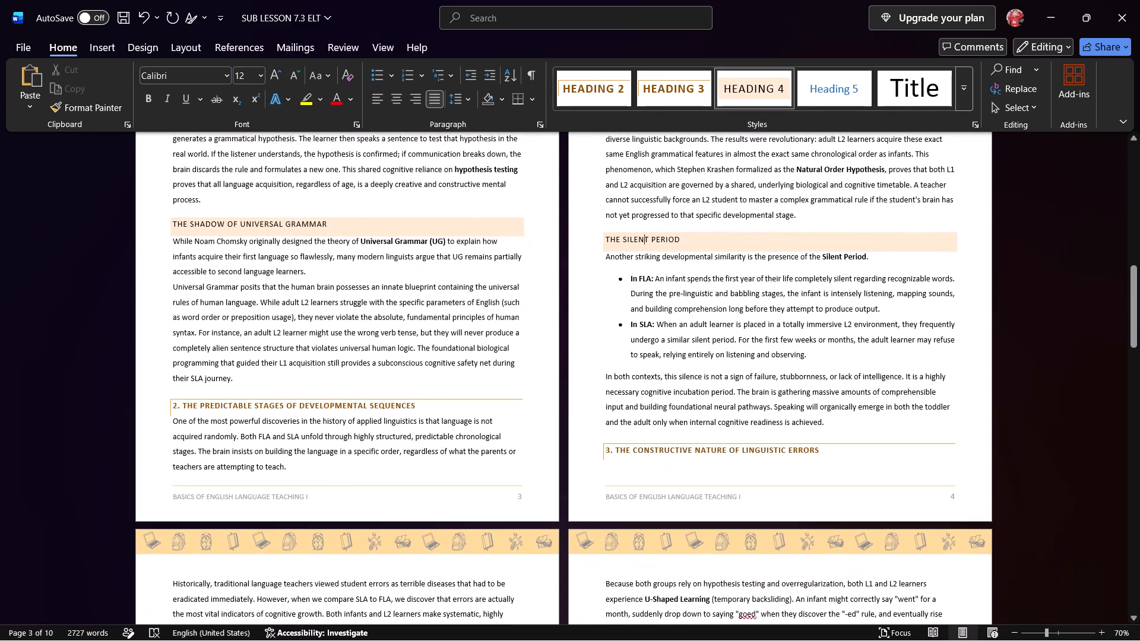
{"action": "scroll", "coordinate": [674, 465], "scroll_direction": "down", "scroll_amount": 6}
{"action": "scroll", "coordinate": [547, 462], "scroll_direction": "down", "scroll_amount": 5}
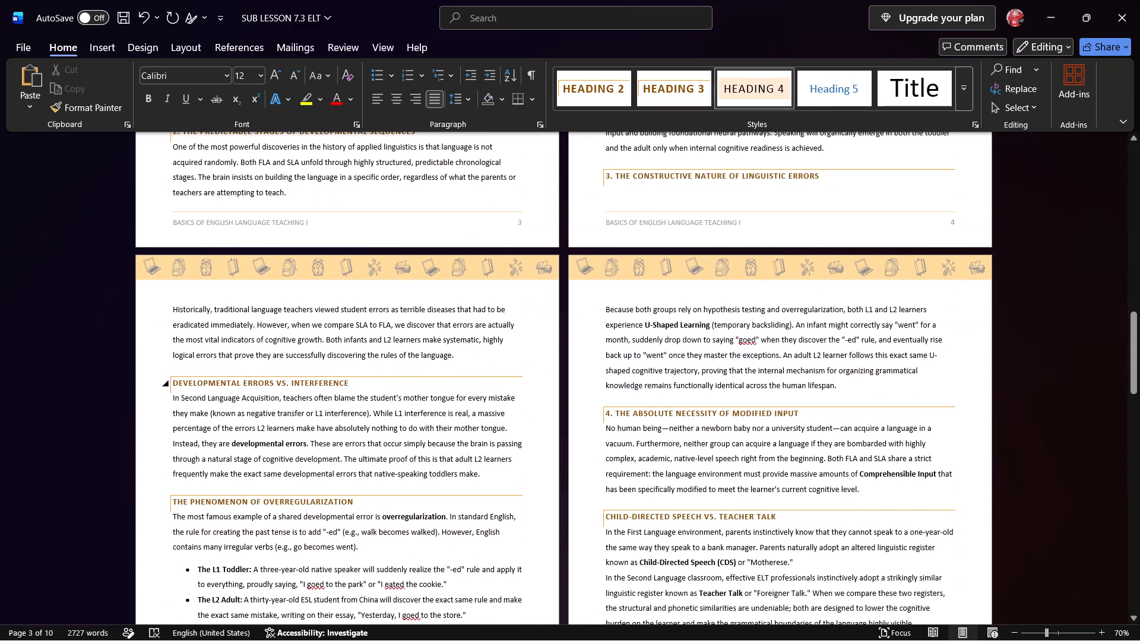
{"action": "scroll", "coordinate": [350, 393], "scroll_direction": "down", "scroll_amount": 4}
{"action": "left_click_drag", "start_coordinate": [283, 287], "coordinate": [294, 287]}
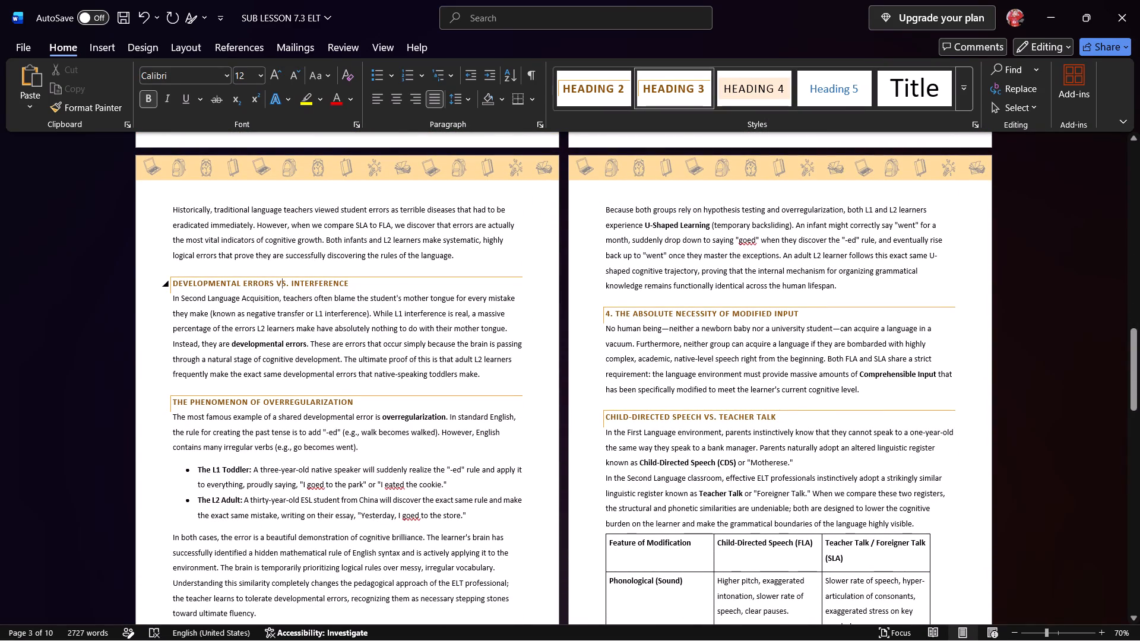
{"action": "left_click", "coordinate": [729, 87]}
{"action": "left_click", "coordinate": [326, 404]}
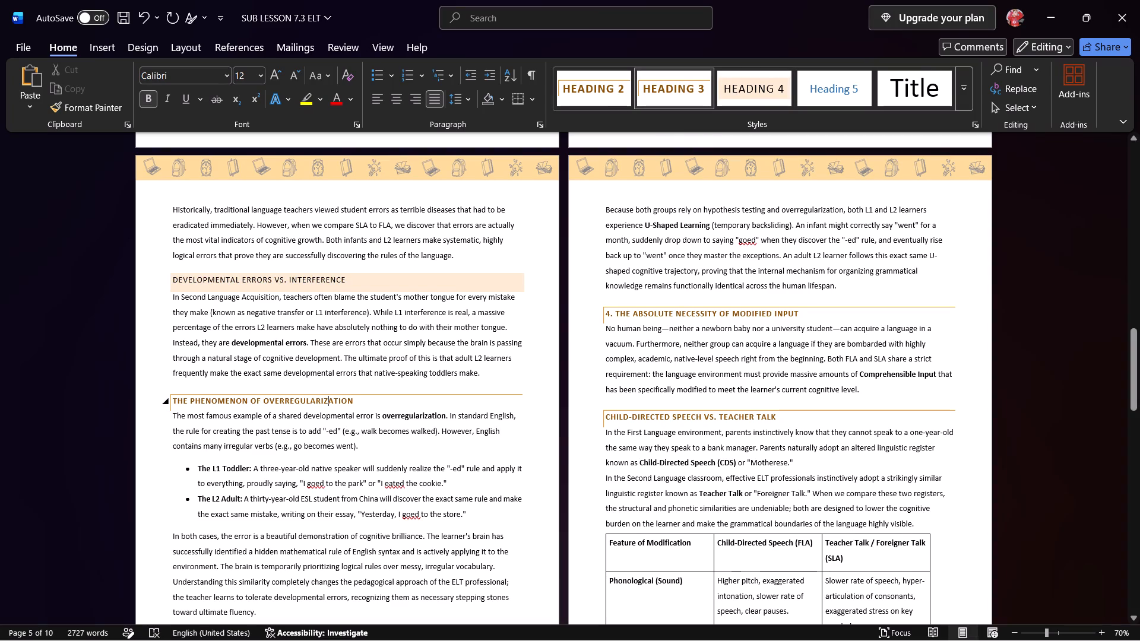
{"action": "left_click", "coordinate": [759, 94]}
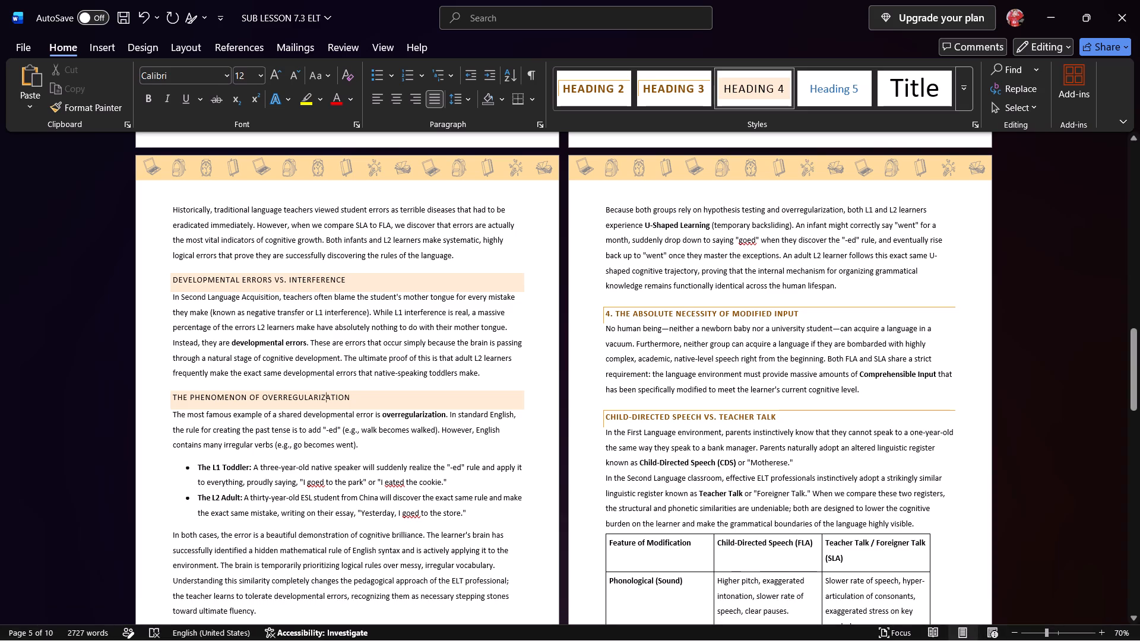
{"action": "left_click", "coordinate": [676, 415]}
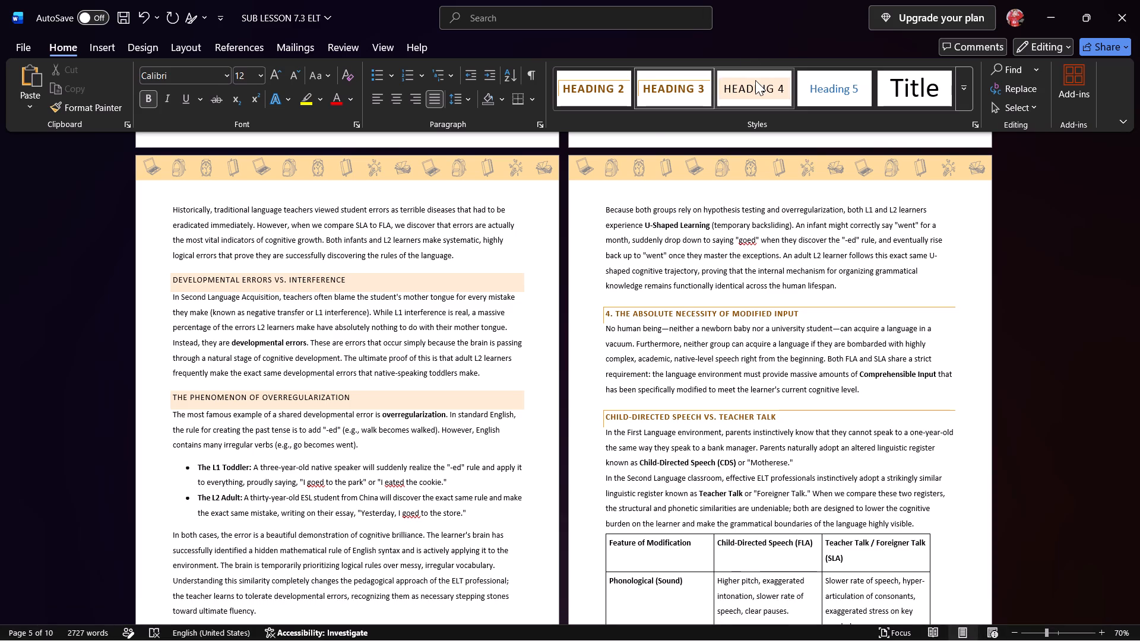
{"action": "left_click", "coordinate": [755, 80]}
{"action": "scroll", "coordinate": [543, 249], "scroll_direction": "down", "scroll_amount": 11}
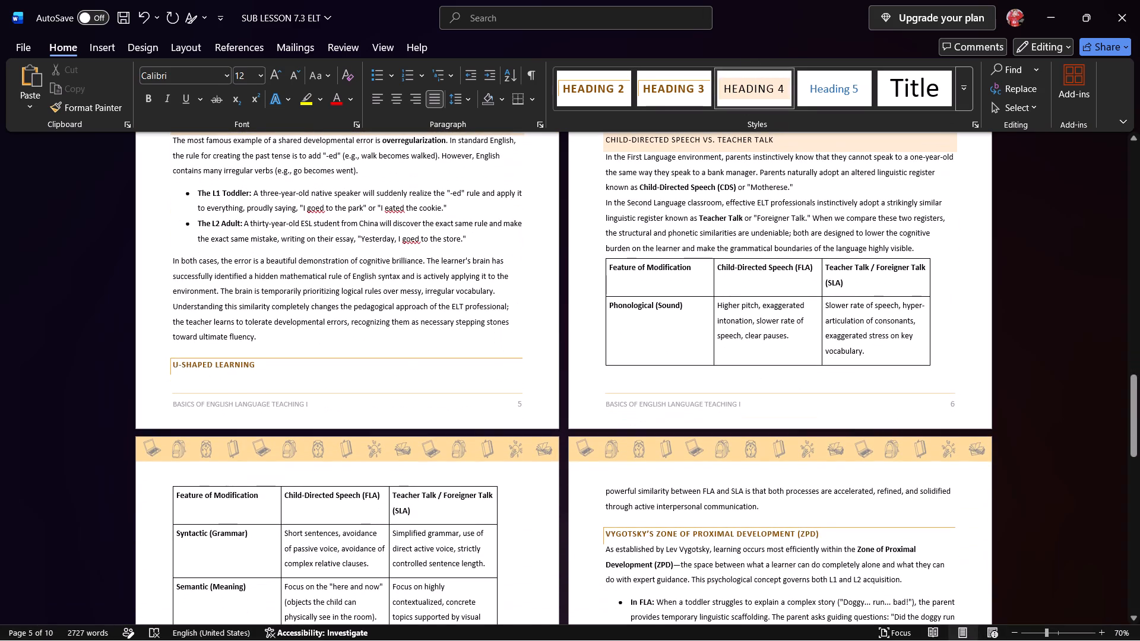
{"action": "left_click", "coordinate": [205, 364]}
{"action": "left_click", "coordinate": [747, 89]}
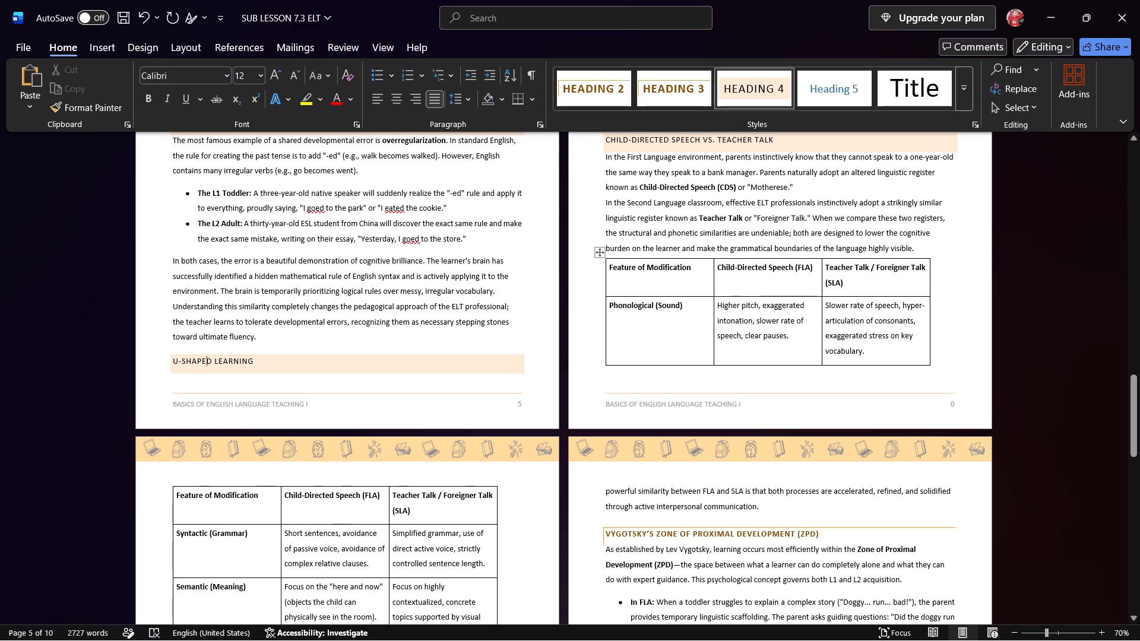
Widen the Teacher Talk / Foreigner Talk (SLA) column so the Feature of Modification table reaches the text margin.
{"action": "left_click_drag", "start_coordinate": [929, 272], "coordinate": [958, 265]}
{"action": "scroll", "coordinate": [535, 236], "scroll_direction": "down", "scroll_amount": 12}
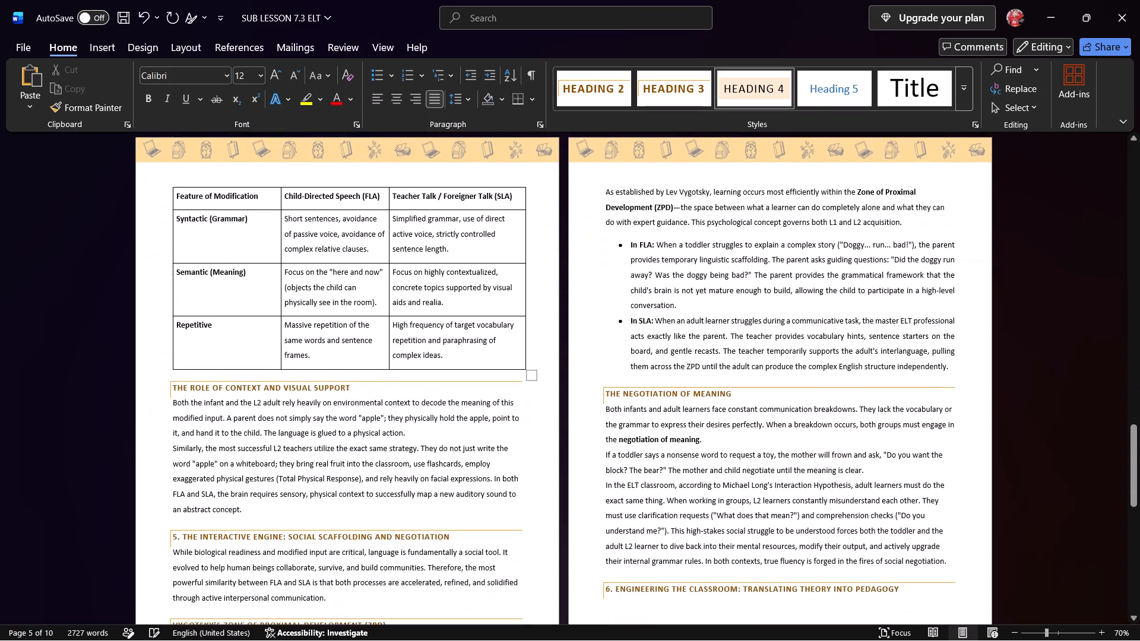
Apply Heading 4 to The Role of Context and Visual Support, The Negotiation of Meaning and Vygotsky's Zone of Proximal Development (ZPD).
{"action": "scroll", "coordinate": [501, 213], "scroll_direction": "down", "scroll_amount": 5}
{"action": "left_click", "coordinate": [297, 263]}
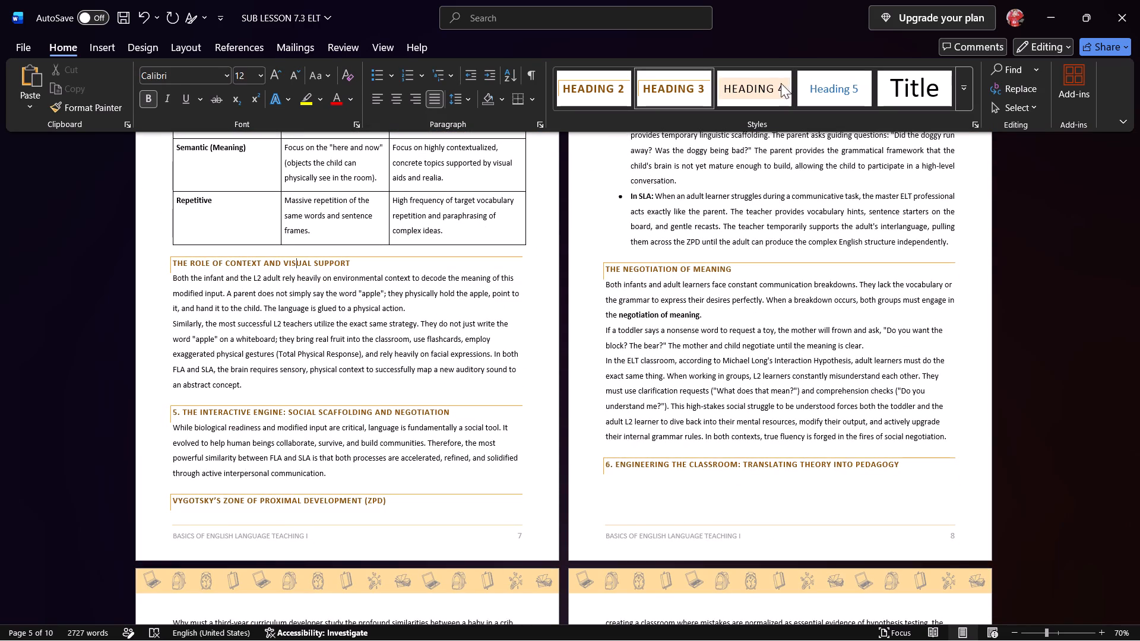
{"action": "left_click", "coordinate": [775, 85]}
{"action": "left_click", "coordinate": [698, 269]}
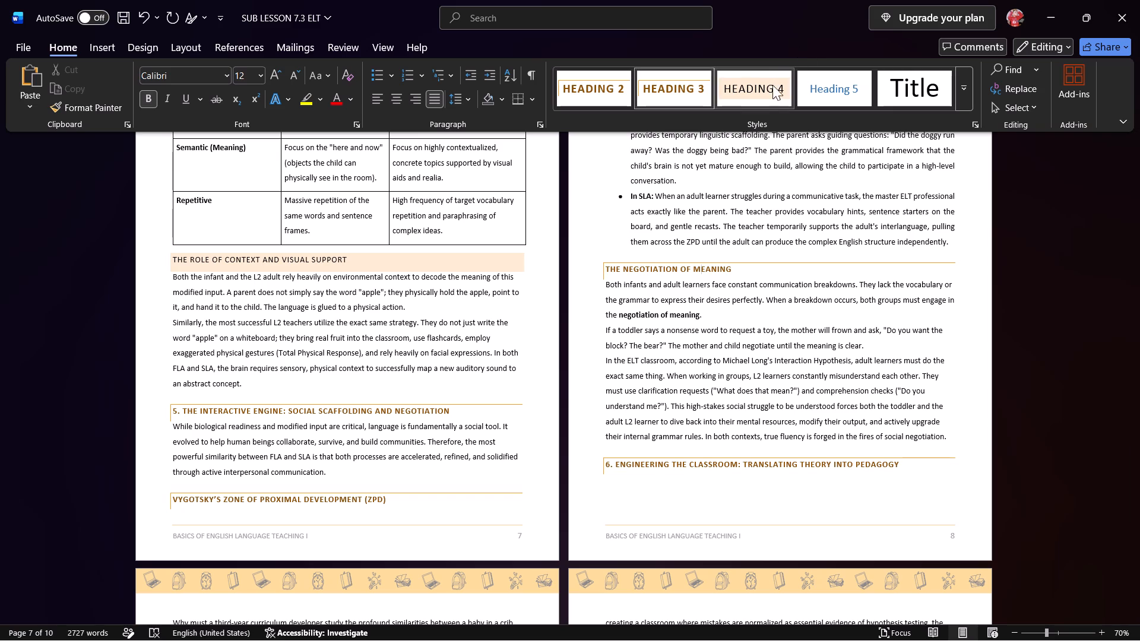
{"action": "left_click", "coordinate": [771, 89]}
{"action": "left_click", "coordinate": [300, 500]}
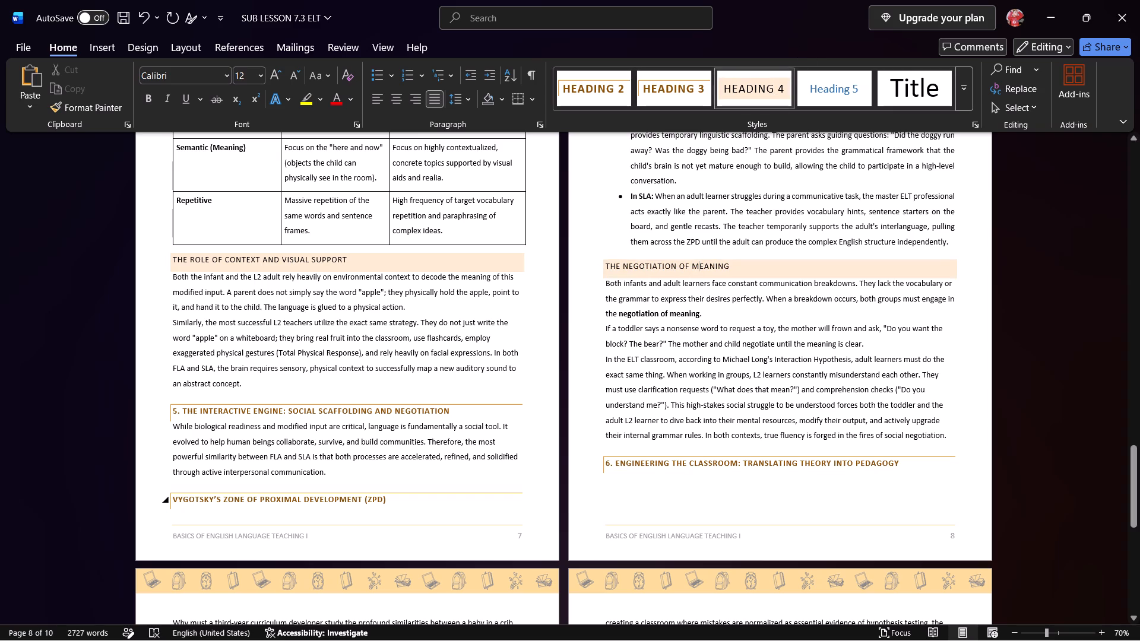
{"action": "left_click", "coordinate": [774, 86]}
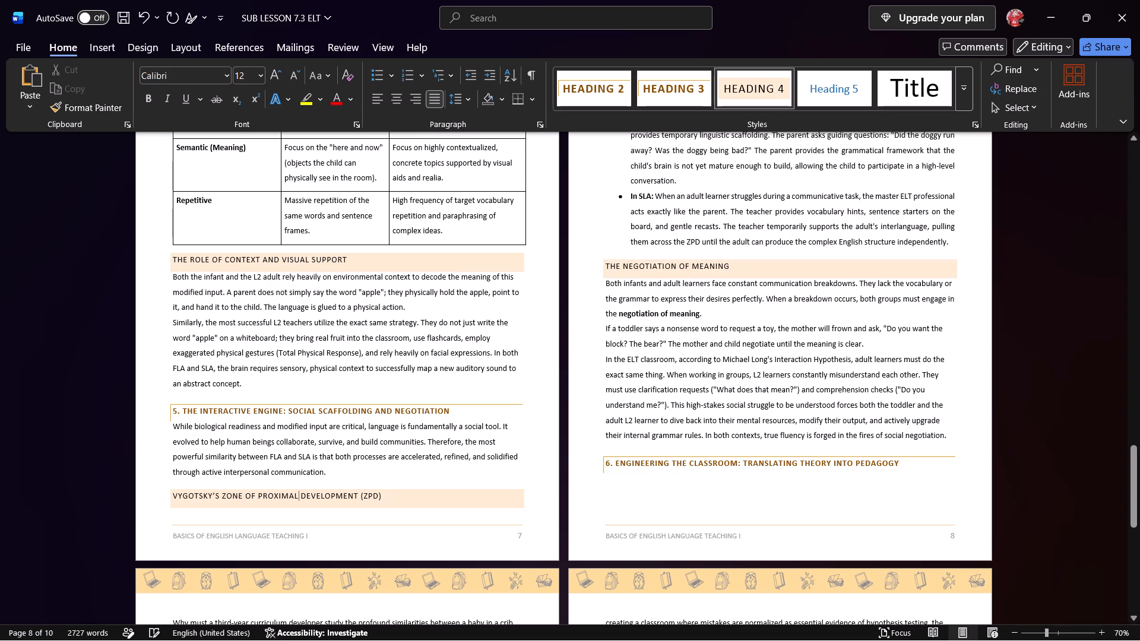
Apply Heading 4 to Prioritizing Meaning Over Form, Trusting the Natural Process and Lowering the Affective Filter.
{"action": "scroll", "coordinate": [511, 403], "scroll_direction": "down", "scroll_amount": 17}
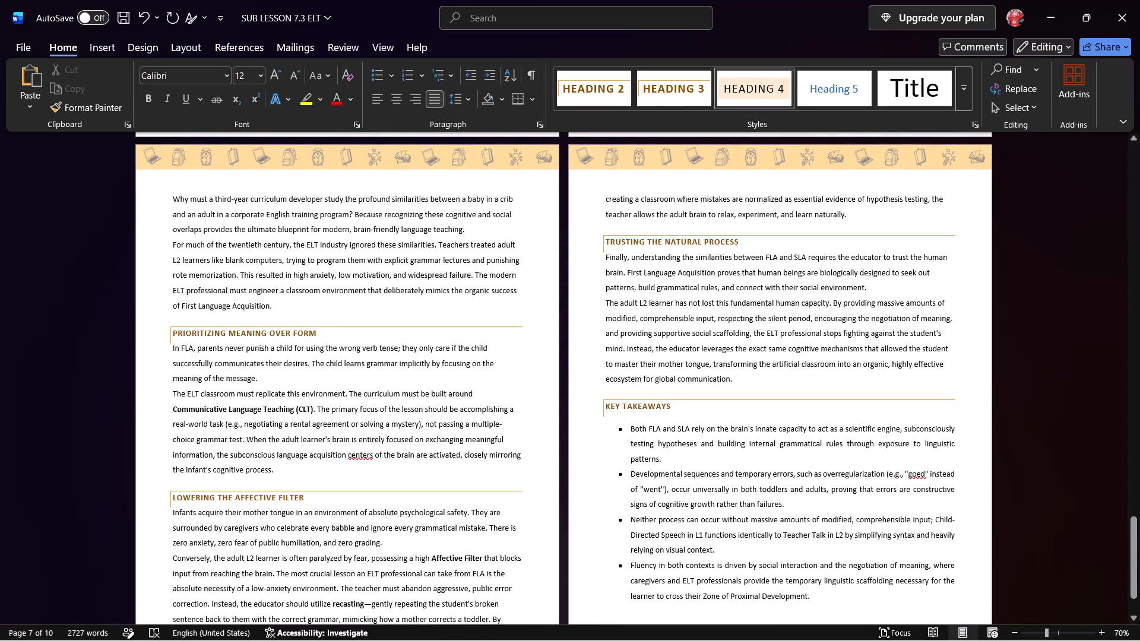
{"action": "left_click", "coordinate": [290, 337]}
{"action": "left_click", "coordinate": [761, 77]}
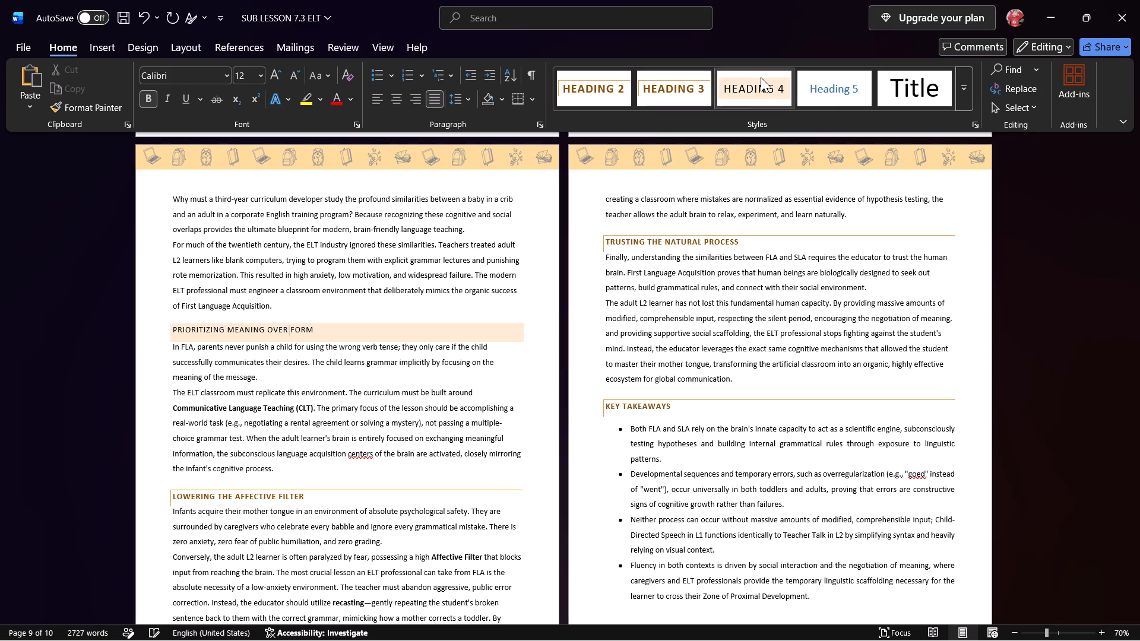
{"action": "left_click", "coordinate": [688, 246]}
{"action": "left_click", "coordinate": [745, 84]}
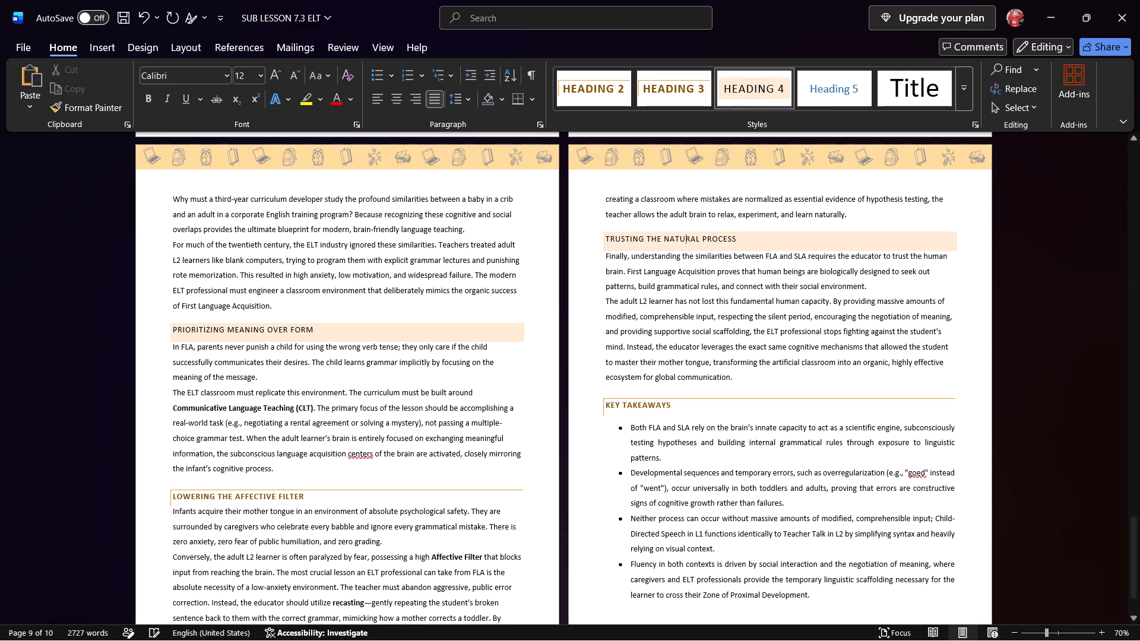
{"action": "left_click", "coordinate": [288, 500]}
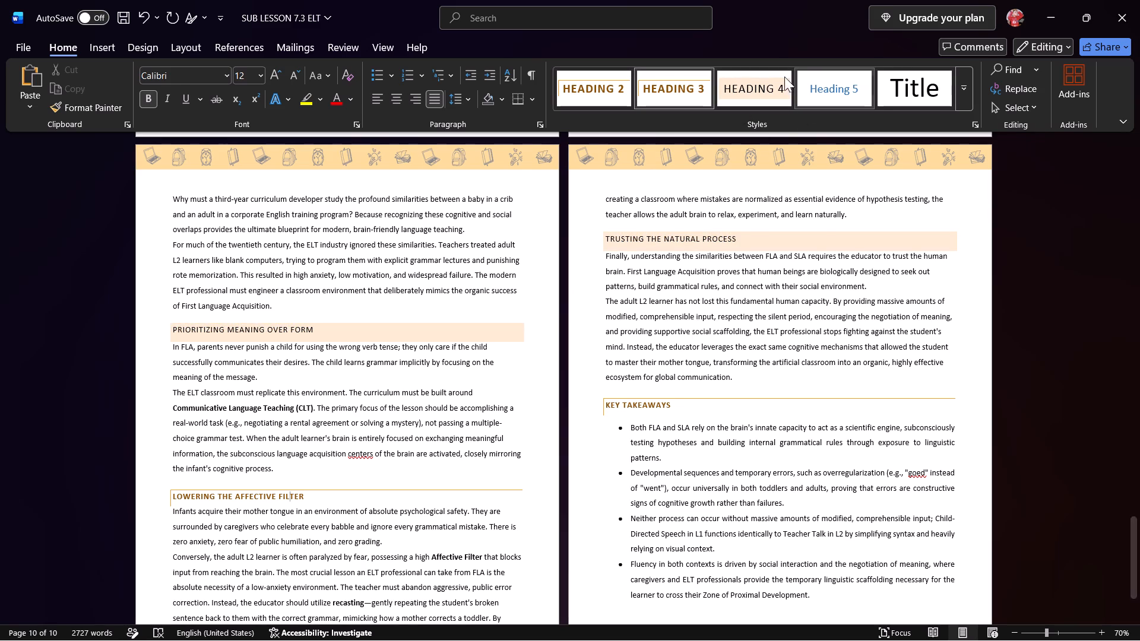
{"action": "left_click", "coordinate": [735, 88]}
Remove the number 1. from the heading The Cognitive Foundation: The Pattern-Seeking Brain on page 2.
{"action": "scroll", "coordinate": [652, 266], "scroll_direction": "down", "scroll_amount": 10}
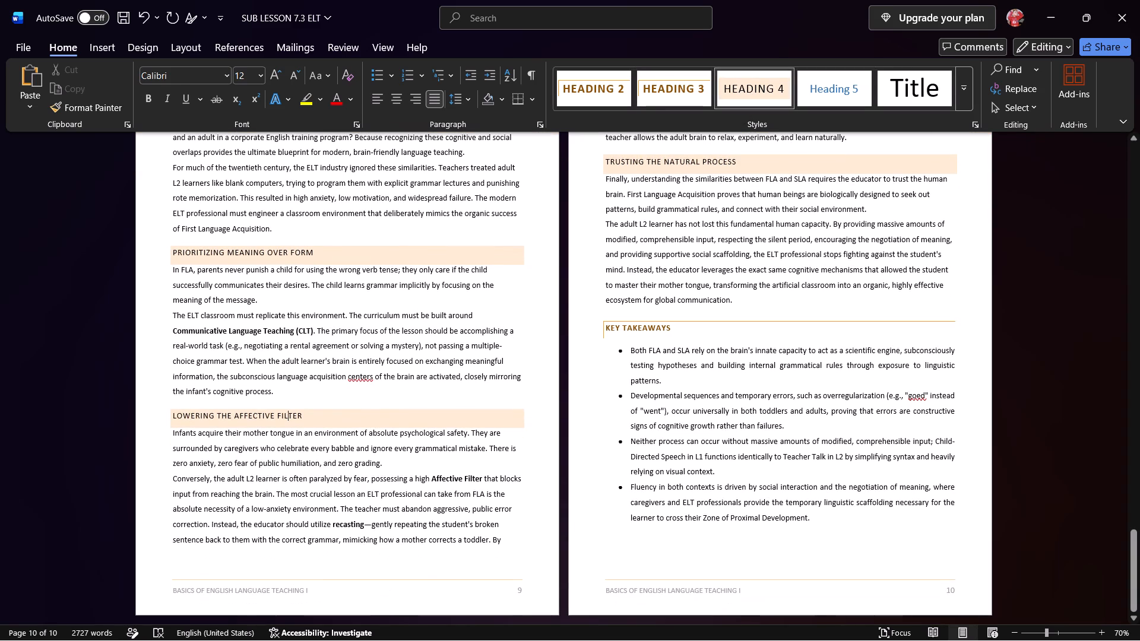
{"action": "left_click_drag", "start_coordinate": [1134, 562], "coordinate": [1135, 210]}
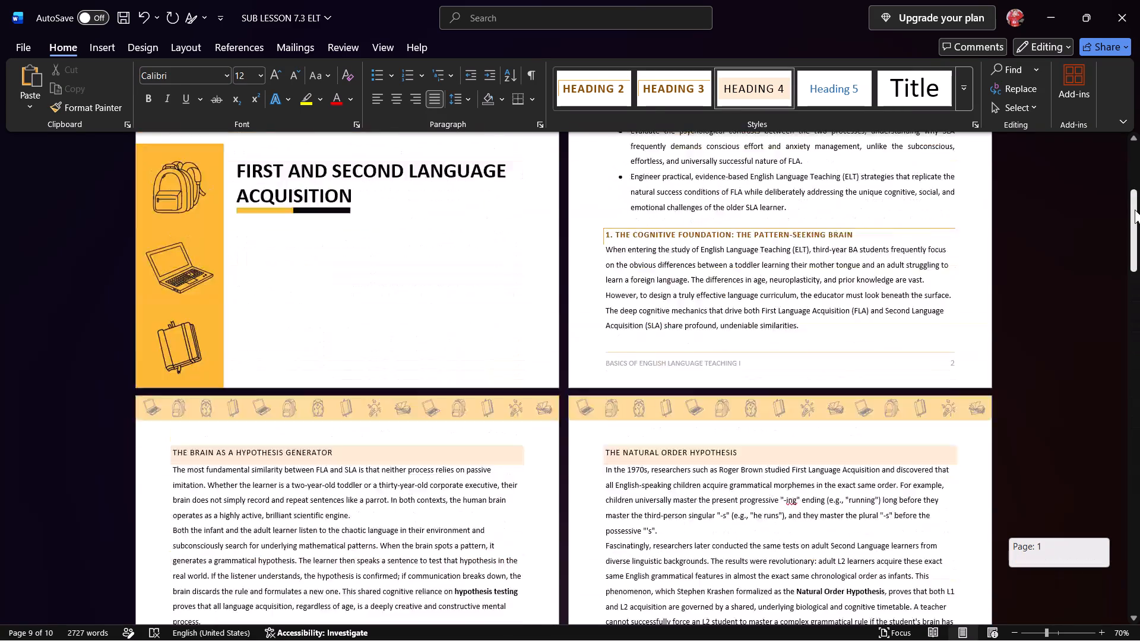
{"action": "left_click_drag", "start_coordinate": [1135, 210], "coordinate": [1139, 163]}
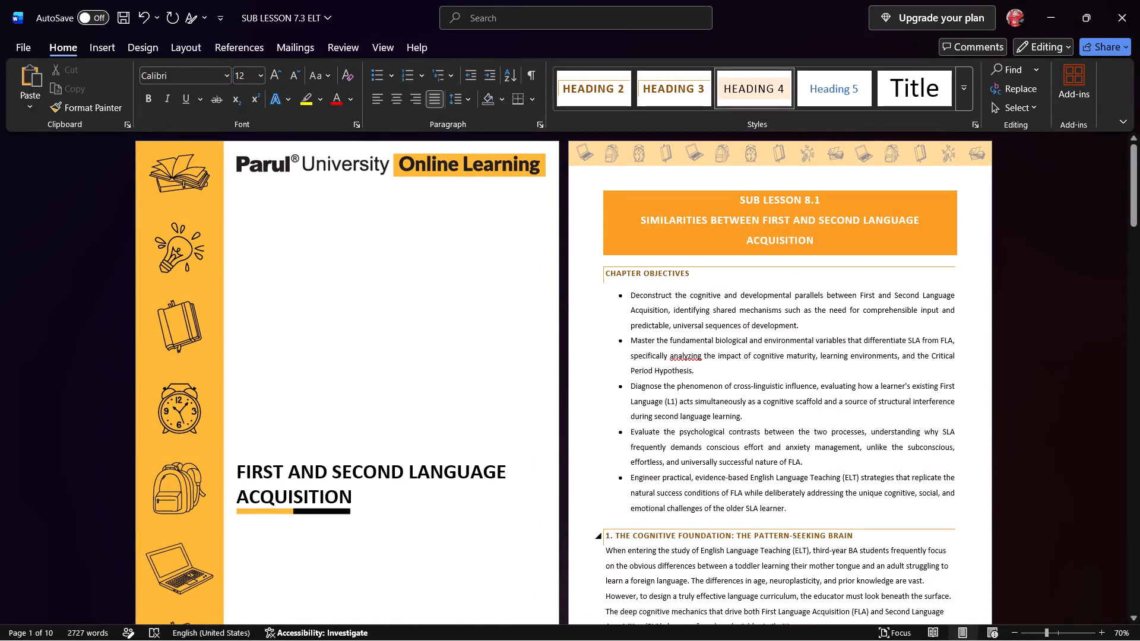
{"action": "left_click", "coordinate": [613, 537]}
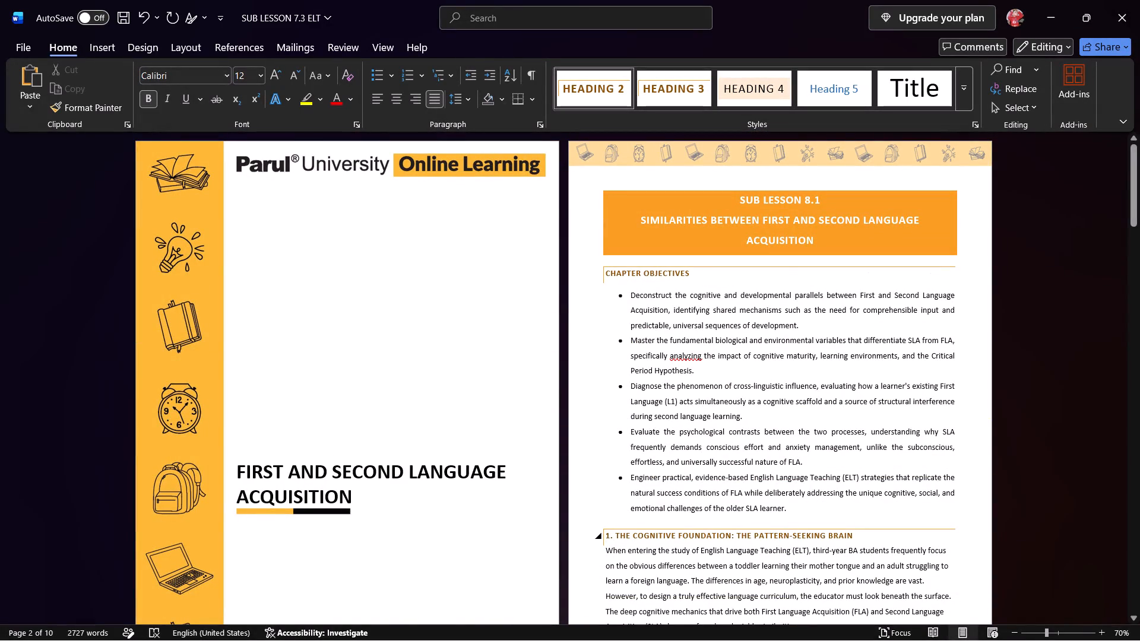
{"action": "key", "text": "Delete"}
{"action": "key", "text": "BackSpace"}
{"action": "key", "text": "BackSpace"}
Remove the numbers 2. and 3. from the headings The Predictable Stages of Developmental Sequences and The Constructive Nature of Linguistic Errors.
{"action": "scroll", "coordinate": [692, 468], "scroll_direction": "down", "scroll_amount": 4}
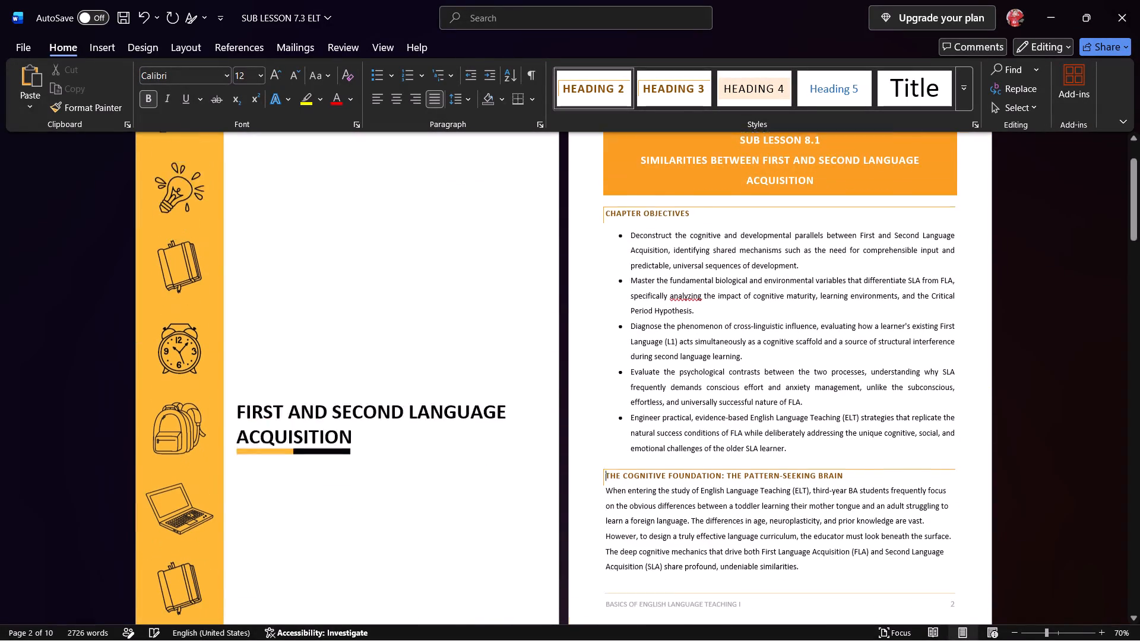
{"action": "scroll", "coordinate": [692, 464], "scroll_direction": "down", "scroll_amount": 13}
{"action": "scroll", "coordinate": [458, 477], "scroll_direction": "down", "scroll_amount": 5}
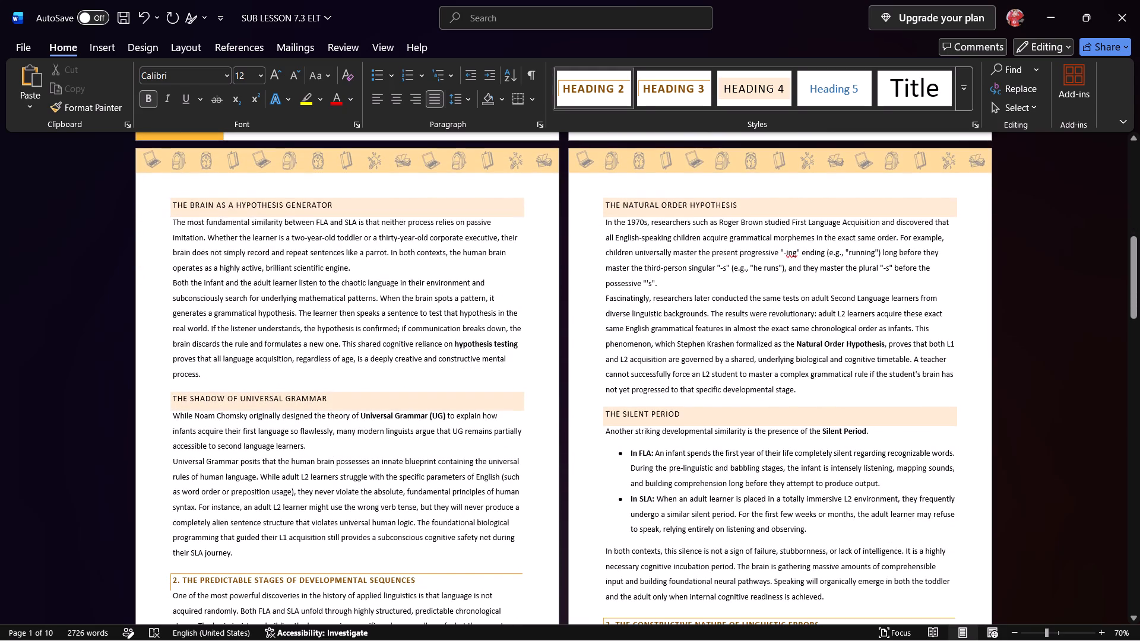
{"action": "scroll", "coordinate": [286, 396], "scroll_direction": "down", "scroll_amount": 5}
{"action": "left_click", "coordinate": [183, 457]}
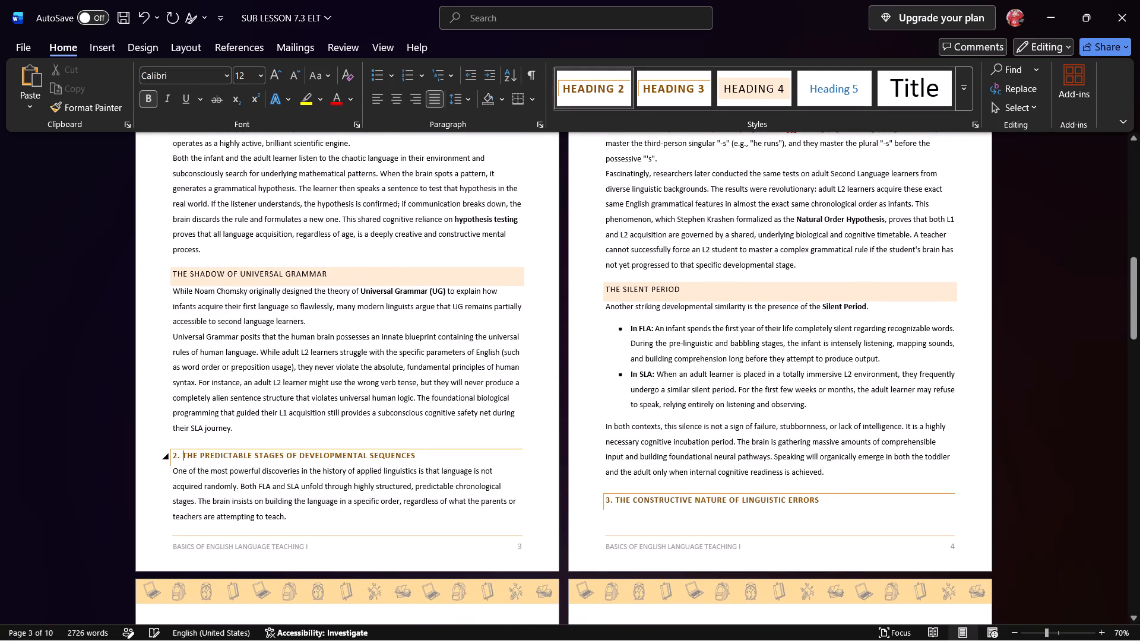
{"action": "key", "text": "BackSpace"}
{"action": "key", "text": "BackSpace"}
{"action": "key", "text": "BackSpace"}
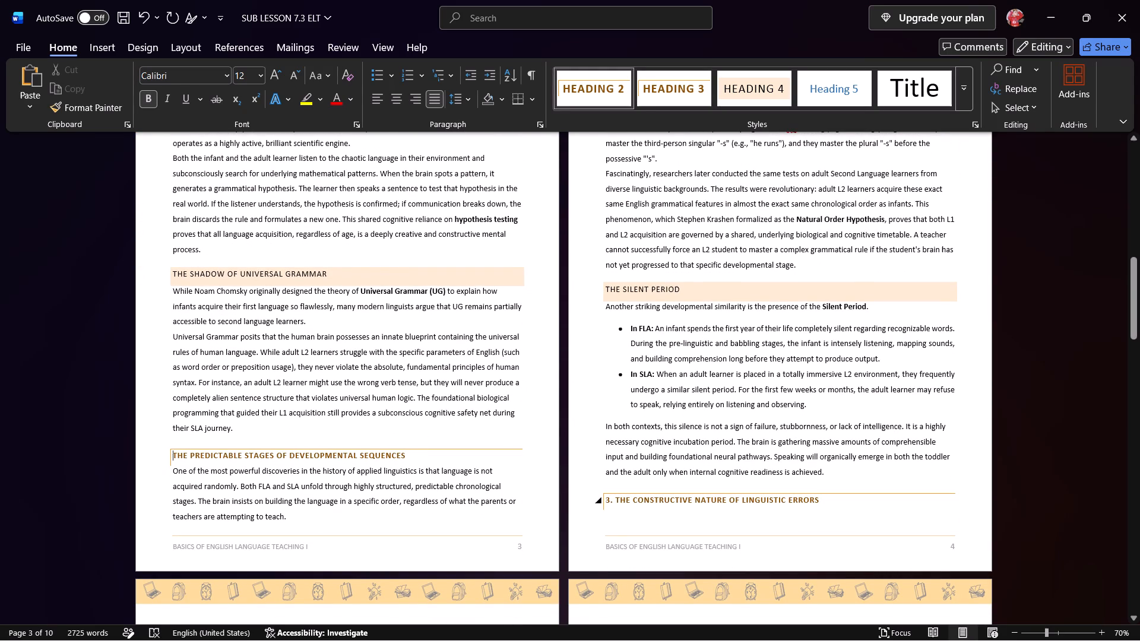
{"action": "left_click", "coordinate": [616, 497]}
{"action": "key", "text": "BackSpace"}
{"action": "key", "text": "BackSpace"}
{"action": "key", "text": "BackSpace"}
Remove the number 4. from the heading The Absolute Necessity of Modified Input.
{"action": "scroll", "coordinate": [636, 456], "scroll_direction": "down", "scroll_amount": 13}
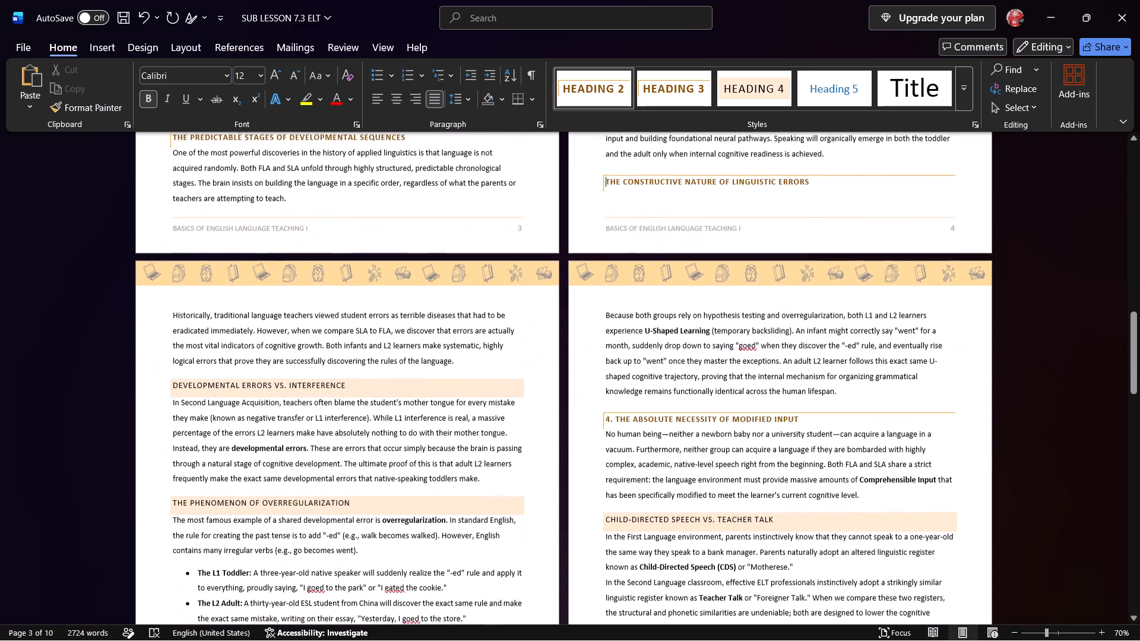
{"action": "left_click", "coordinate": [615, 414]}
{"action": "key", "text": "BackSpace"}
{"action": "key", "text": "BackSpace"}
{"action": "key", "text": "BackSpace"}
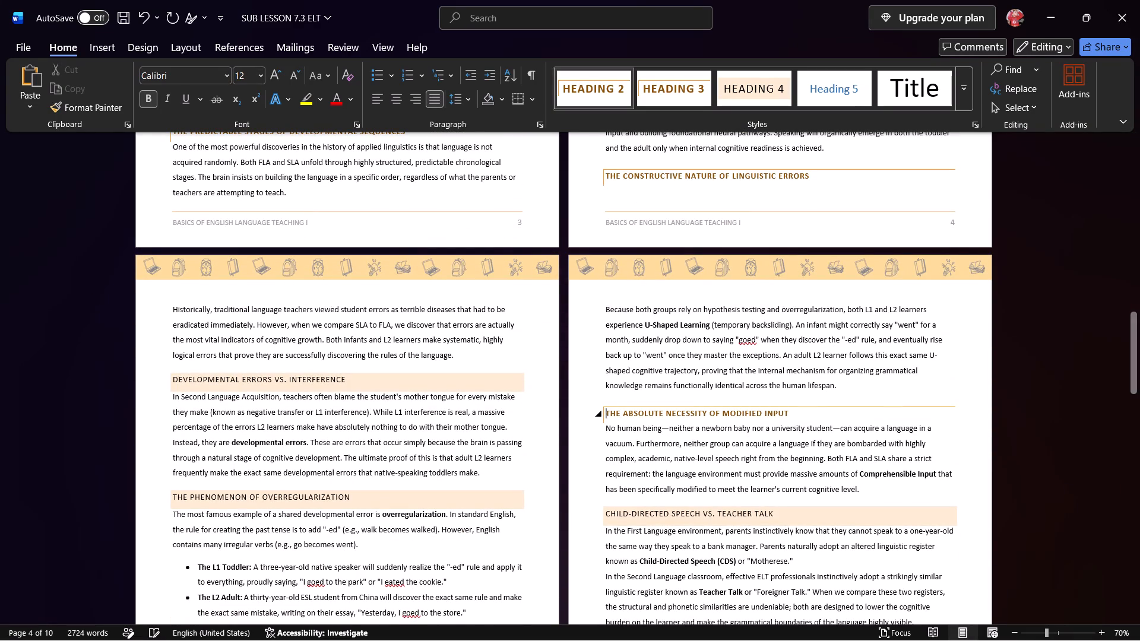
Remove the numbers 5. and 6. from the headings The Interactive Engine: Social Scaffolding and Negotiation and Engineering the Classroom: Translating Theory into Pedagogy.
{"action": "scroll", "coordinate": [625, 418], "scroll_direction": "down", "scroll_amount": 9}
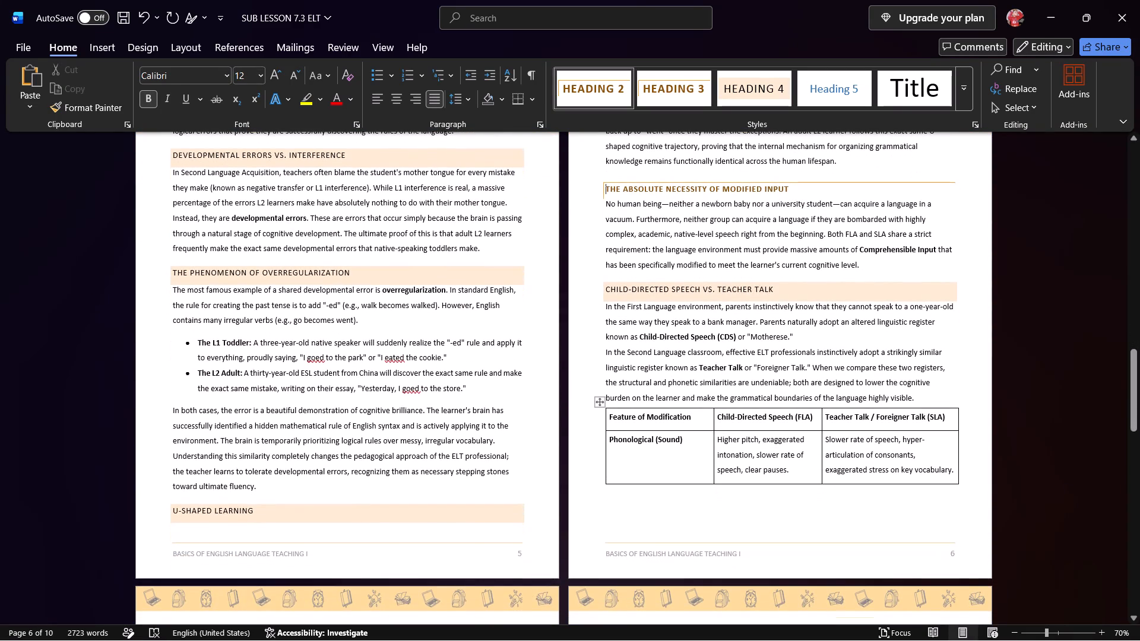
{"action": "scroll", "coordinate": [623, 415], "scroll_direction": "down", "scroll_amount": 19}
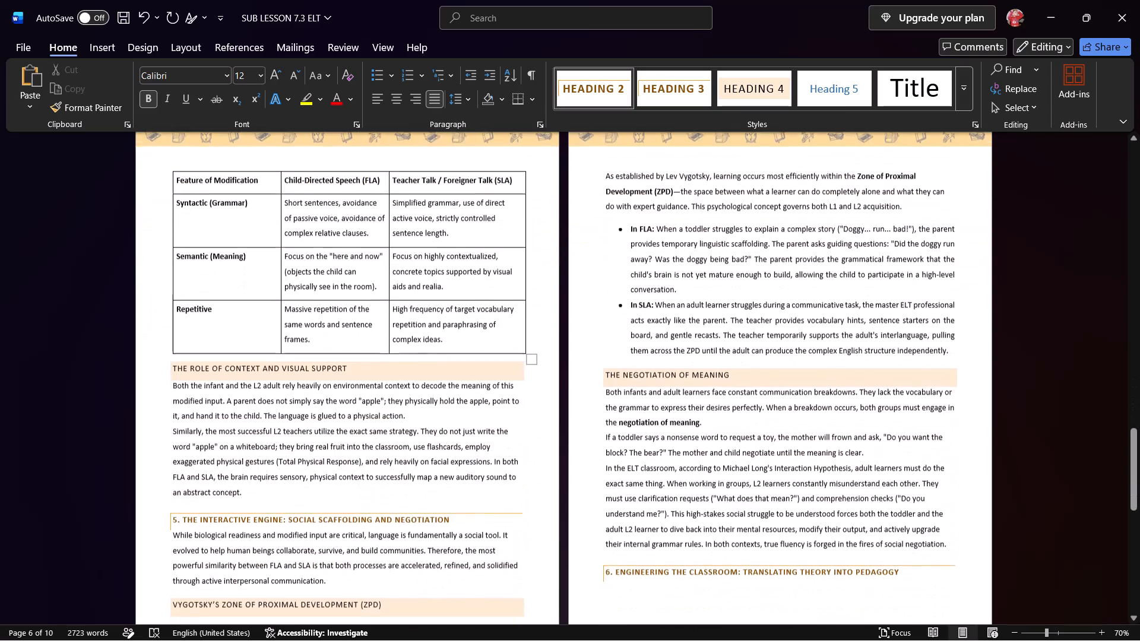
{"action": "scroll", "coordinate": [230, 531], "scroll_direction": "down", "scroll_amount": 7}
{"action": "scroll", "coordinate": [206, 460], "scroll_direction": "down", "scroll_amount": 3}
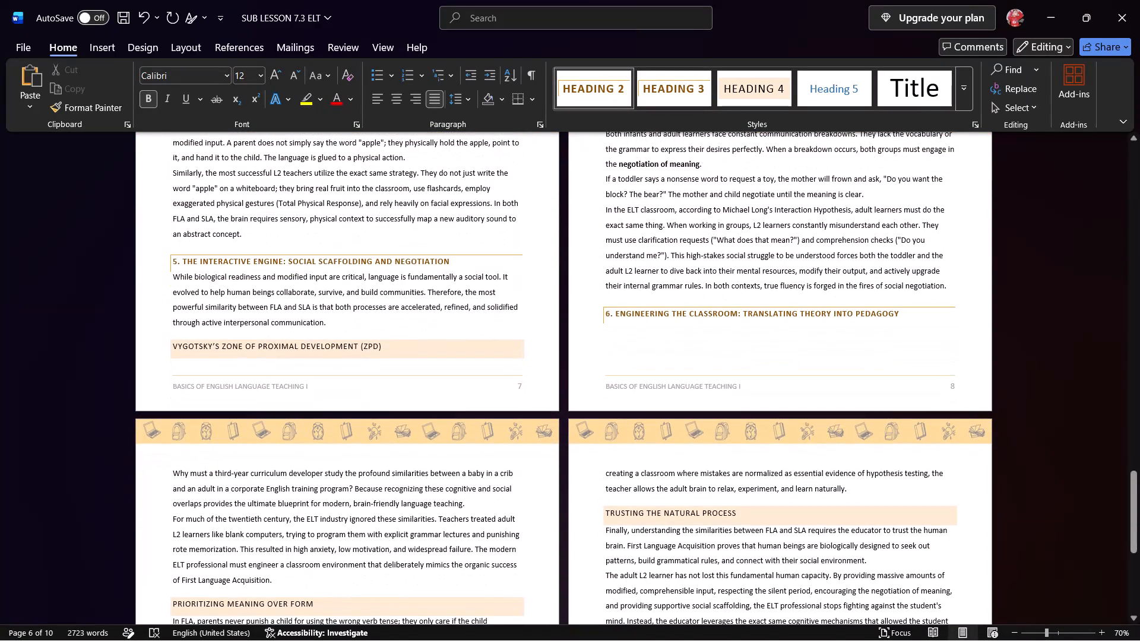
{"action": "left_click", "coordinate": [182, 261]}
{"action": "key", "text": "BackSpace"}
{"action": "key", "text": "BackSpace"}
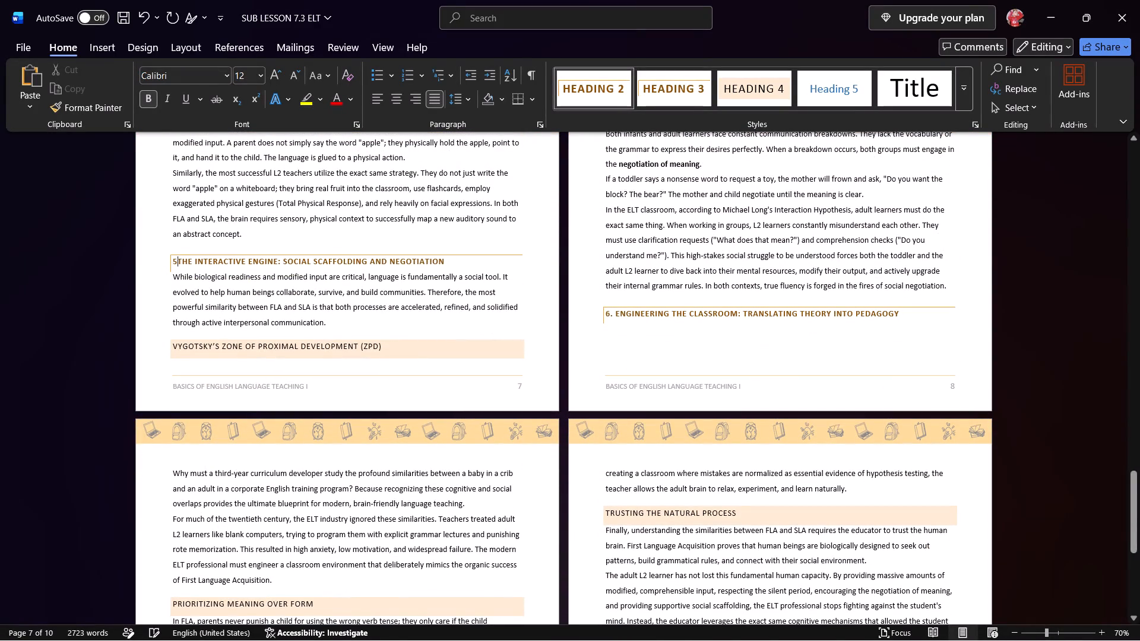
{"action": "key", "text": "BackSpace"}
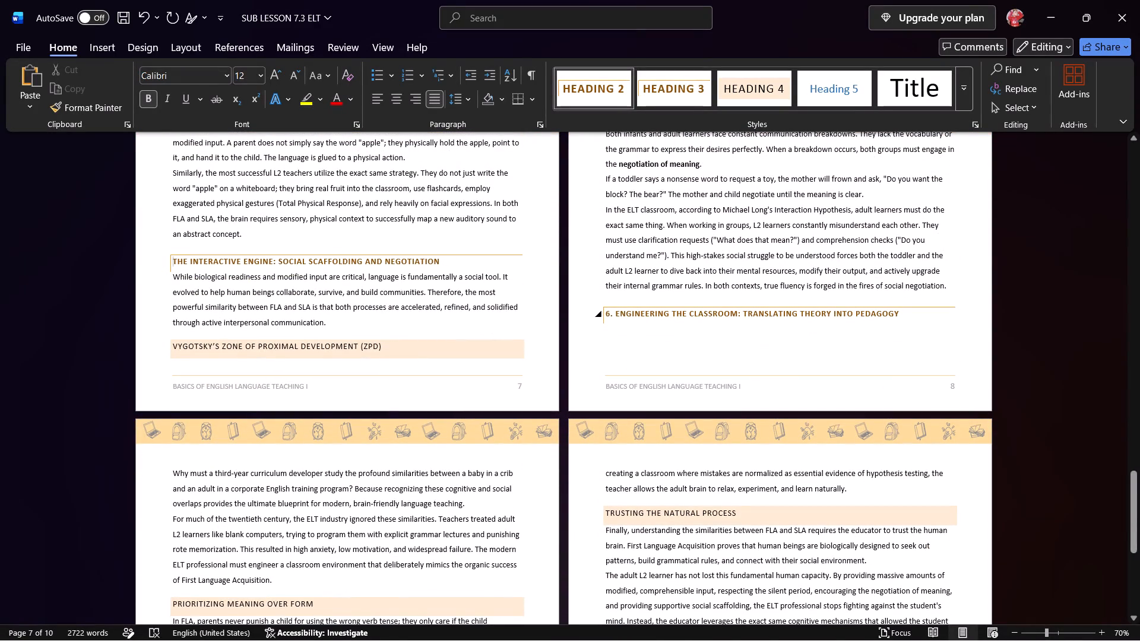
{"action": "left_click", "coordinate": [615, 313]}
{"action": "key", "text": "BackSpace"}
{"action": "key", "text": "BackSpace"}
{"action": "key", "text": "BackSpace"}
Save the document in Downloads as SUB LESSON 8.1 ELT, copying the lesson number from the title banner into the file name.
{"action": "scroll", "coordinate": [626, 319], "scroll_direction": "down", "scroll_amount": 5}
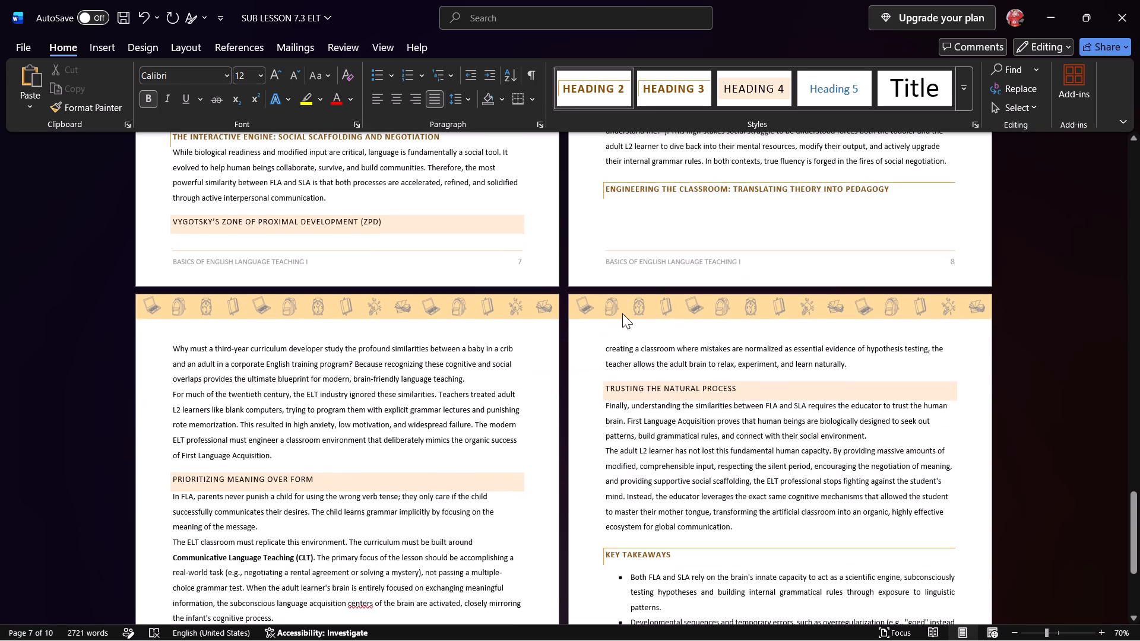
{"action": "scroll", "coordinate": [619, 304], "scroll_direction": "down", "scroll_amount": 17}
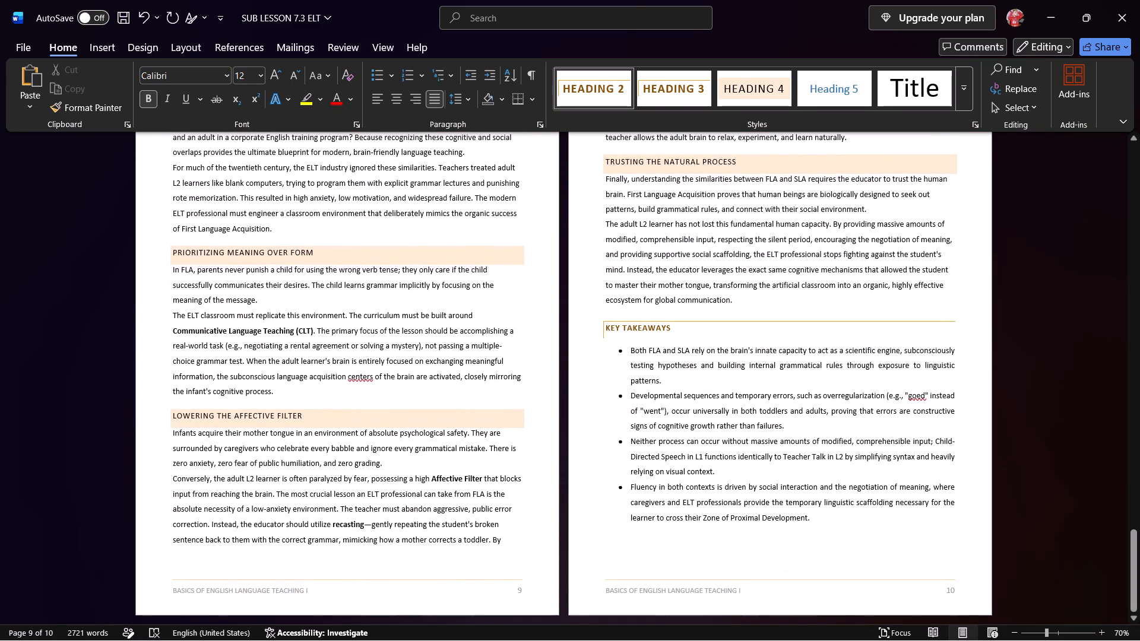
{"action": "left_click_drag", "start_coordinate": [1135, 557], "coordinate": [1120, 61]}
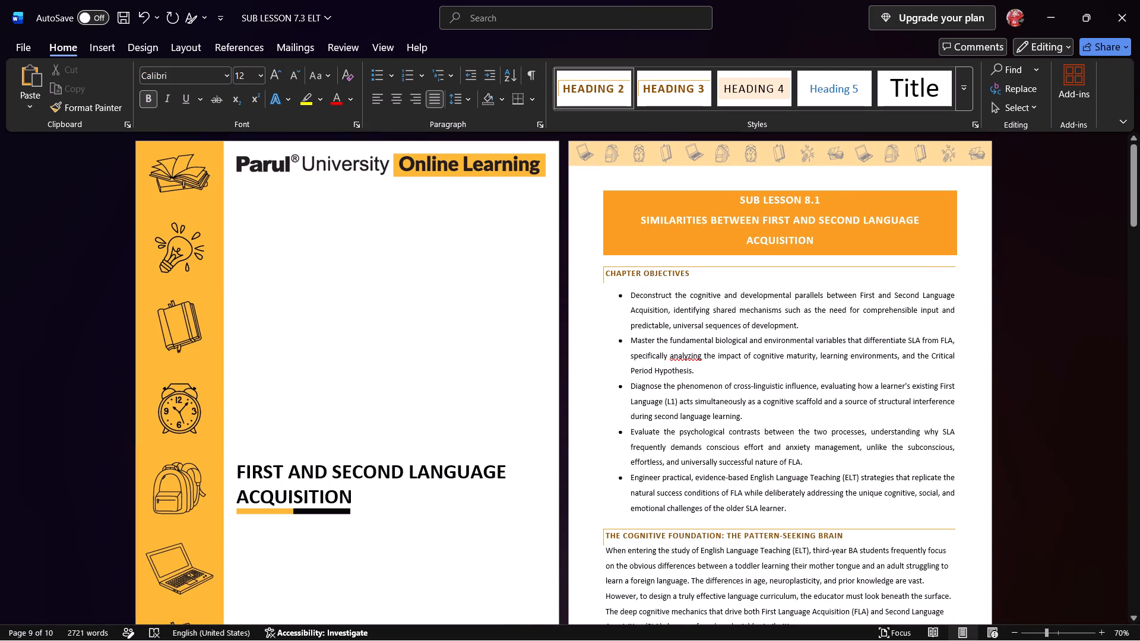
{"action": "left_click_drag", "start_coordinate": [828, 205], "coordinate": [746, 188]}
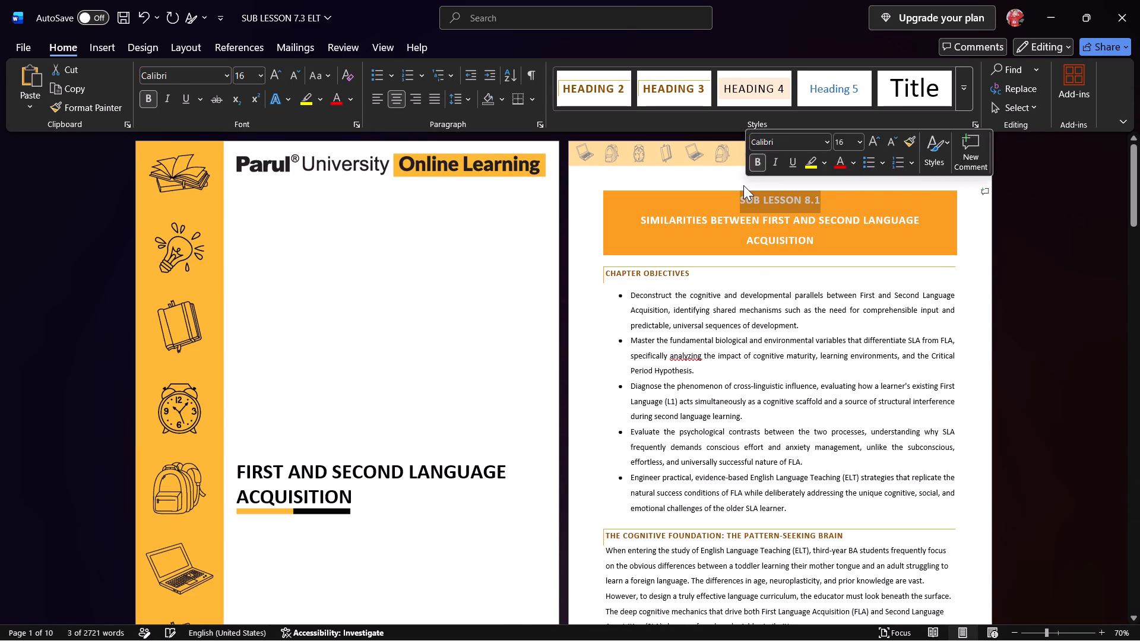
{"action": "key", "text": "ctrl+c"}
{"action": "left_click", "coordinate": [17, 55]}
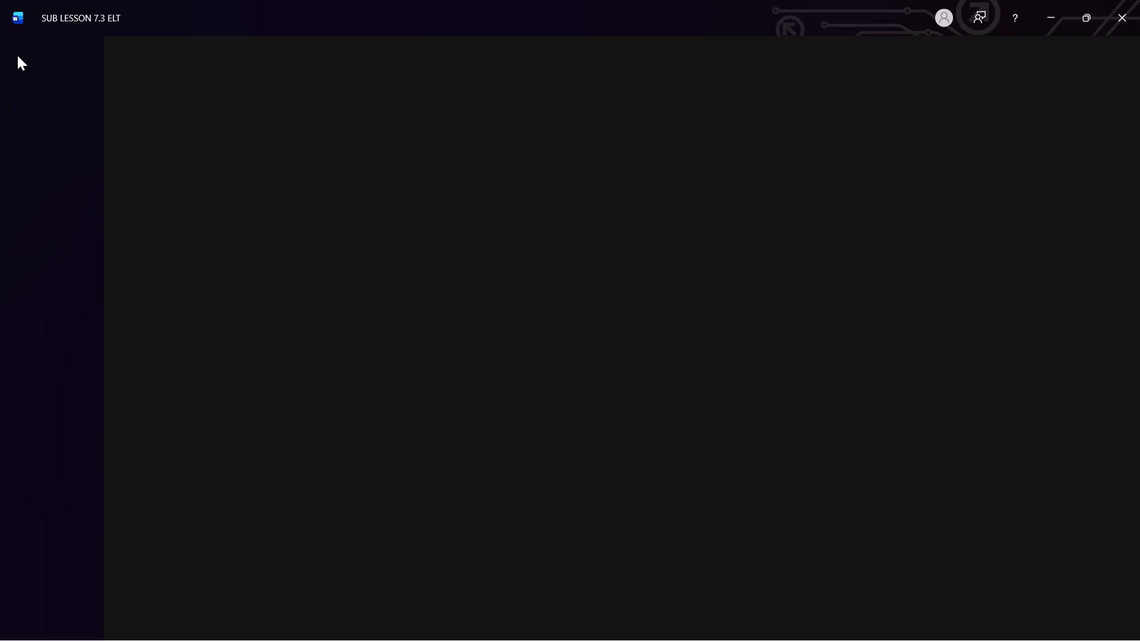
{"action": "left_click", "coordinate": [45, 279]}
{"action": "left_click", "coordinate": [499, 172]}
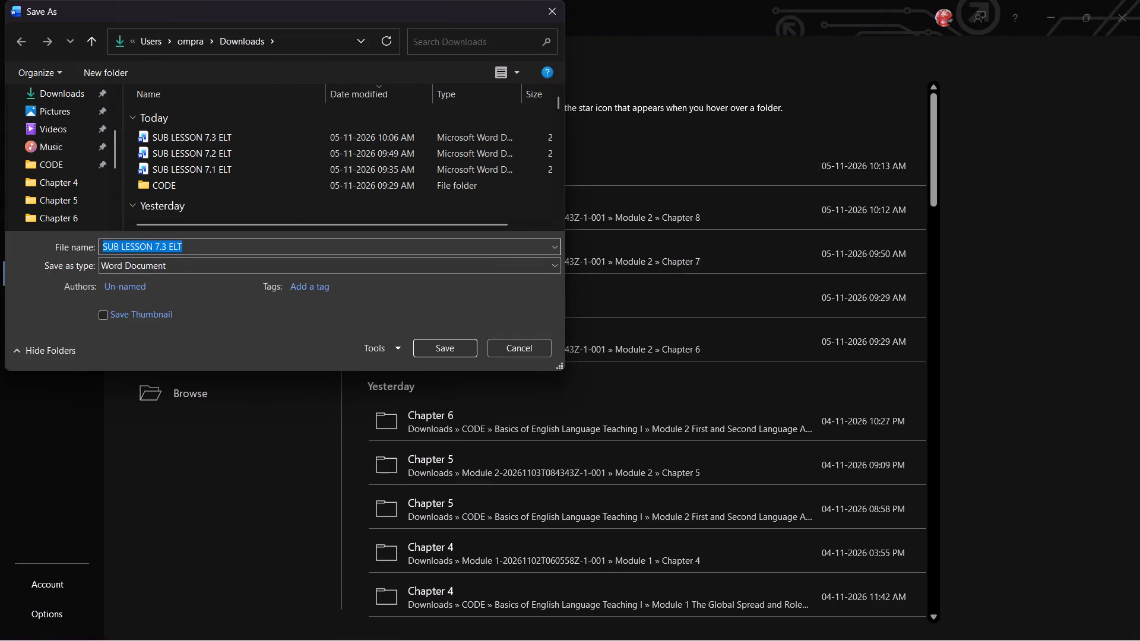
{"action": "left_click", "coordinate": [163, 245]}
{"action": "left_click_drag", "start_coordinate": [164, 245], "coordinate": [98, 238]}
{"action": "left_click_drag", "start_coordinate": [98, 238], "coordinate": [97, 238]}
{"action": "key", "text": "ctrl+v"}
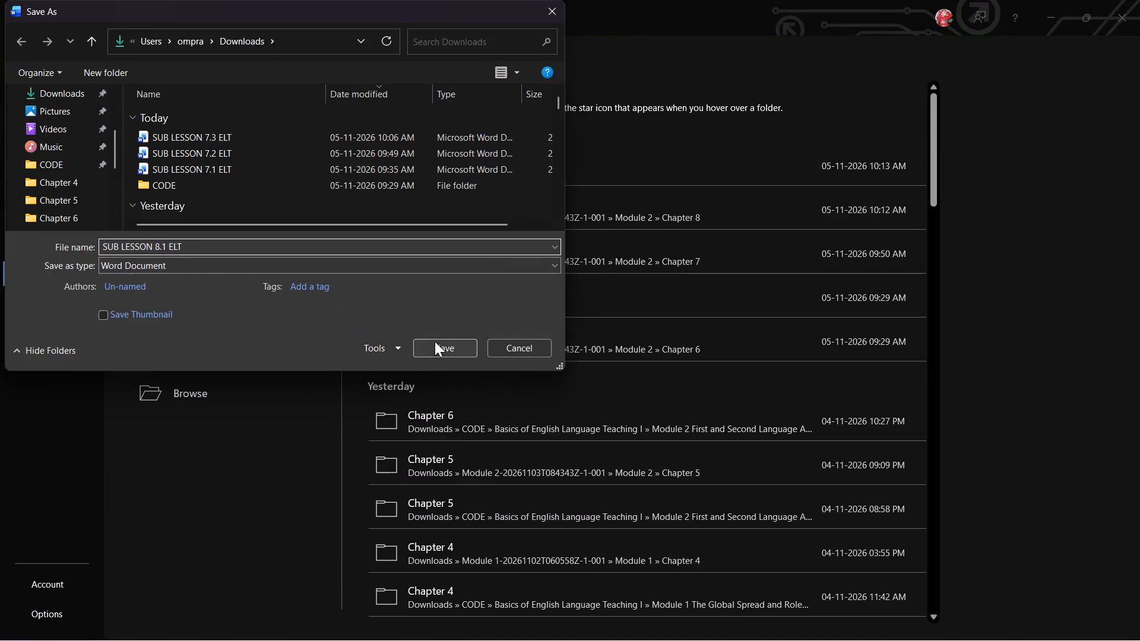
{"action": "left_click", "coordinate": [435, 342]}
In File Explorer, copy SUB LESSON 8.1 ELT from Downloads into the Chapter 8 folder of Module 2 First and Second Language Acquisition.
{"action": "left_click", "coordinate": [688, 621]}
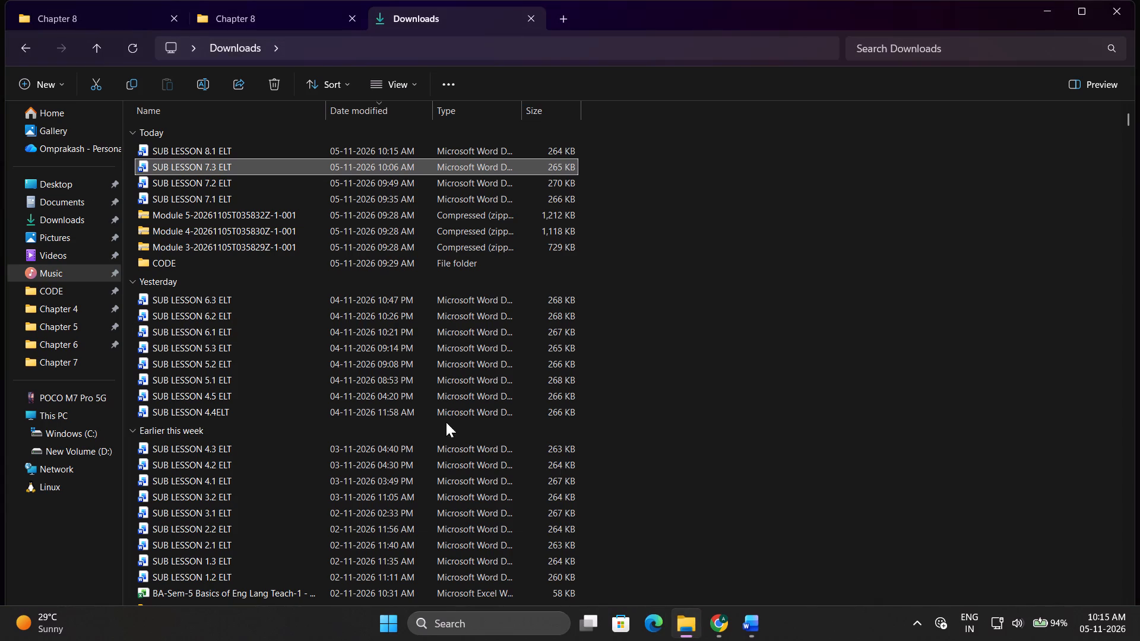
{"action": "left_click", "coordinate": [130, 53]}
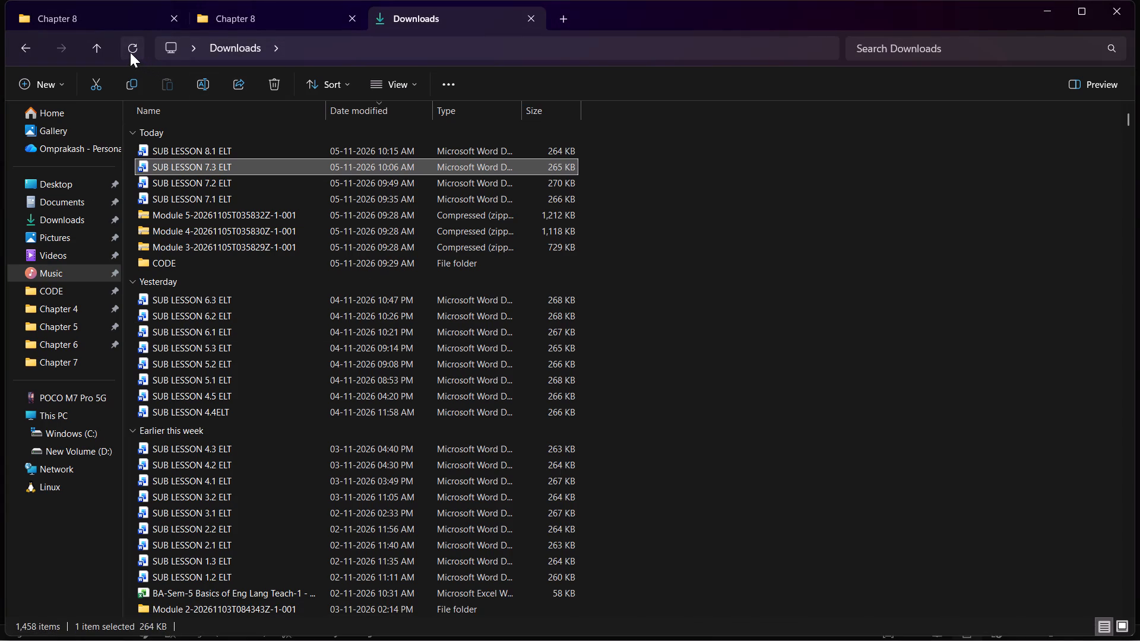
{"action": "left_click", "coordinate": [217, 26]}
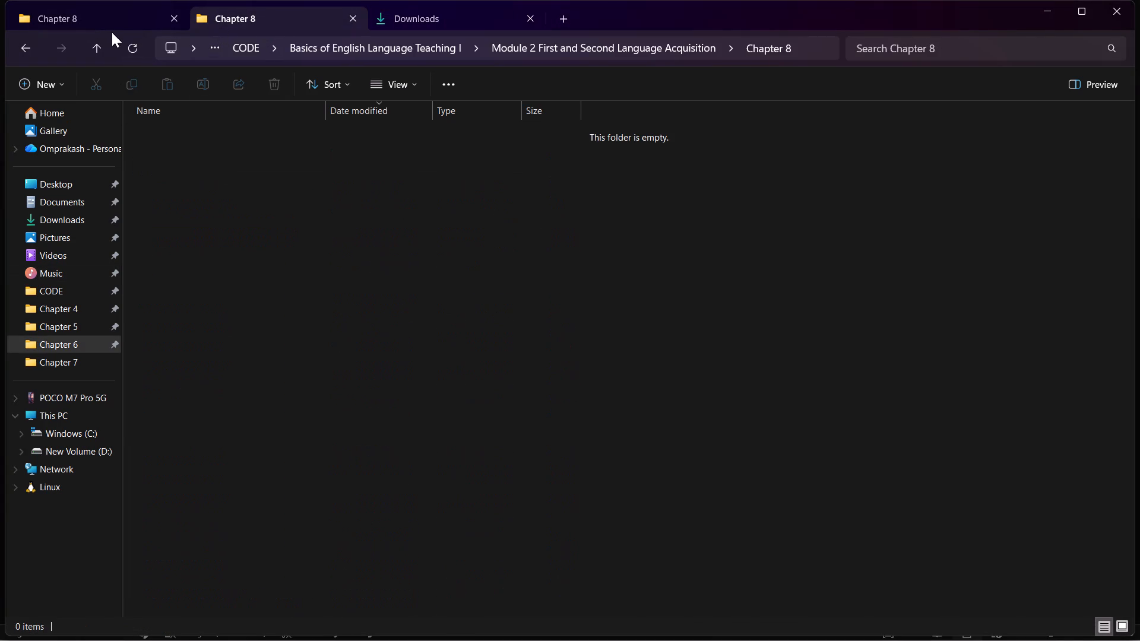
{"action": "left_click", "coordinate": [453, 18]}
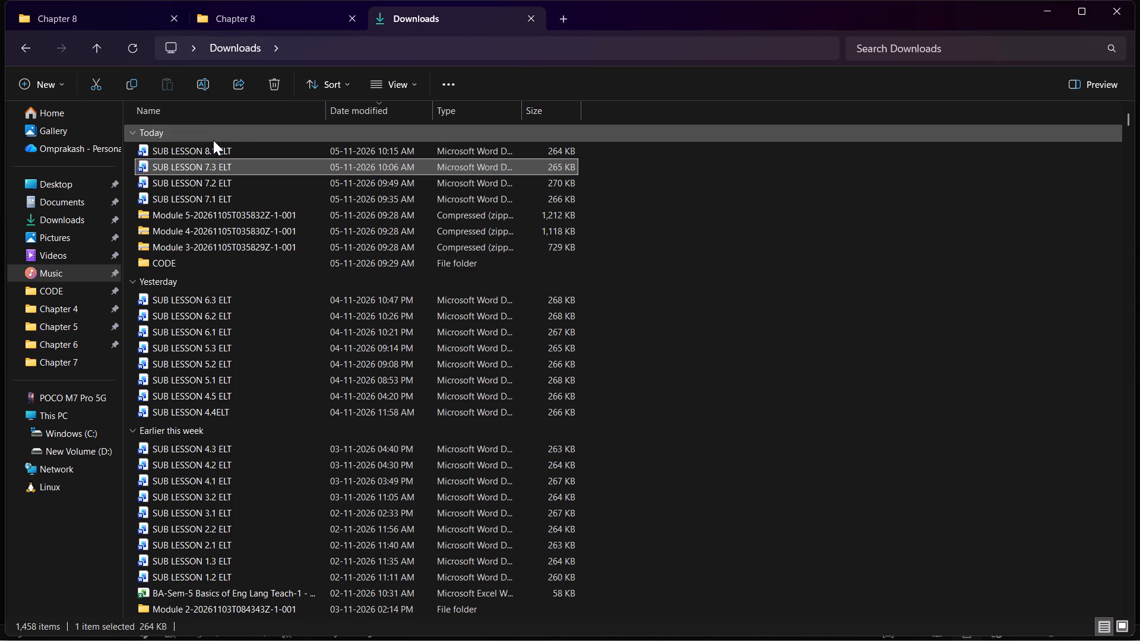
{"action": "left_click", "coordinate": [211, 146]}
{"action": "left_click", "coordinate": [134, 84]}
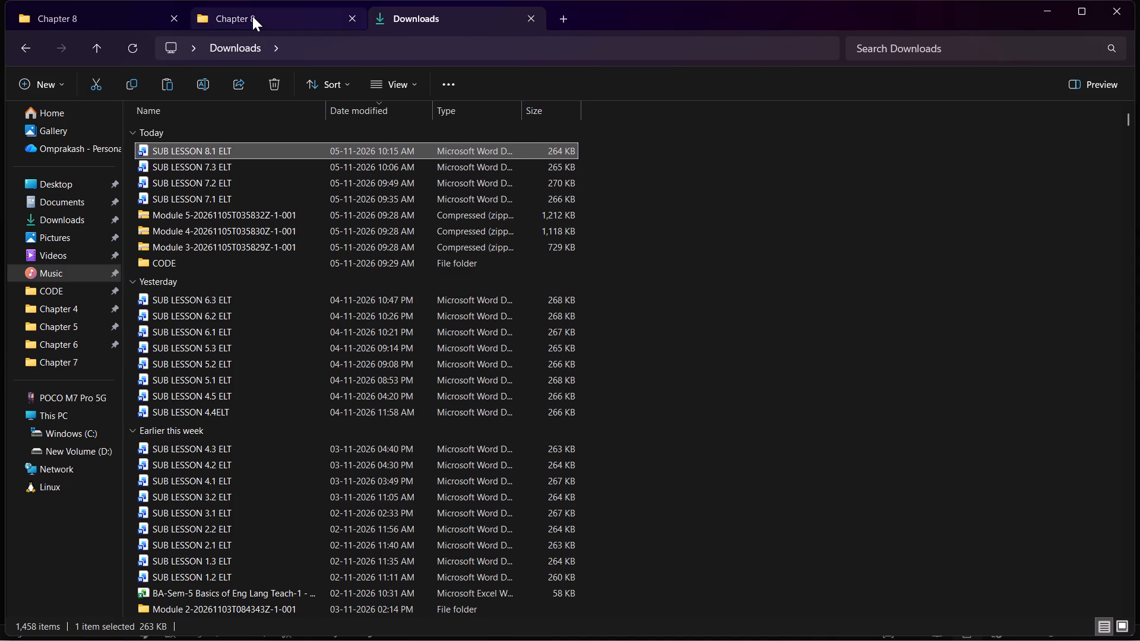
{"action": "left_click", "coordinate": [252, 16]}
{"action": "left_click_drag", "start_coordinate": [159, 87], "coordinate": [165, 87]}
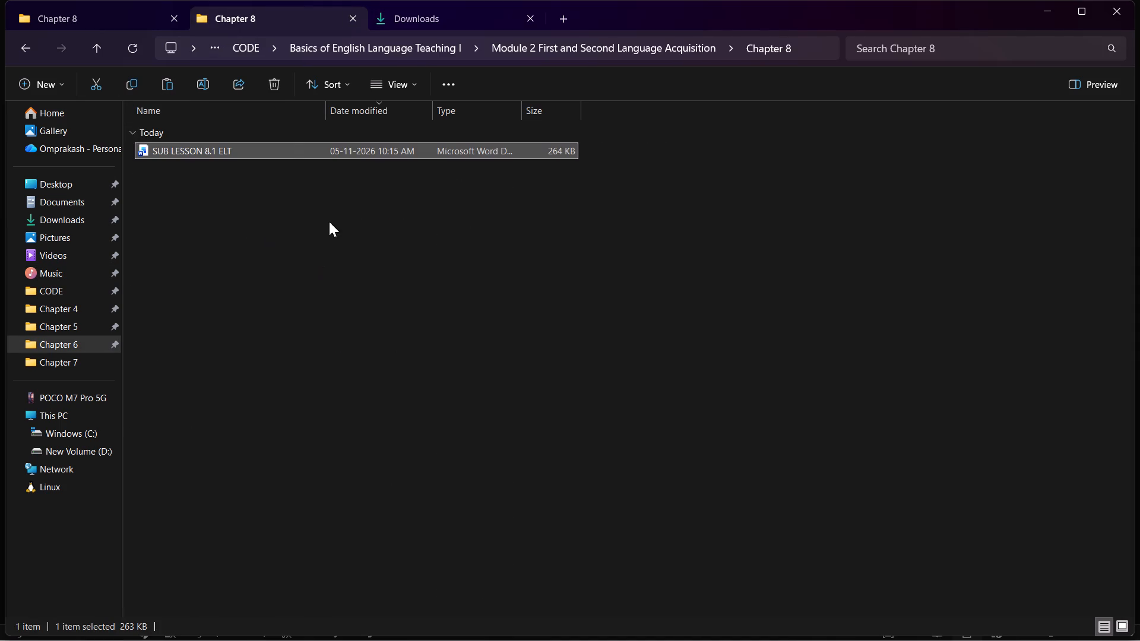
Close the source document 8.1 Similarities Between FLA and SLA and open 8.2 Key Differences Between FLA and SLA from the downloaded Chapter 8 folder.
{"action": "left_click", "coordinate": [135, 21]}
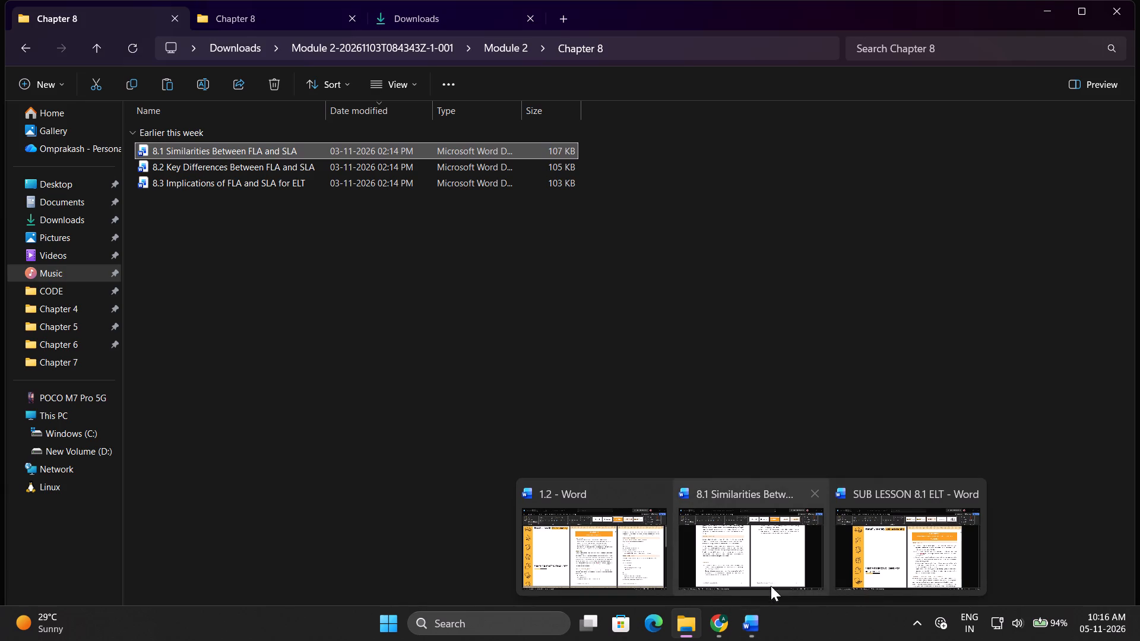
{"action": "left_click", "coordinate": [767, 562]}
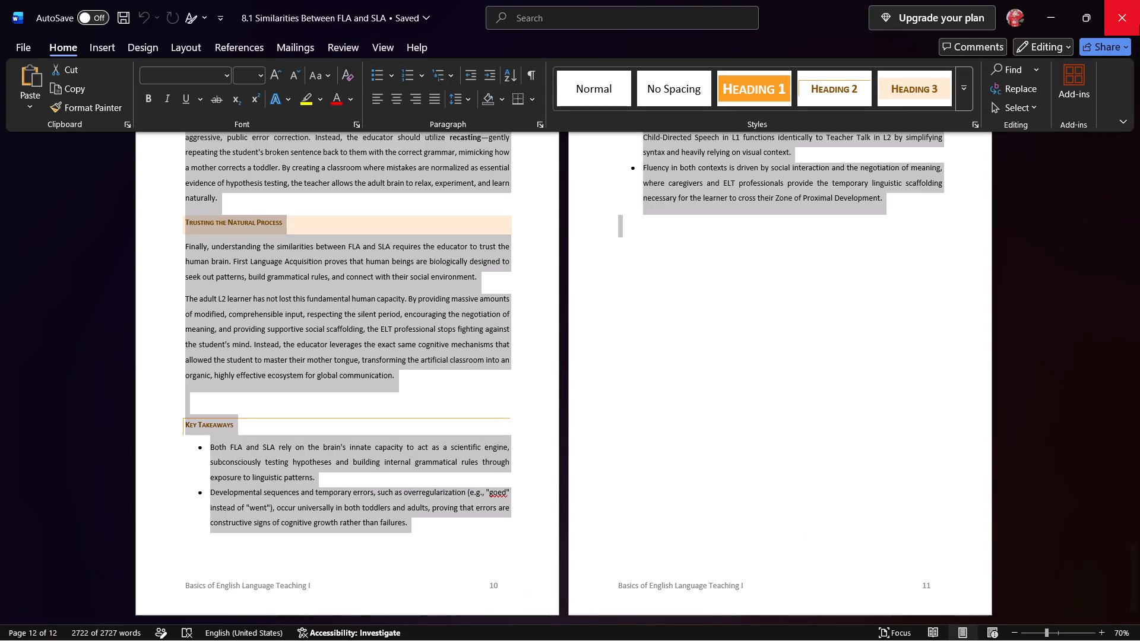
{"action": "left_click_drag", "start_coordinate": [1110, 34], "coordinate": [1117, 33]}
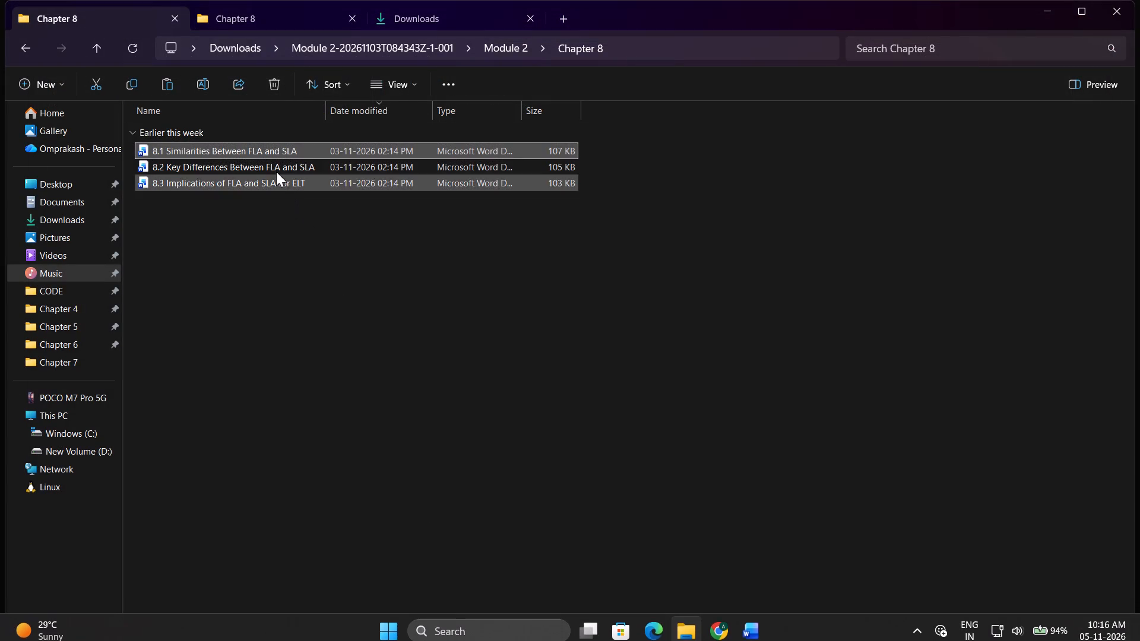
{"action": "double_click", "coordinate": [275, 169]}
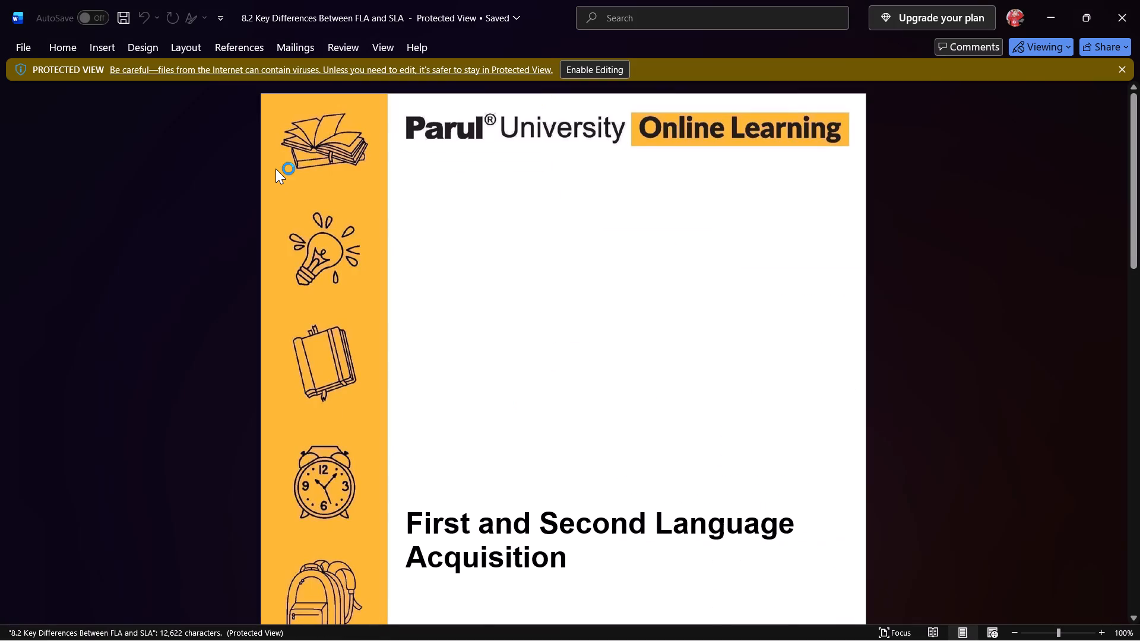
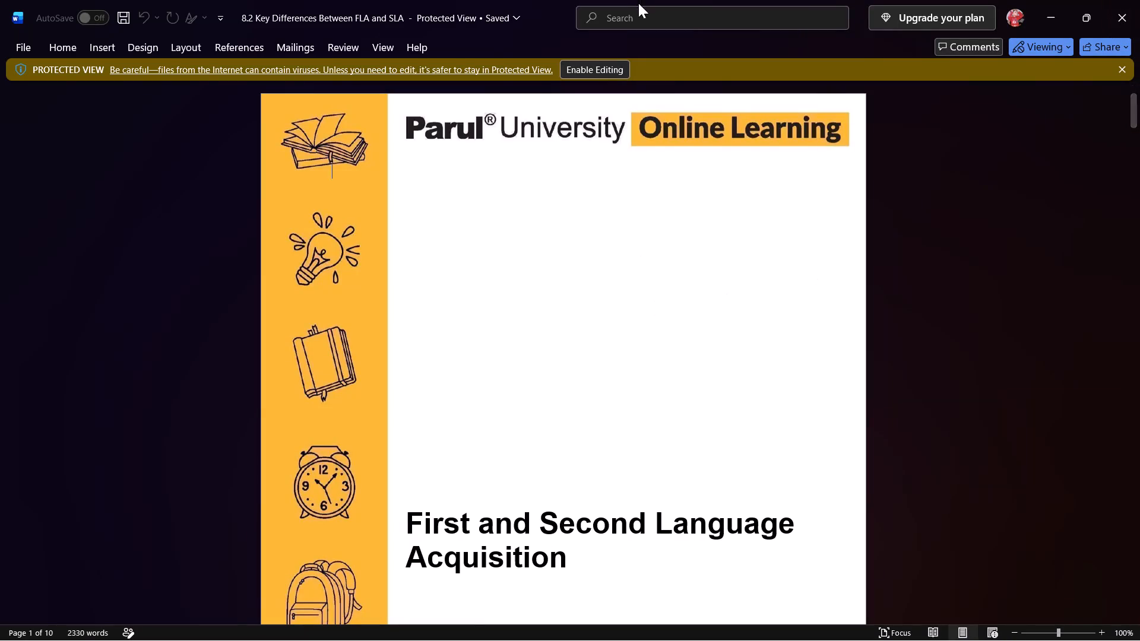
Enable editing in the 8.2 Key Differences Between FLA and SLA document and view several of its pages at once.
{"action": "left_click", "coordinate": [609, 65]}
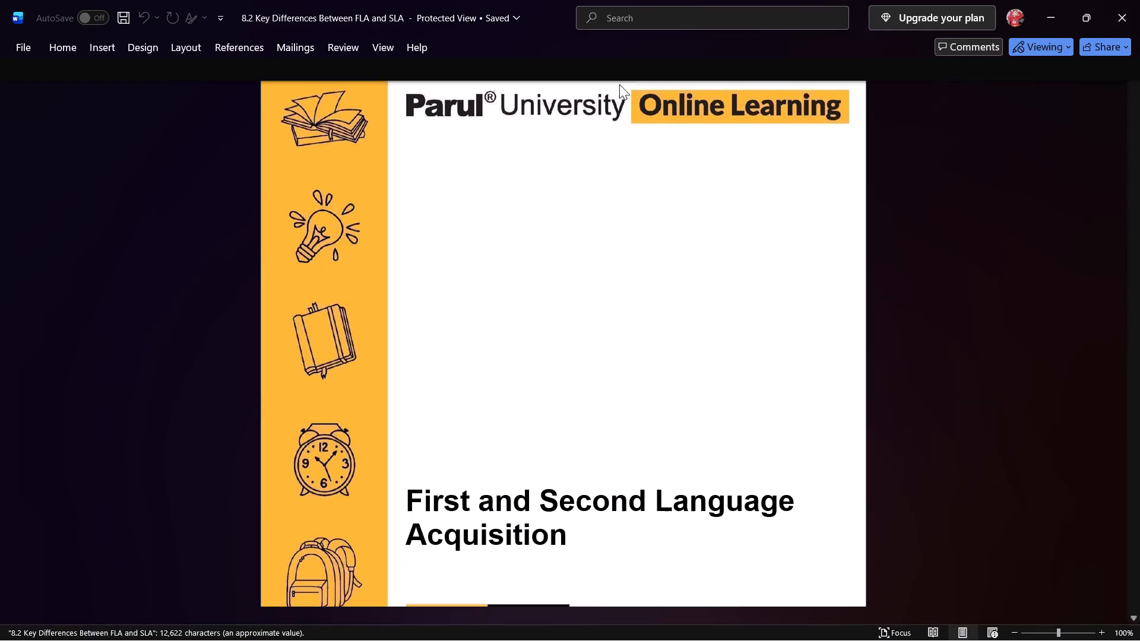
{"action": "scroll", "coordinate": [710, 433], "scroll_direction": "down", "scroll_amount": 1, "text": "ctrl"}
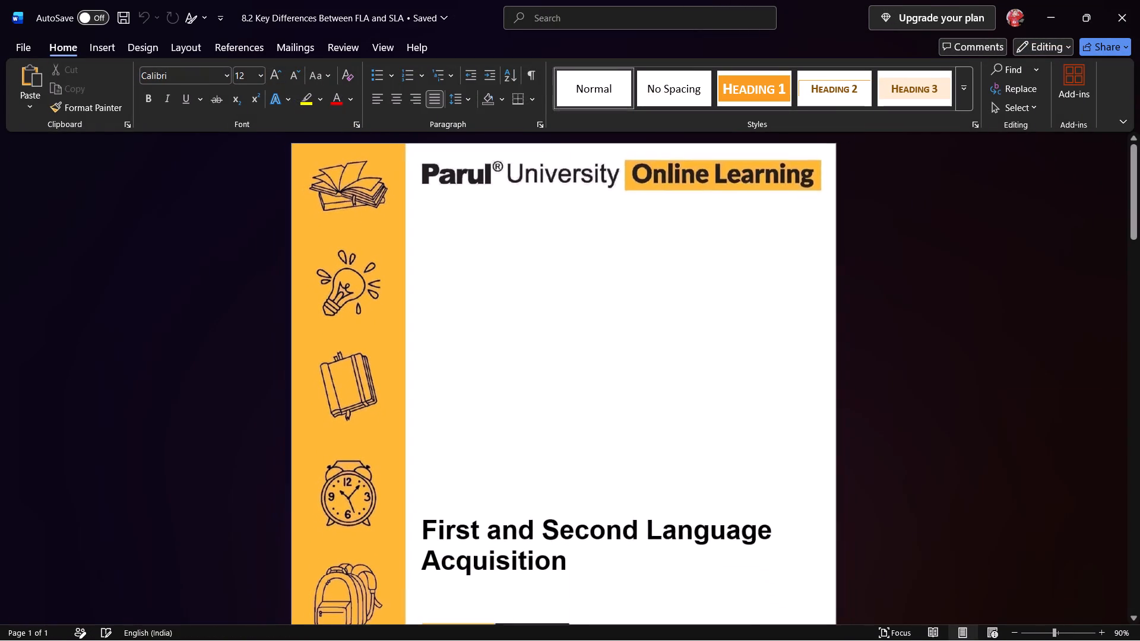
{"action": "scroll", "coordinate": [710, 433], "scroll_direction": "down", "scroll_amount": 4, "text": "ctrl"}
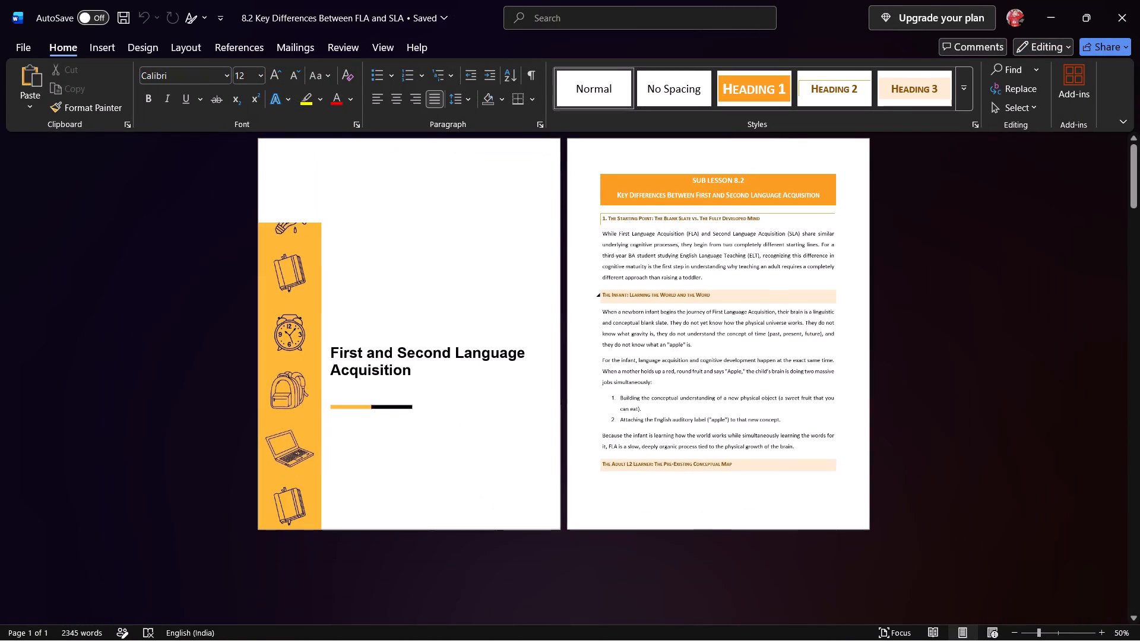
{"action": "scroll", "coordinate": [711, 433], "scroll_direction": "up", "scroll_amount": 1}
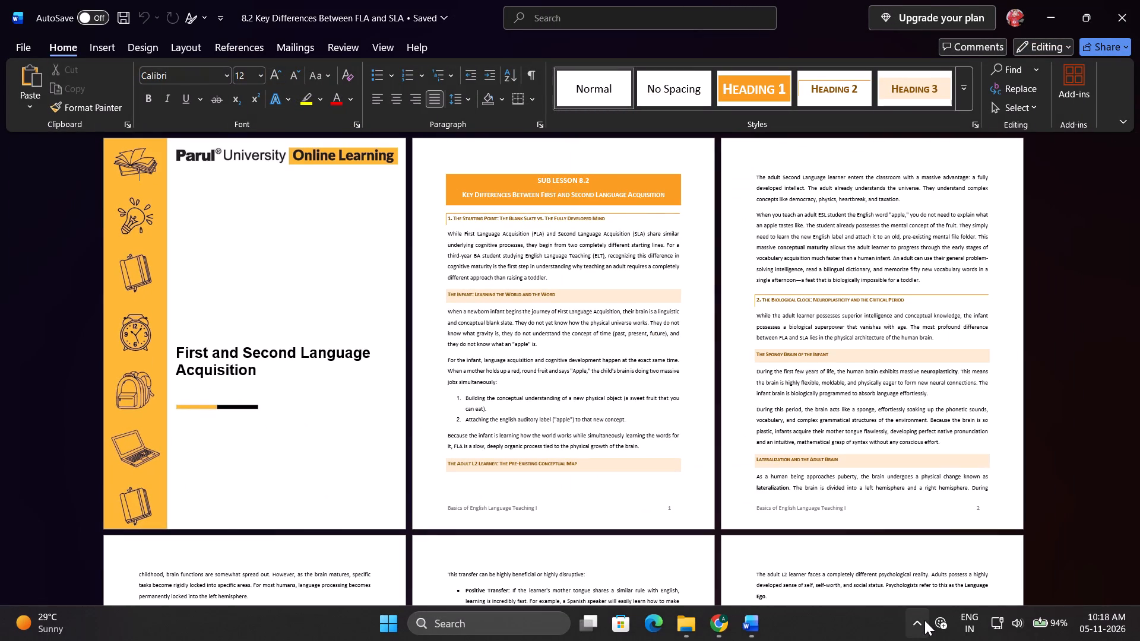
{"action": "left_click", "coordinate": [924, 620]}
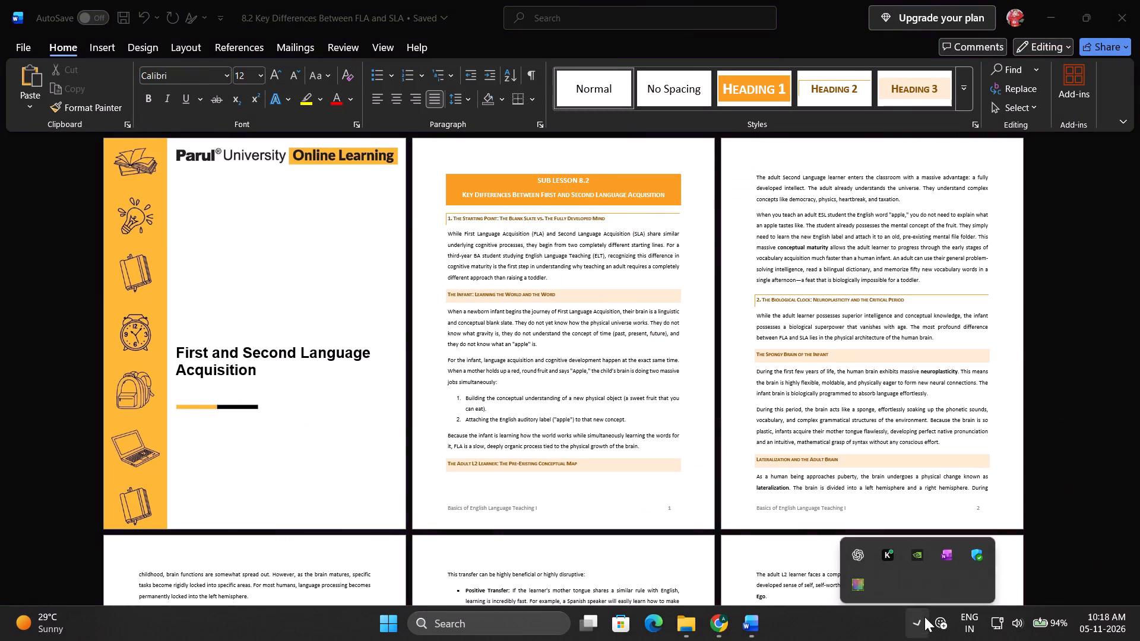
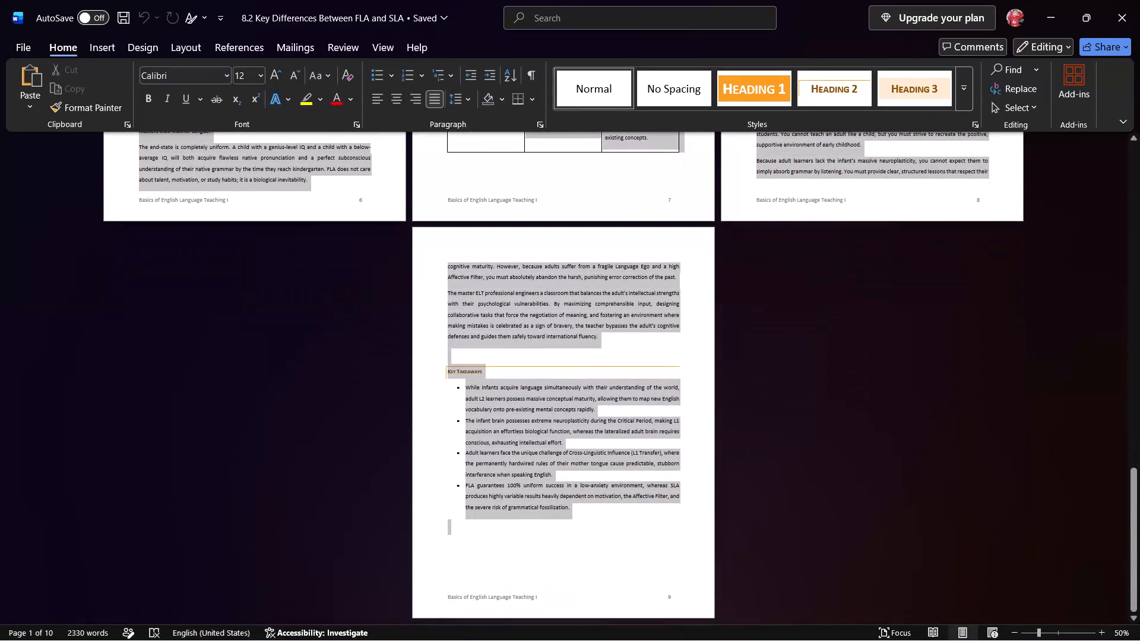
Copy the selected content of the 8.2 Key Differences document and switch to the SUB LESSON 8.1 ELT document.
{"action": "key", "text": "ctrl+c"}
{"action": "key", "text": "alt+Tab"}
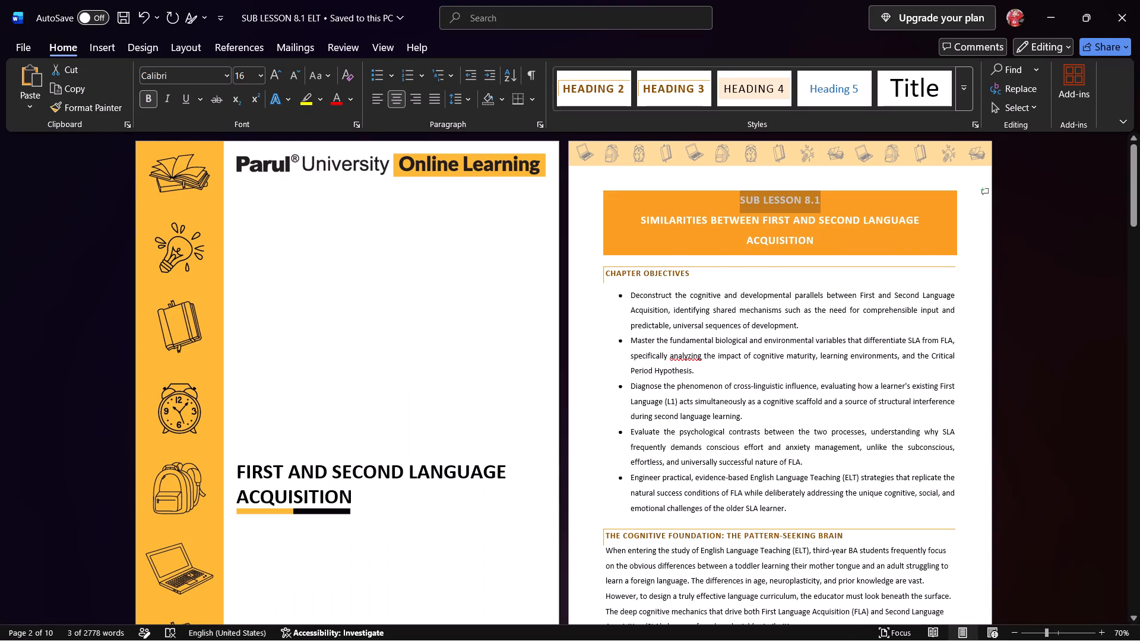
{"action": "scroll", "coordinate": [761, 357], "scroll_direction": "down", "scroll_amount": 12}
{"action": "scroll", "coordinate": [767, 361], "scroll_direction": "up", "scroll_amount": 11}
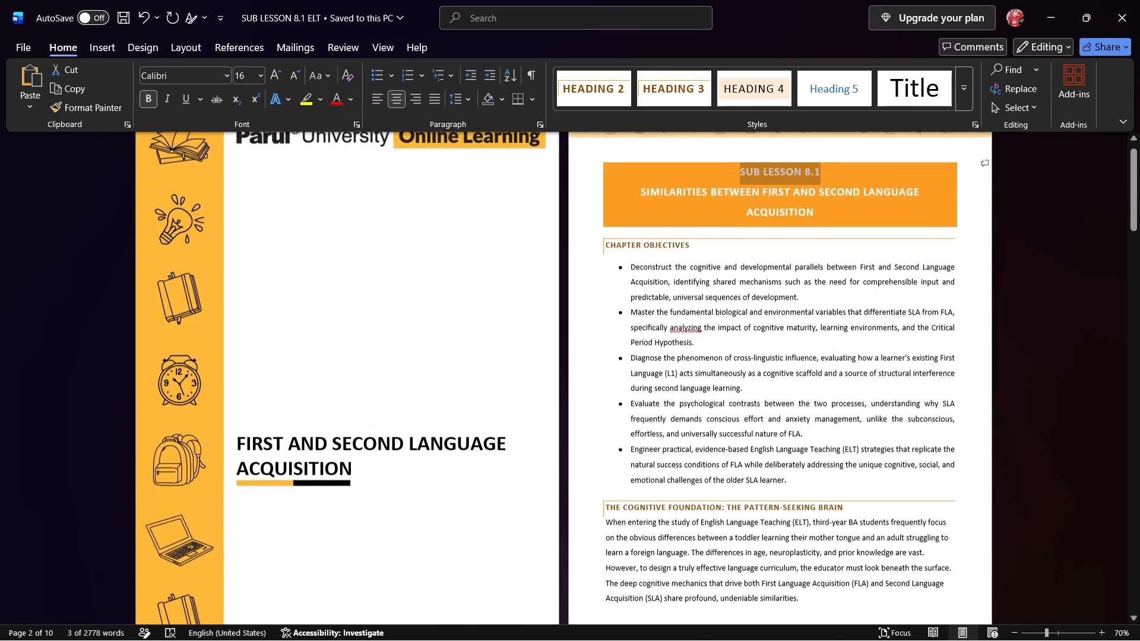
{"action": "scroll", "coordinate": [767, 361], "scroll_direction": "up", "scroll_amount": 4}
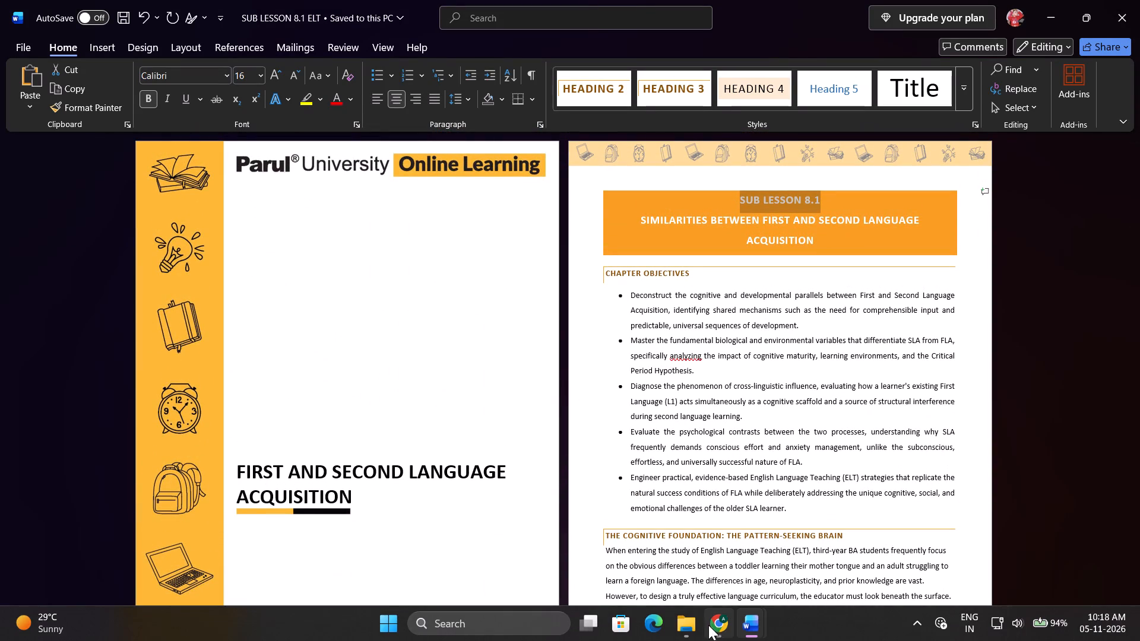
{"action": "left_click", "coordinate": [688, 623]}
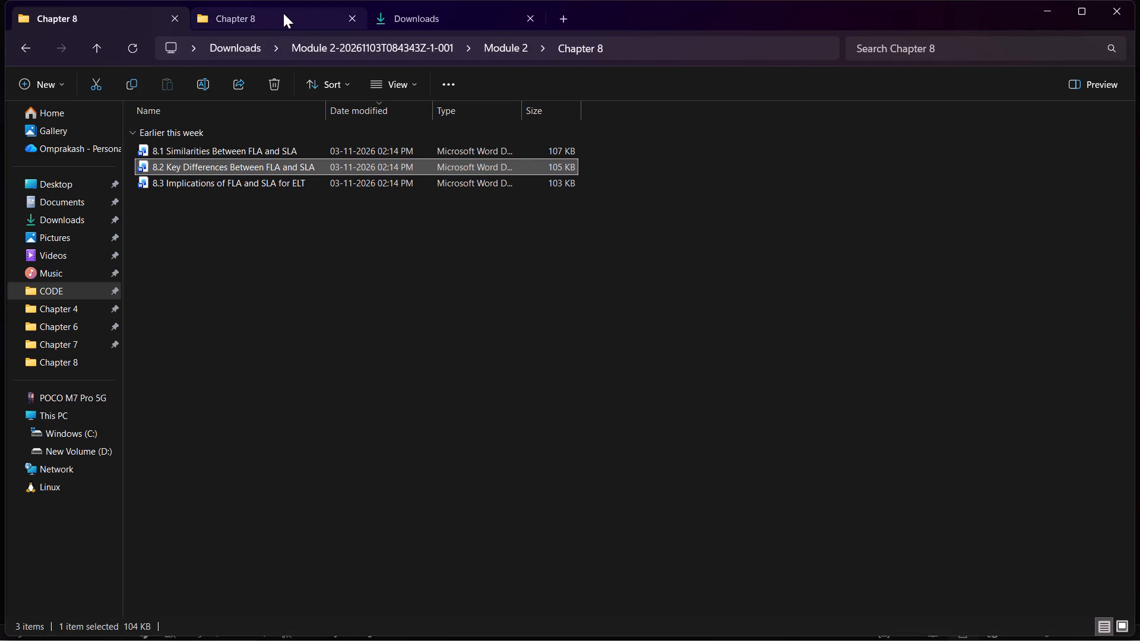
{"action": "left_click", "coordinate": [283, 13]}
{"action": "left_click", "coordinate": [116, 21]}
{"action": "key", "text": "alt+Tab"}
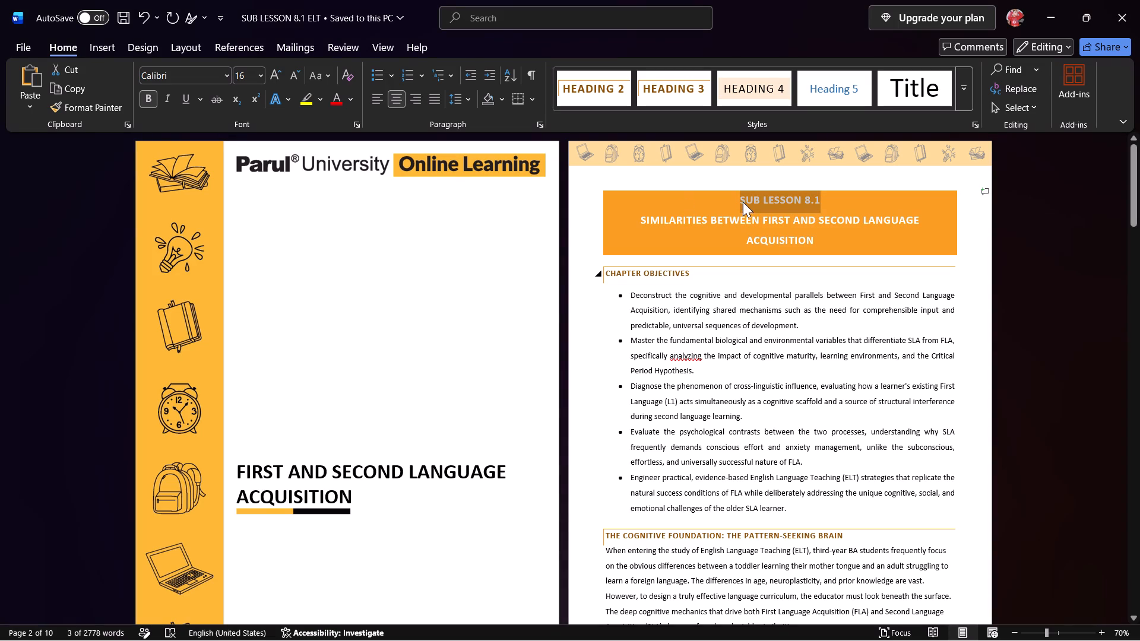
Replace everything from the SUB LESSON 8.1 title to the end of the document with the copied 8.2 content.
{"action": "left_click", "coordinate": [742, 197]}
{"action": "left_click_drag", "start_coordinate": [740, 200], "coordinate": [1006, 640]}
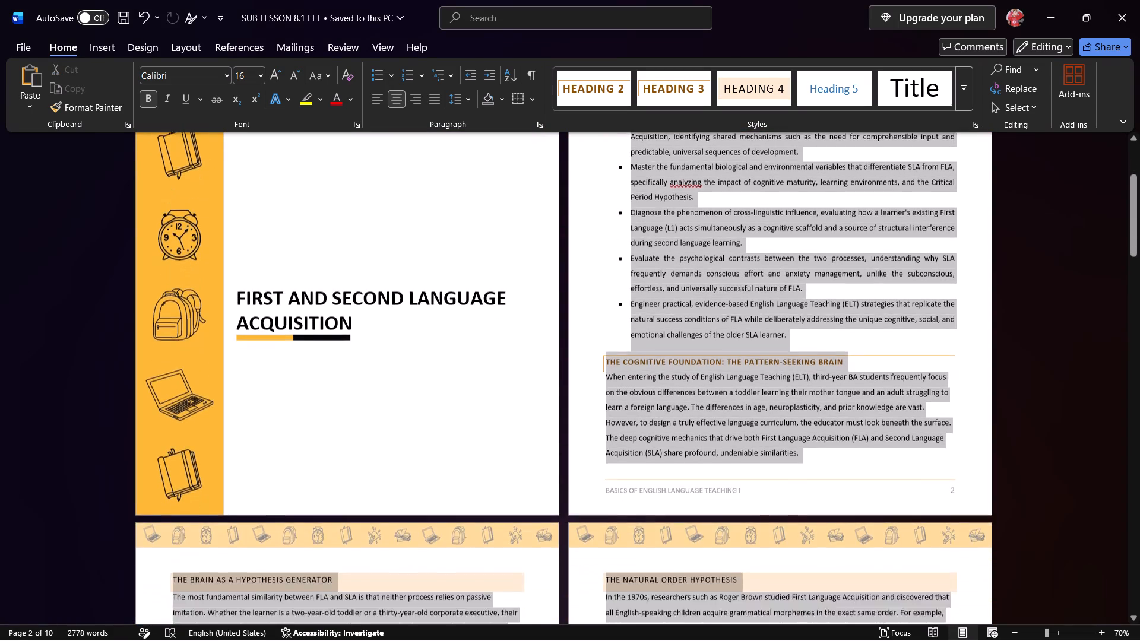
{"action": "left_click_drag", "start_coordinate": [1006, 640], "coordinate": [1008, 640]}
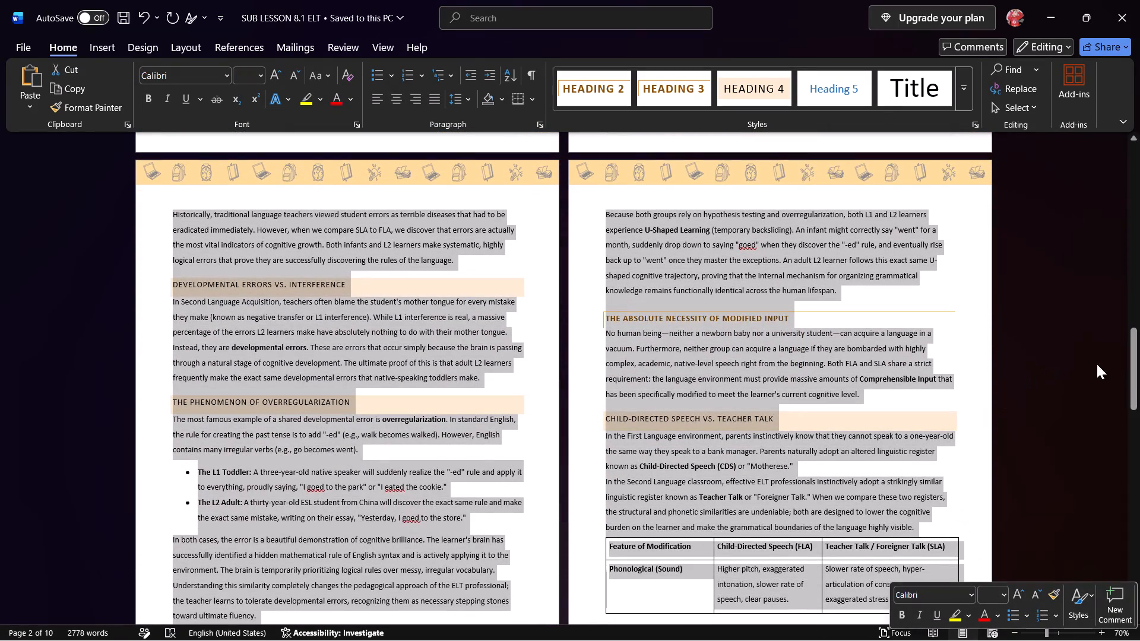
{"action": "left_click_drag", "start_coordinate": [1133, 378], "coordinate": [1098, 183]}
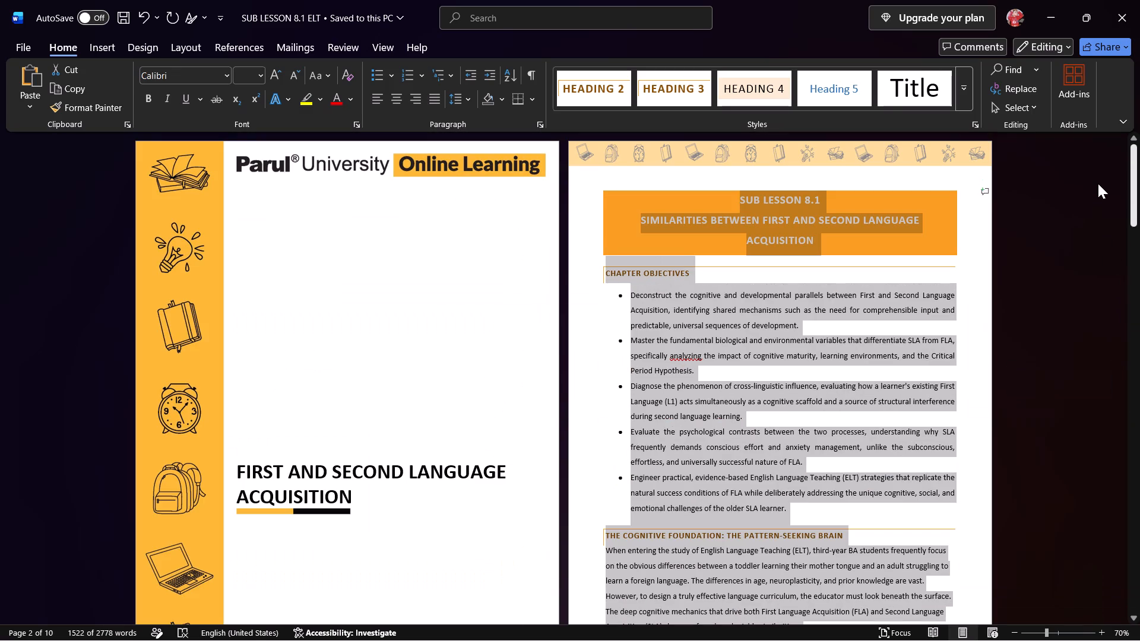
{"action": "left_click", "coordinate": [743, 201]}
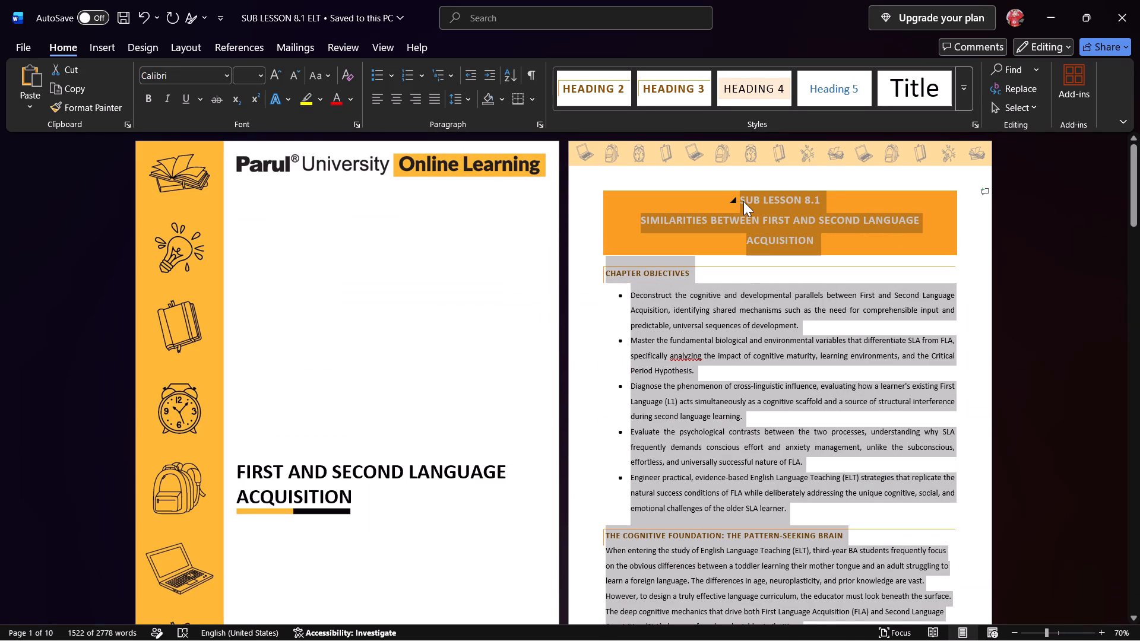
{"action": "left_click_drag", "start_coordinate": [740, 201], "coordinate": [1074, 640]}
{"action": "key", "text": "ctrl+v"}
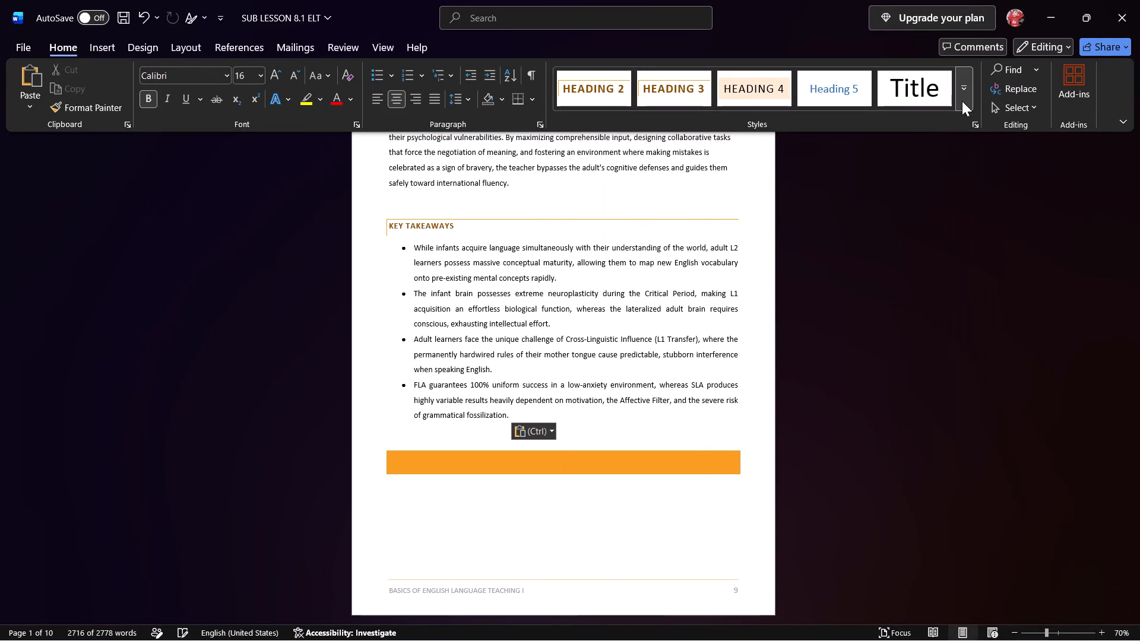
Apply the Normal style to the empty orange-shaded paragraph below the pasted Key Takeaways list.
{"action": "left_click", "coordinate": [962, 101]}
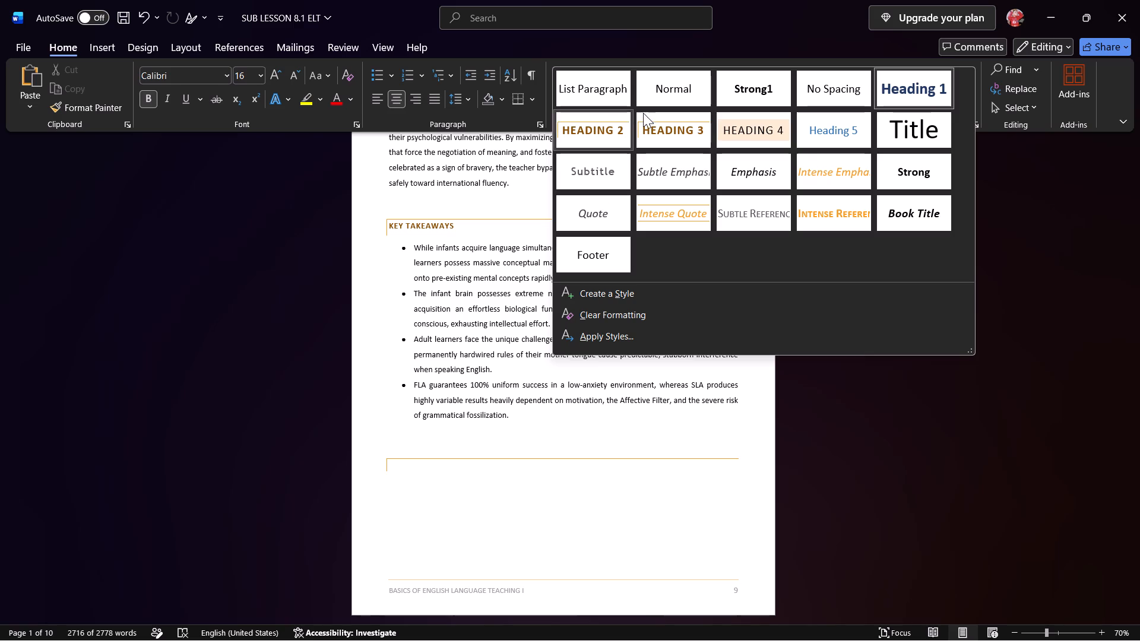
{"action": "left_click", "coordinate": [689, 86]}
{"action": "left_click", "coordinate": [891, 517]}
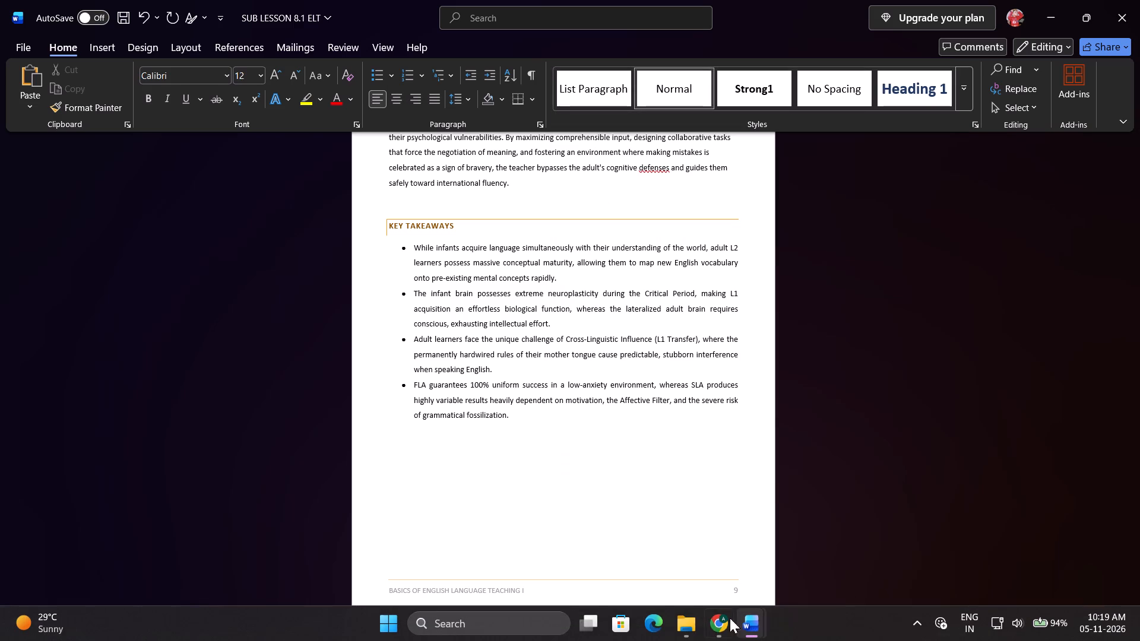
Open SUB LESSON 8.1 ELT from the course's Chapter 8 folder and set all its text to justified with 1.5 line spacing.
{"action": "left_click", "coordinate": [682, 620]}
{"action": "left_click", "coordinate": [273, 20]}
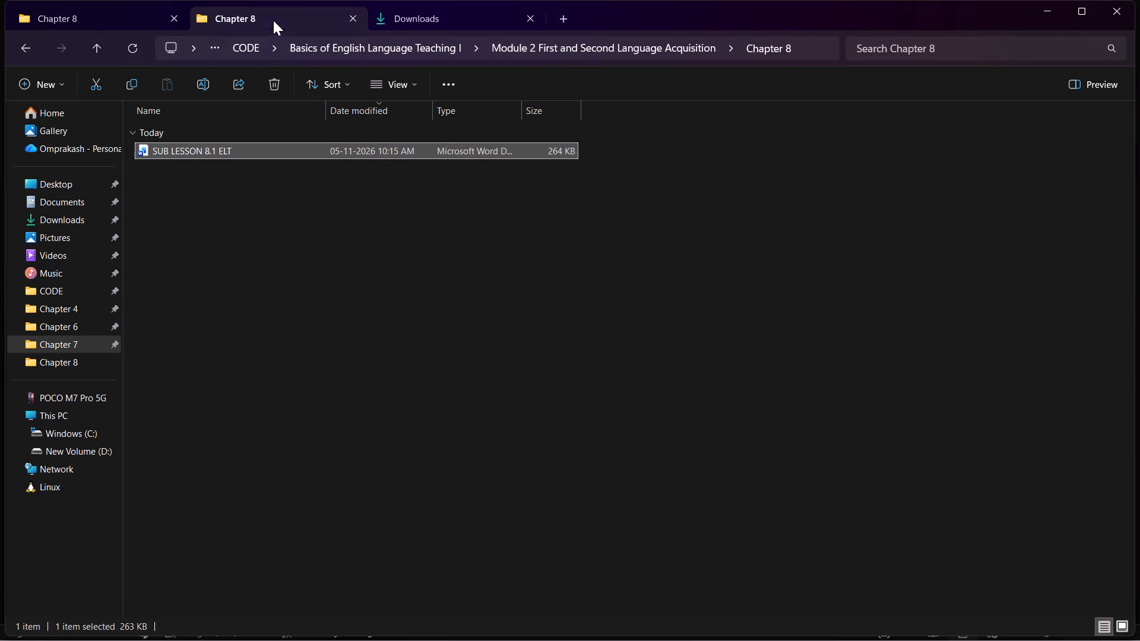
{"action": "double_click", "coordinate": [268, 150]}
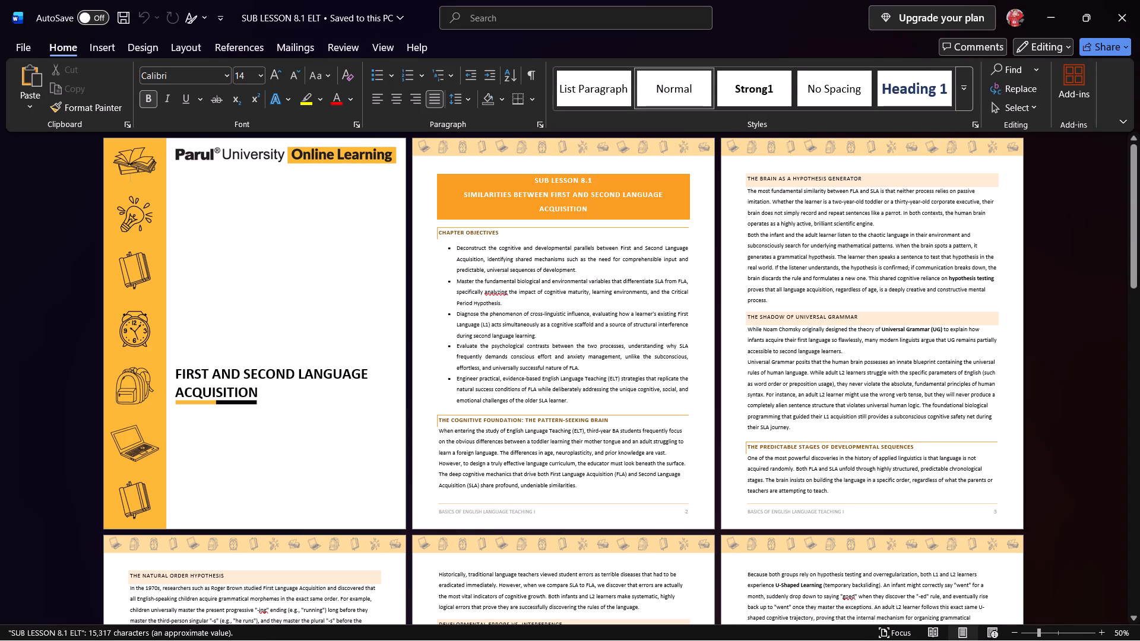
{"action": "key", "text": "ctrl+a"}
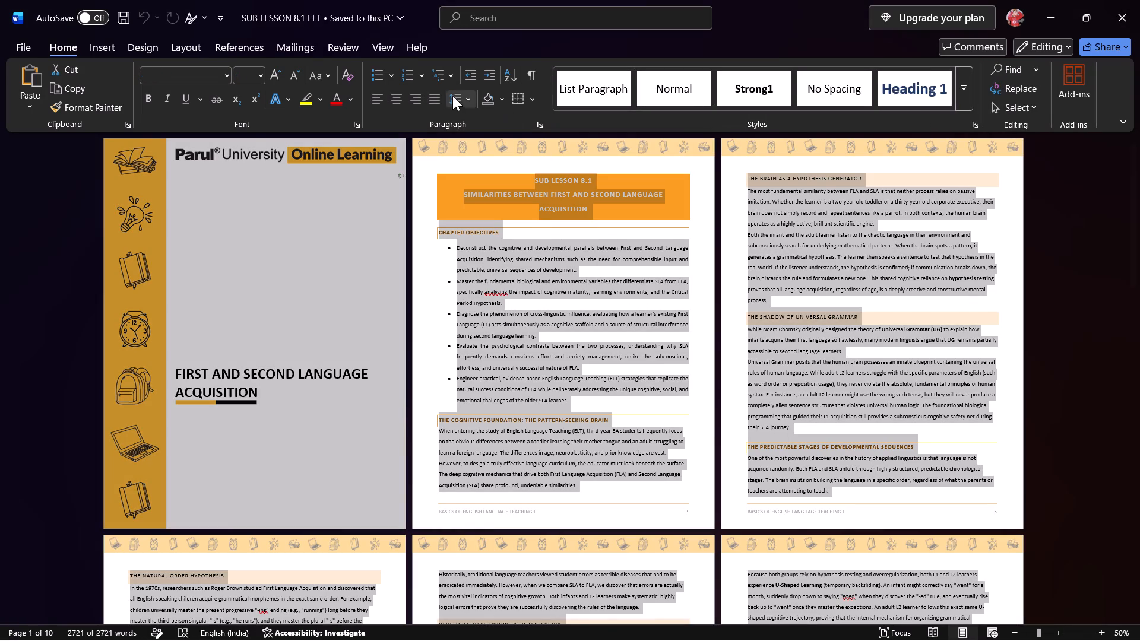
{"action": "left_click", "coordinate": [435, 104]}
{"action": "left_click", "coordinate": [468, 102]}
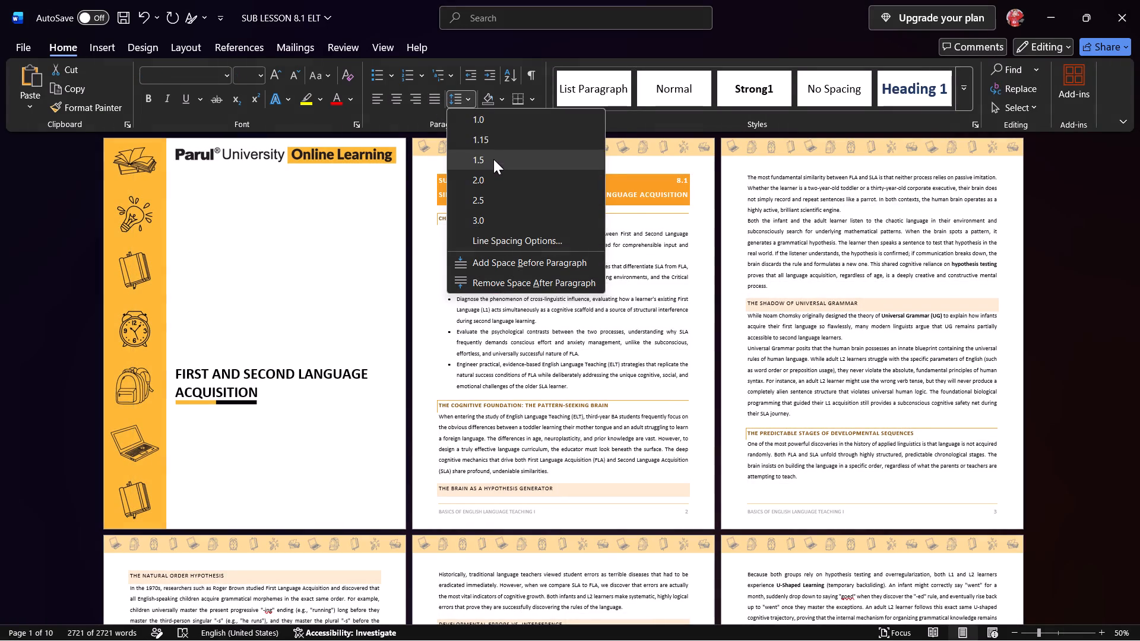
{"action": "left_click", "coordinate": [493, 159]}
{"action": "left_click", "coordinate": [583, 197]}
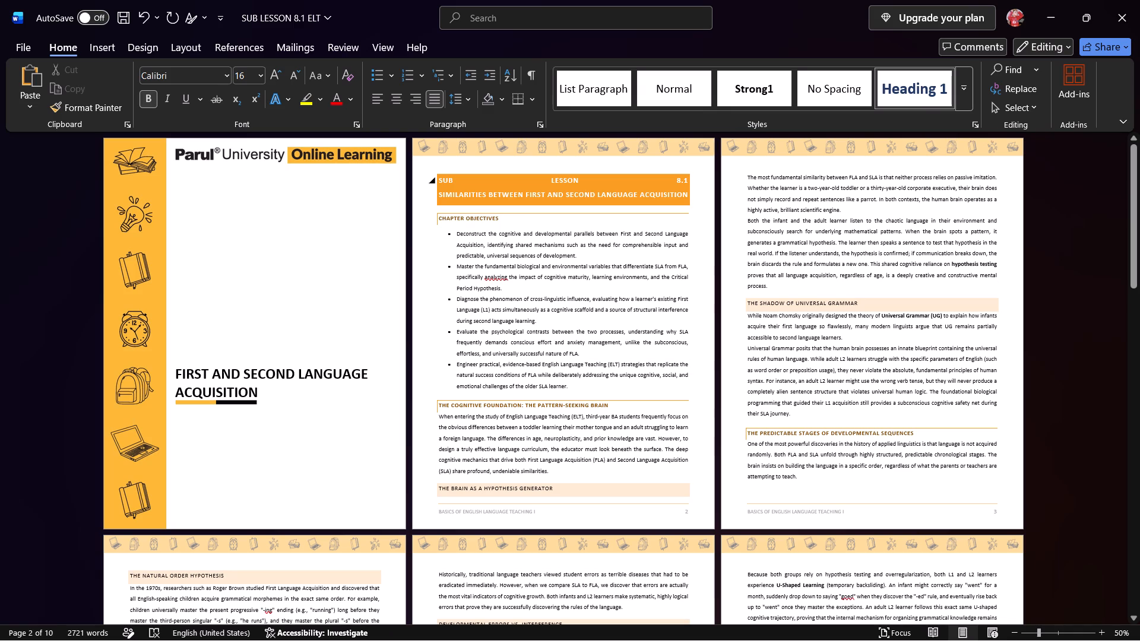
Center the two-part SUB LESSON 8.1 title on page 2.
{"action": "left_click_drag", "start_coordinate": [685, 193], "coordinate": [461, 170]}
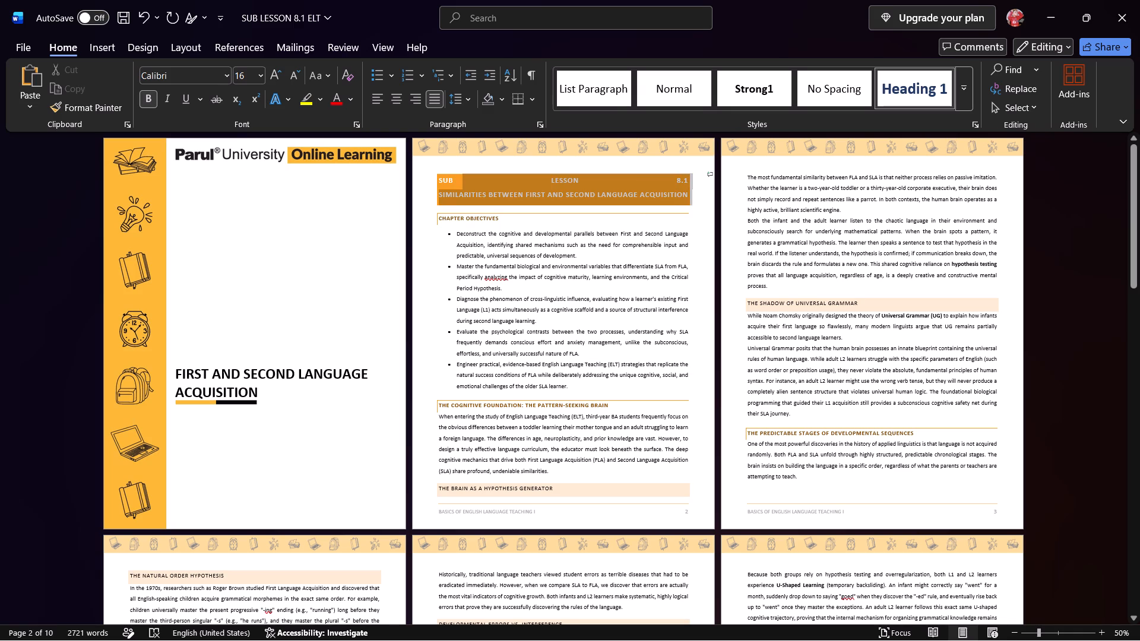
{"action": "left_click_drag", "start_coordinate": [461, 170], "coordinate": [452, 170]}
{"action": "left_click", "coordinate": [392, 102]}
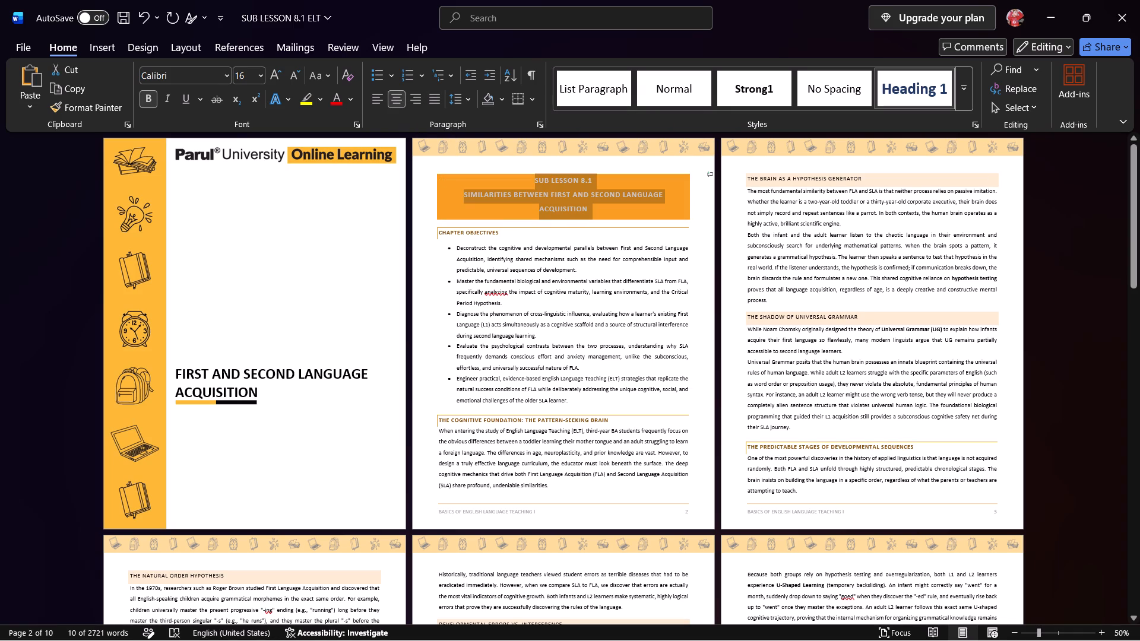
Review the filed 8.1 document through its last page, save it and close it.
{"action": "left_click", "coordinate": [607, 328]}
{"action": "scroll", "coordinate": [725, 317], "scroll_direction": "down", "scroll_amount": 18}
{"action": "scroll", "coordinate": [737, 297], "scroll_direction": "down", "scroll_amount": 6}
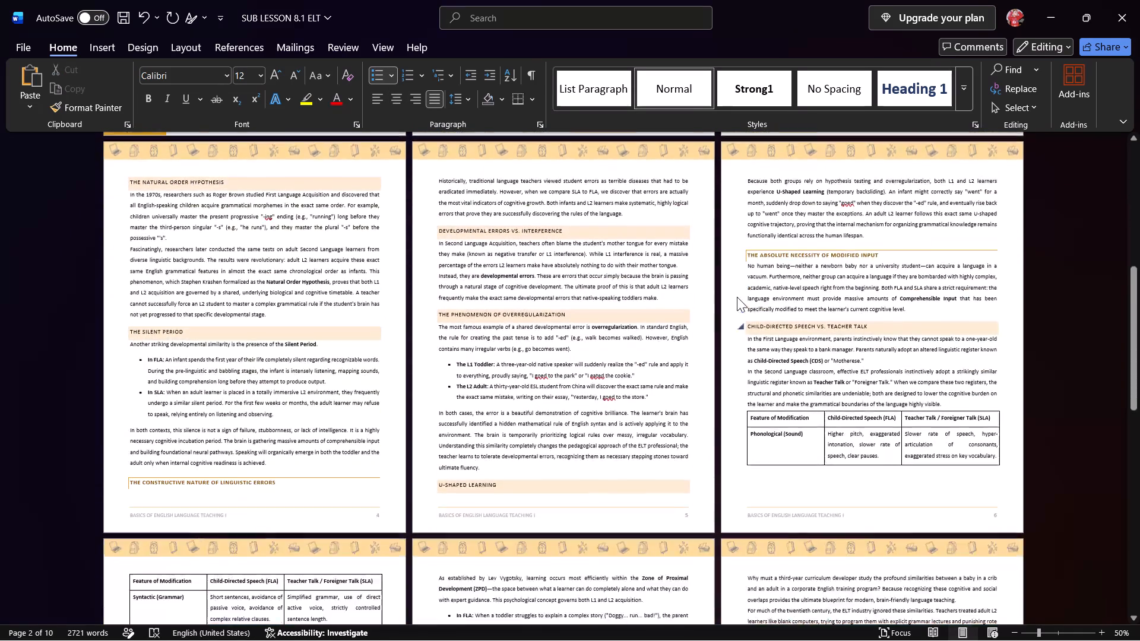
{"action": "scroll", "coordinate": [737, 297], "scroll_direction": "down", "scroll_amount": 20}
{"action": "scroll", "coordinate": [737, 297], "scroll_direction": "down", "scroll_amount": 9}
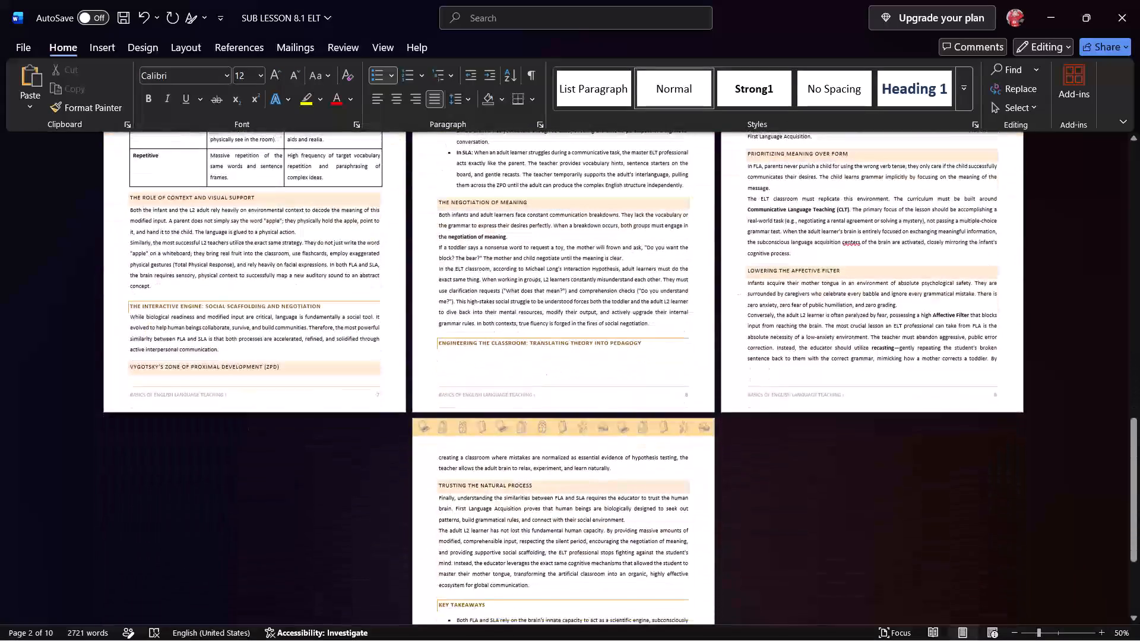
{"action": "scroll", "coordinate": [737, 297], "scroll_direction": "down", "scroll_amount": 12}
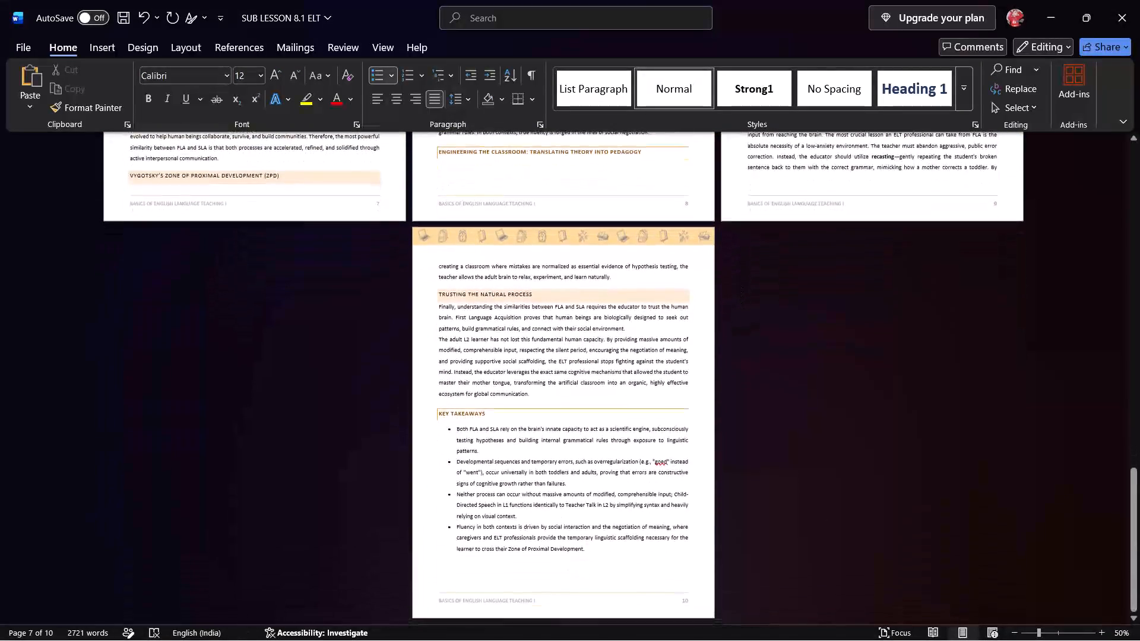
{"action": "key", "text": "ctrl+s"}
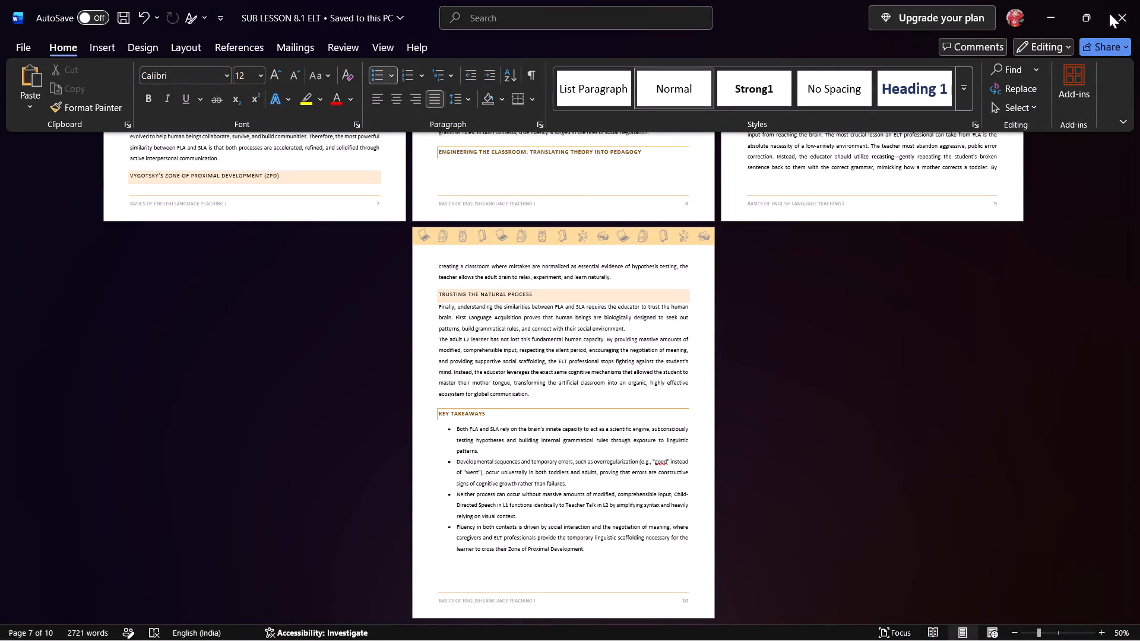
{"action": "left_click", "coordinate": [1119, 12]}
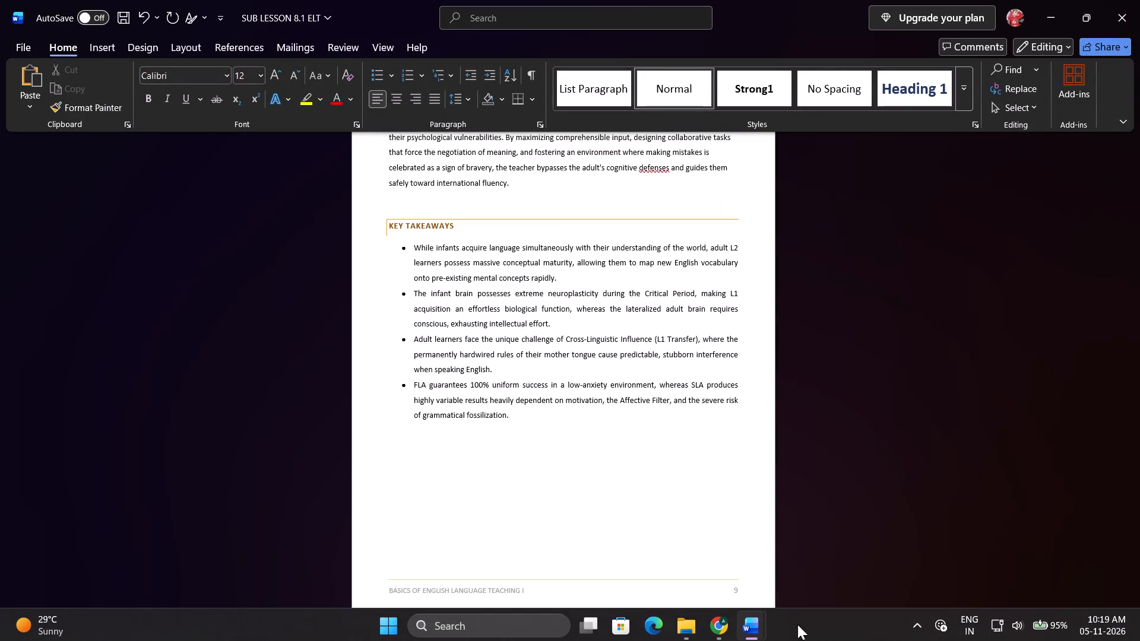
Copy the title formatting from the 1.2 document onto the "SUB LESSON 8.2 Key Differences Between First and Second Language Acquisition" title.
{"action": "left_click_drag", "start_coordinate": [1135, 576], "coordinate": [1129, 557]}
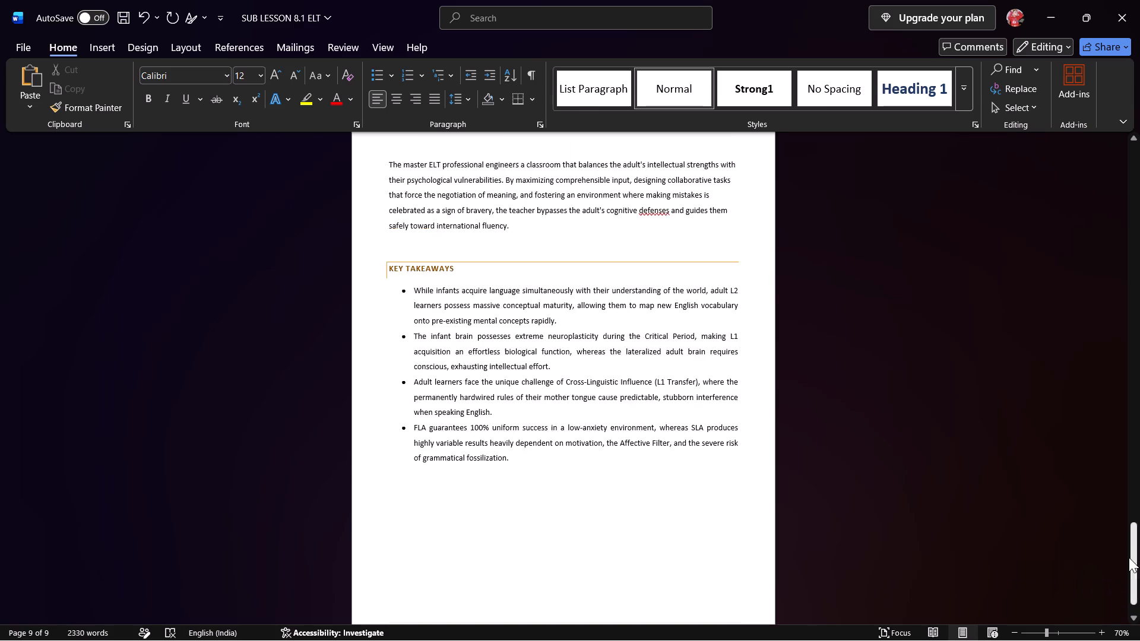
{"action": "left_click_drag", "start_coordinate": [1129, 557], "coordinate": [1139, 163]}
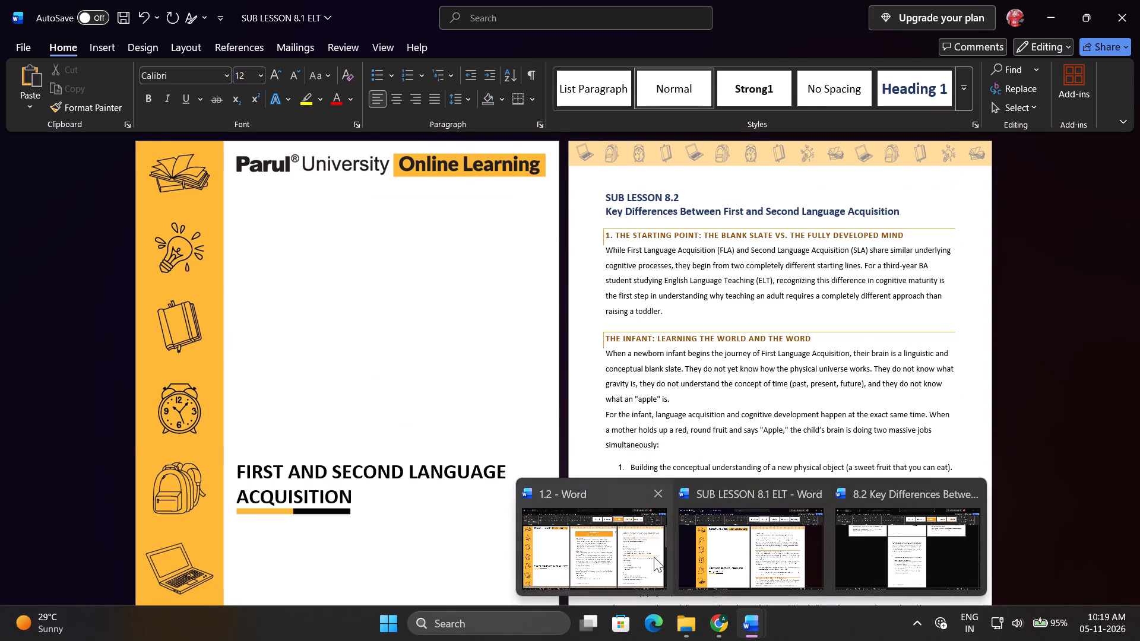
{"action": "left_click", "coordinate": [654, 557]}
{"action": "left_click", "coordinate": [84, 112]}
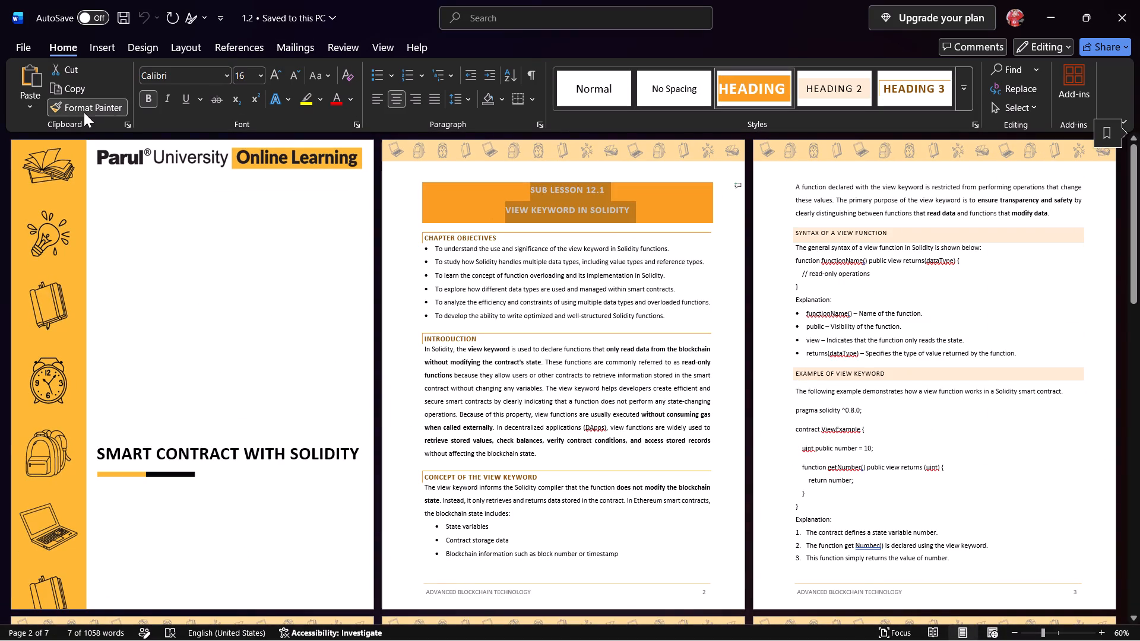
{"action": "key", "text": "alt+Tab"}
{"action": "left_click_drag", "start_coordinate": [948, 212], "coordinate": [827, 212]}
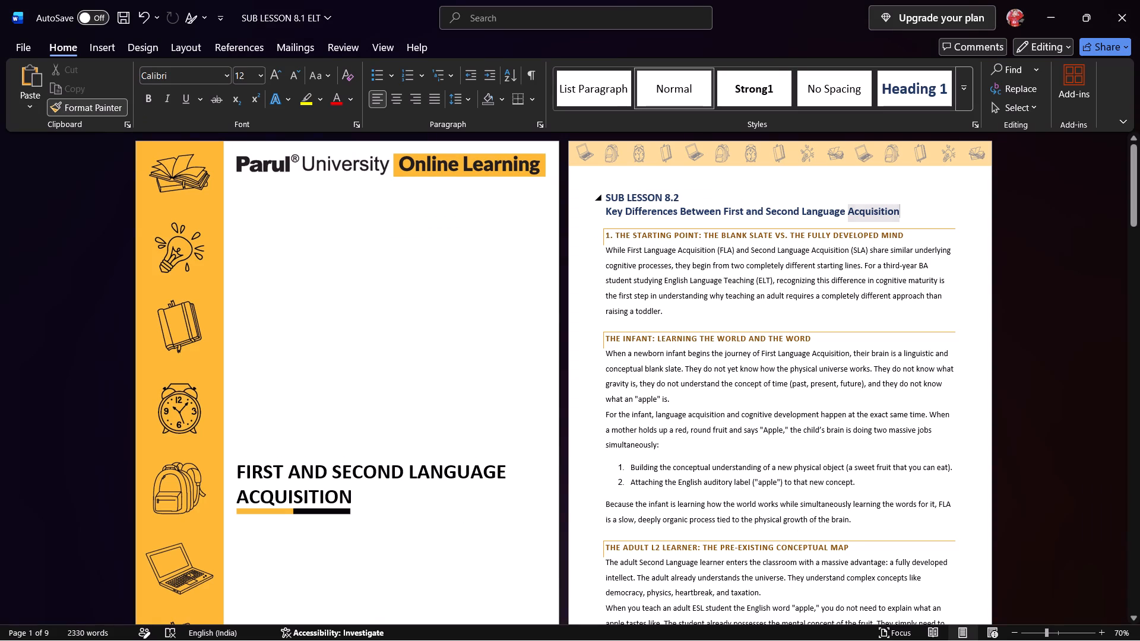
{"action": "left_click_drag", "start_coordinate": [827, 212], "coordinate": [593, 189]}
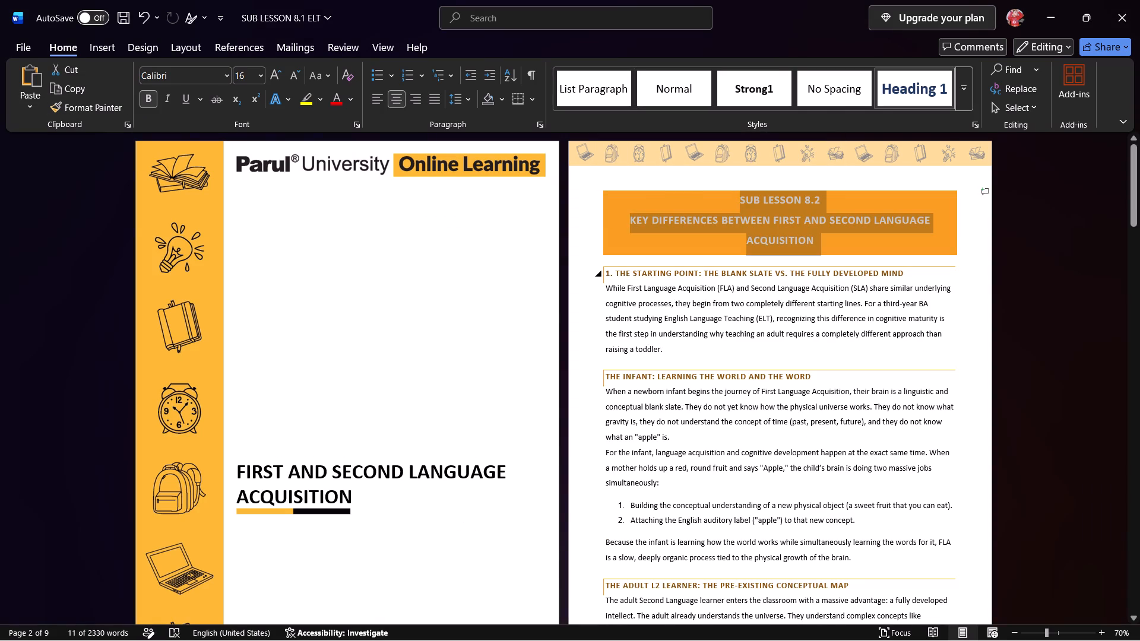
Apply the Heading 4 style to "The Infant: Learning the World and the Word" and "The Adult L2 Learner: The Pre-Existing Conceptual Map".
{"action": "left_click", "coordinate": [661, 373]}
{"action": "left_click", "coordinate": [960, 92]}
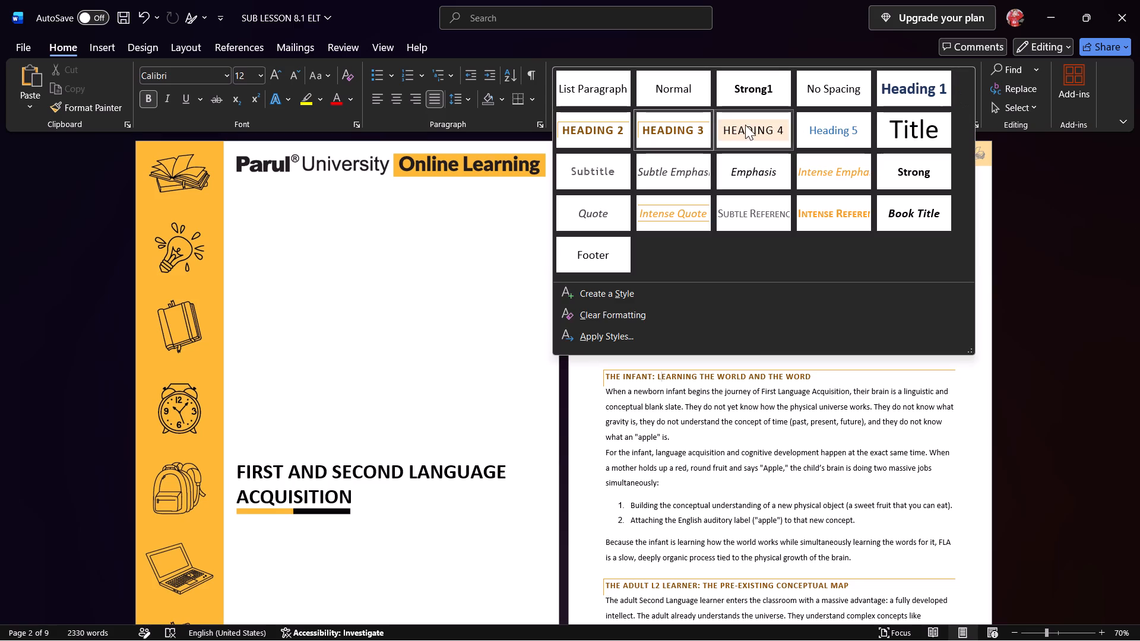
{"action": "left_click", "coordinate": [745, 125]}
{"action": "left_click", "coordinate": [667, 589]}
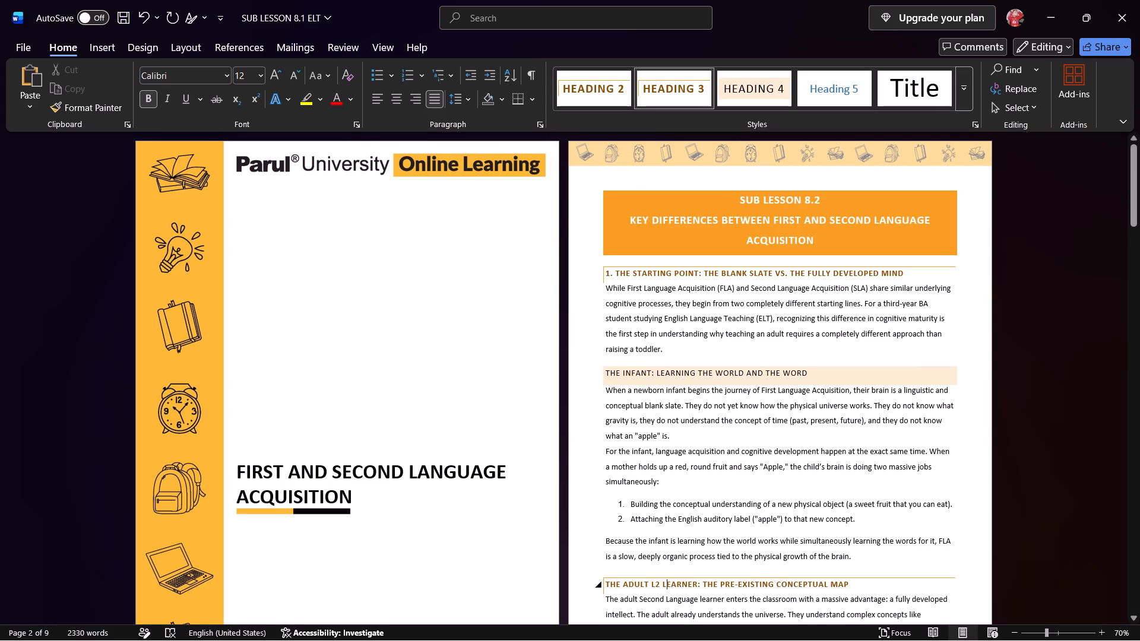
{"action": "left_click", "coordinate": [772, 89]}
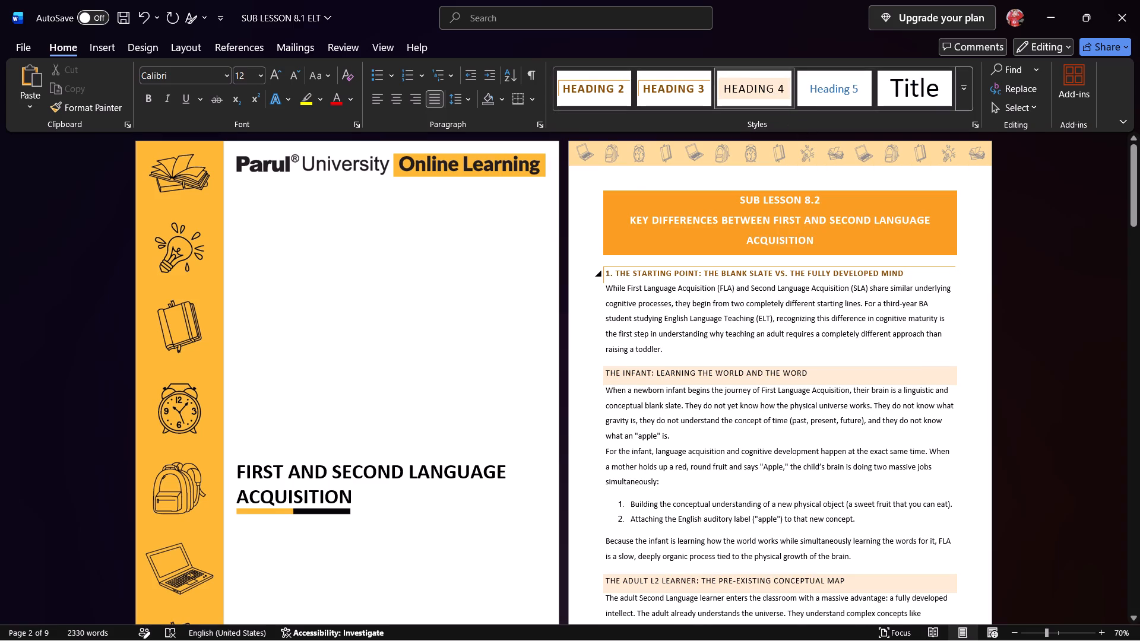
Remove the leading numbers "1." and "2." from the "The Starting Point" and "The Biological Clock" section headings.
{"action": "left_click", "coordinate": [616, 272]}
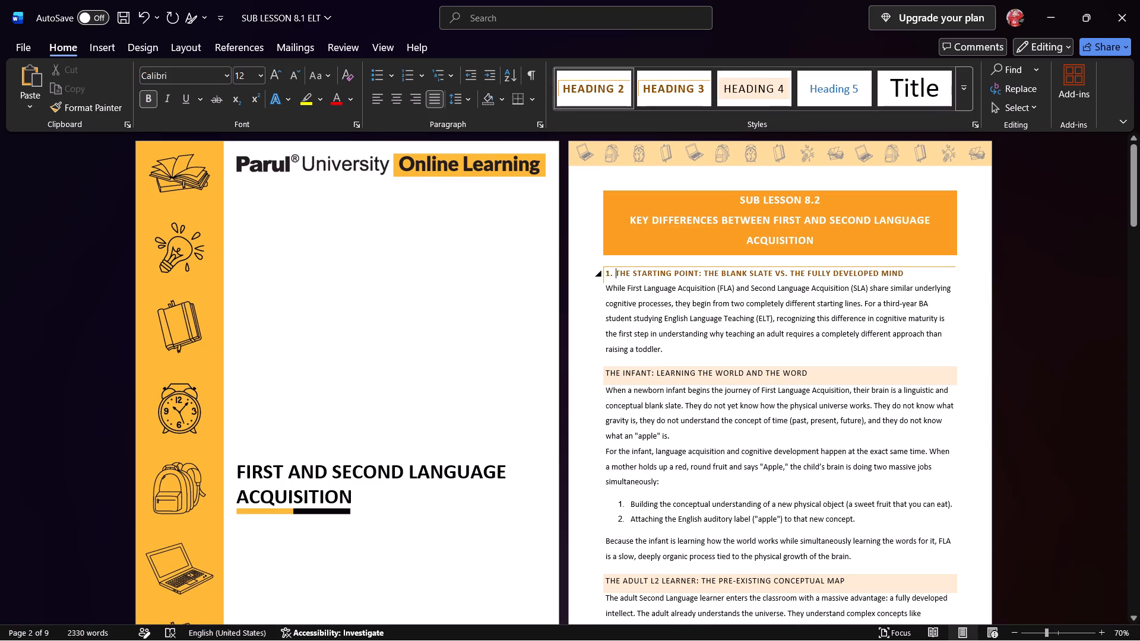
{"action": "key", "text": "BackSpace"}
{"action": "key", "text": "BackSpace"}
{"action": "key", "text": "BackSpace"}
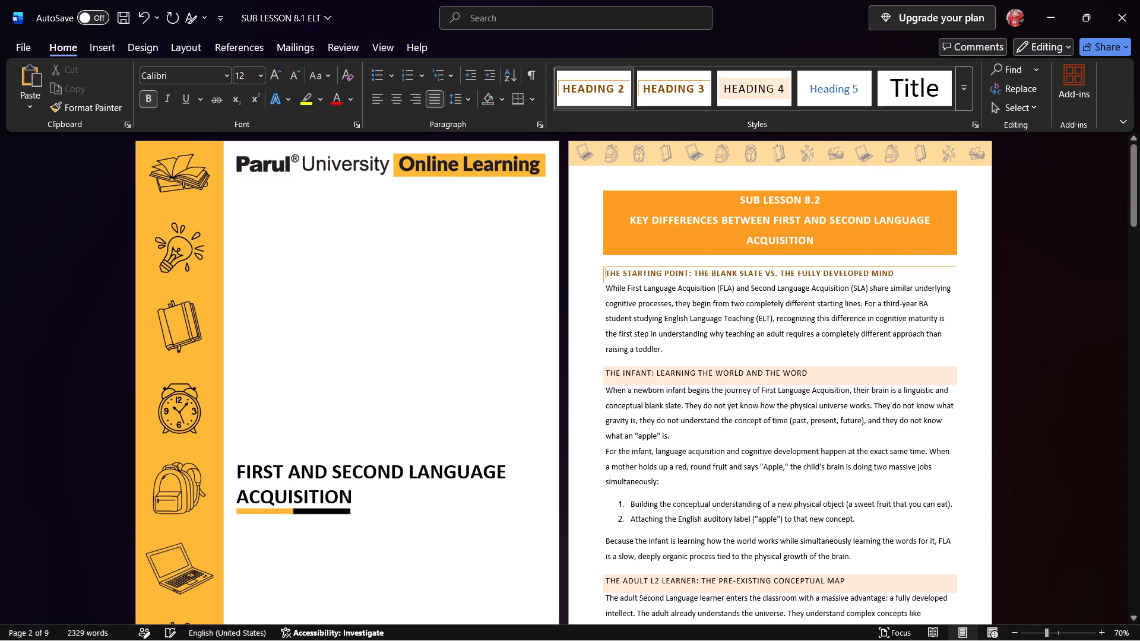
{"action": "scroll", "coordinate": [698, 293], "scroll_direction": "down", "scroll_amount": 17}
{"action": "scroll", "coordinate": [705, 282], "scroll_direction": "down", "scroll_amount": 6}
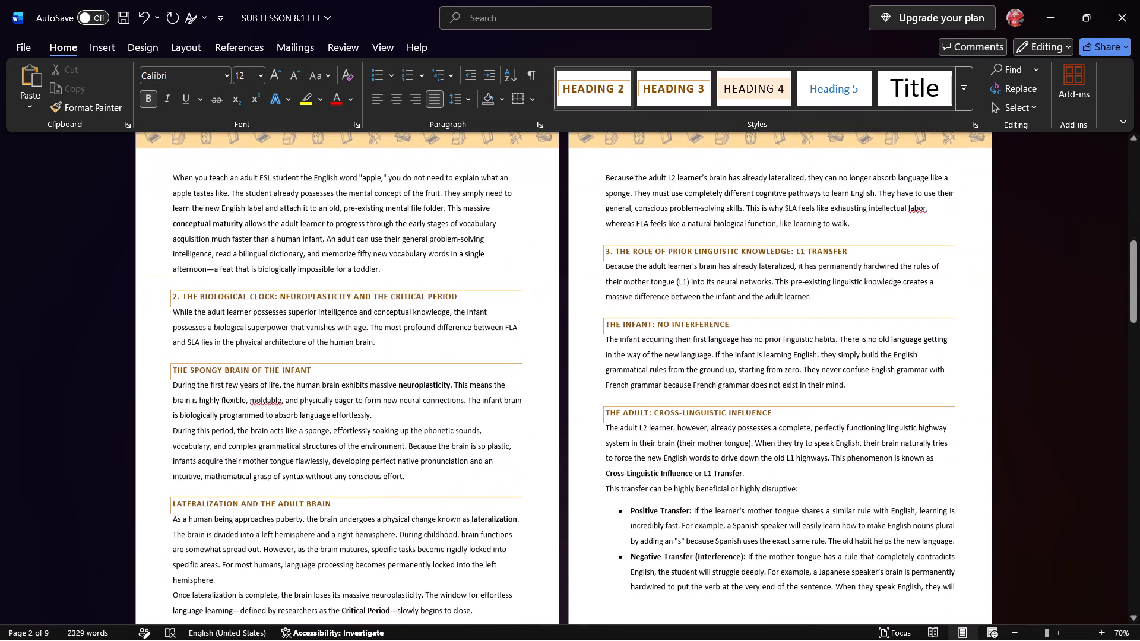
{"action": "left_click", "coordinate": [182, 293]}
{"action": "key", "text": "BackSpace"}
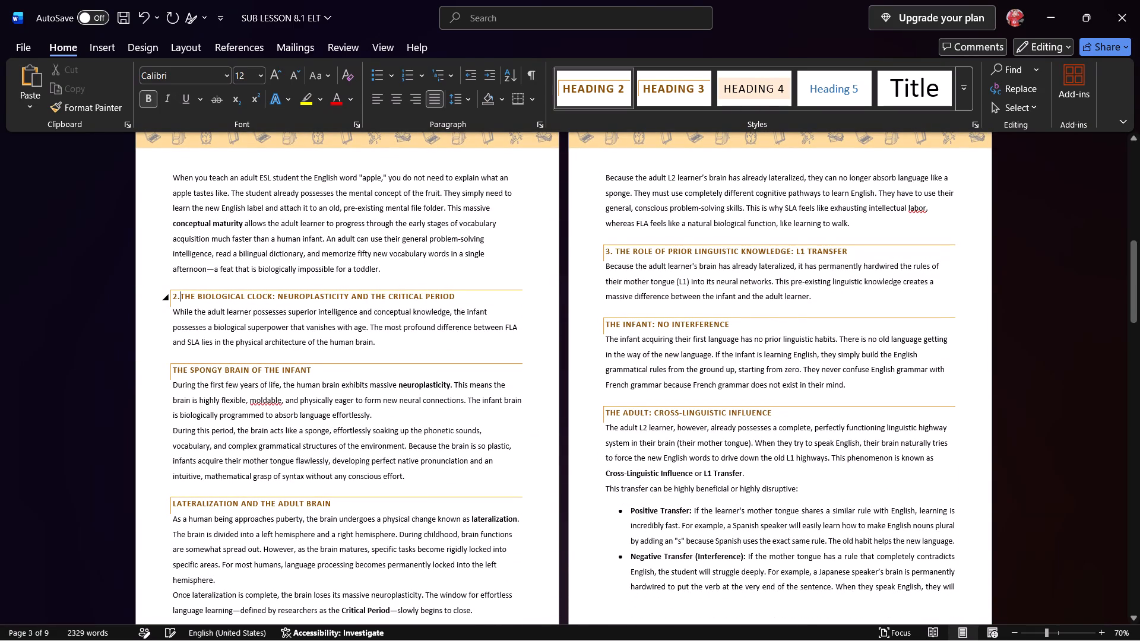
{"action": "key", "text": "BackSpace"}
{"action": "key", "text": "BackSpace"}
Apply the Heading 4 style to "The Spongy Brain of the Infant", "Lateralization and the Adult Brain", "The Infant: No Interference" and "The Adult: Cross-Linguistic Influence".
{"action": "left_click", "coordinate": [221, 367]}
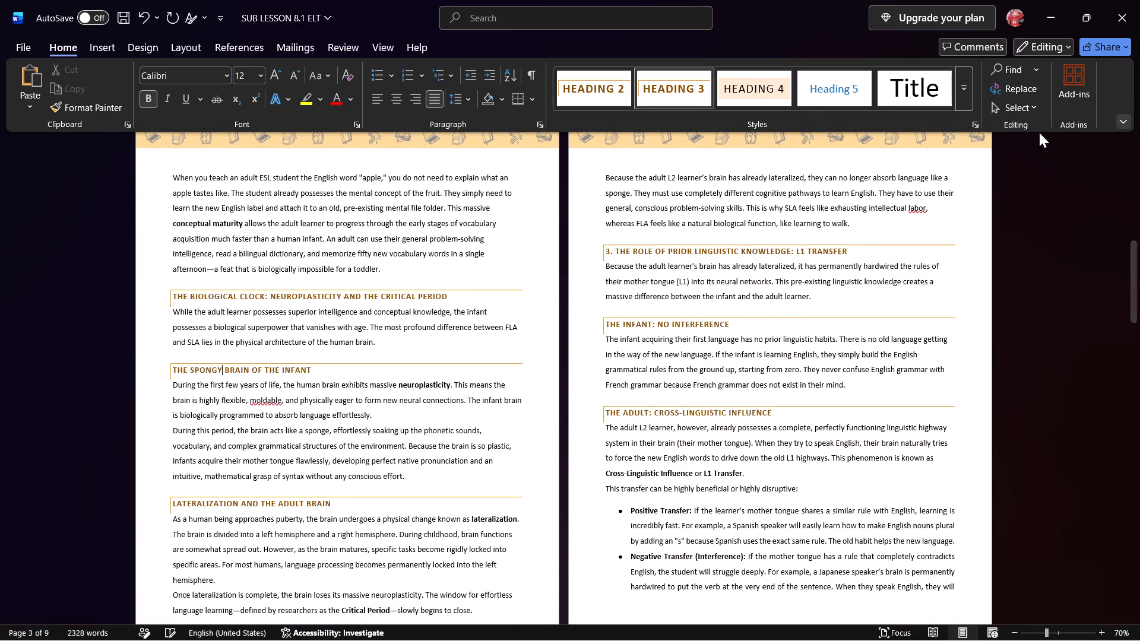
{"action": "left_click", "coordinate": [742, 94]}
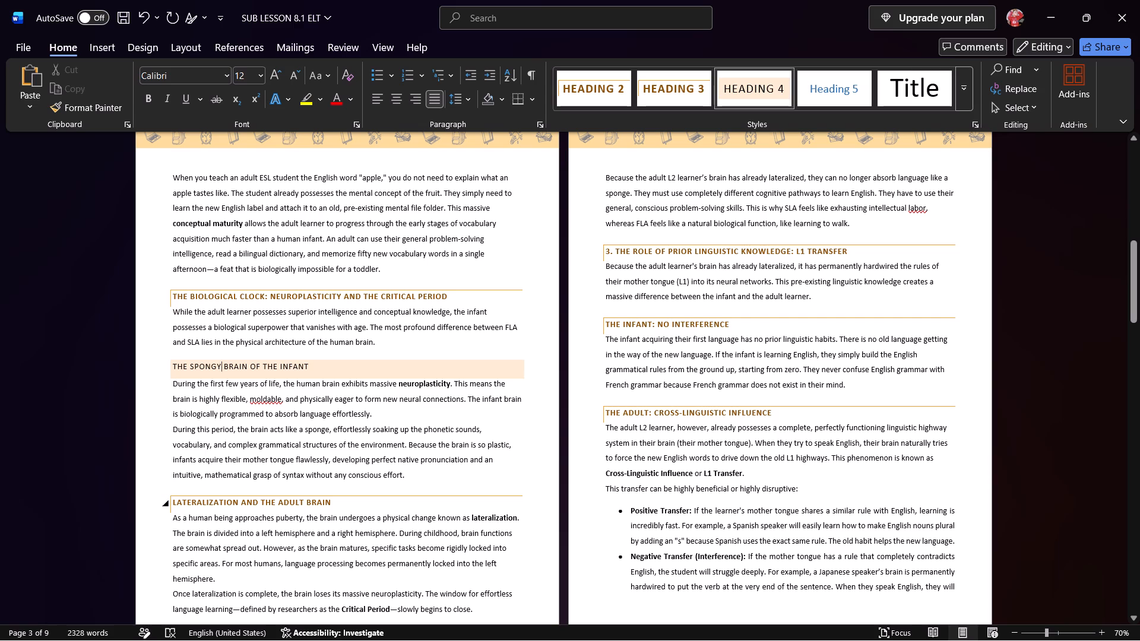
{"action": "left_click", "coordinate": [290, 502]}
{"action": "left_click", "coordinate": [770, 91]}
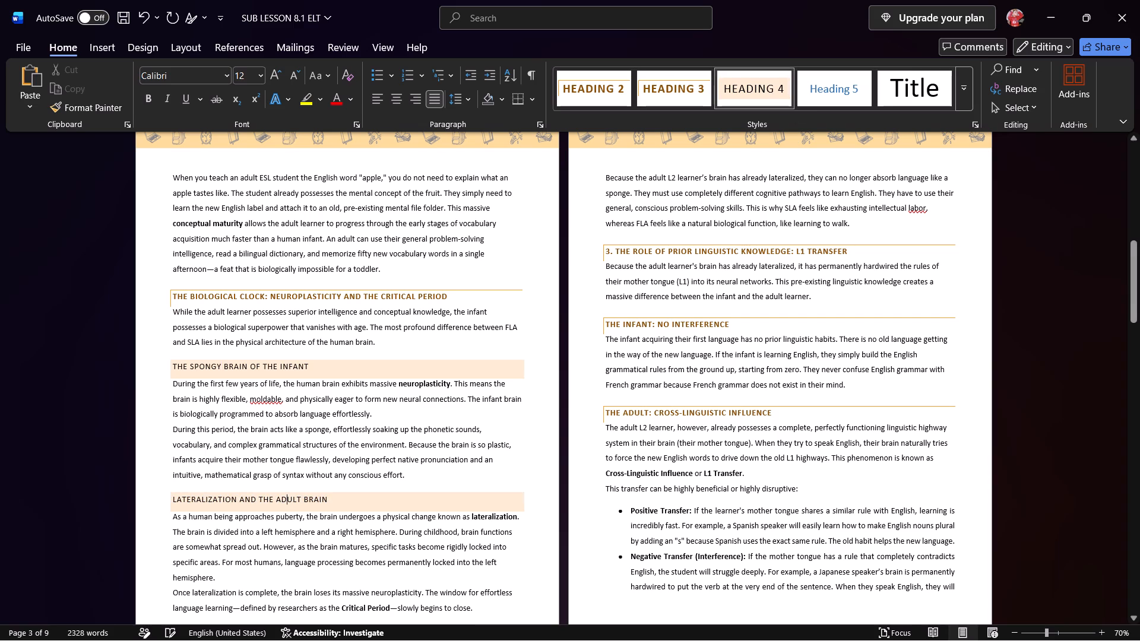
{"action": "left_click", "coordinate": [636, 323]}
{"action": "left_click", "coordinate": [749, 84]}
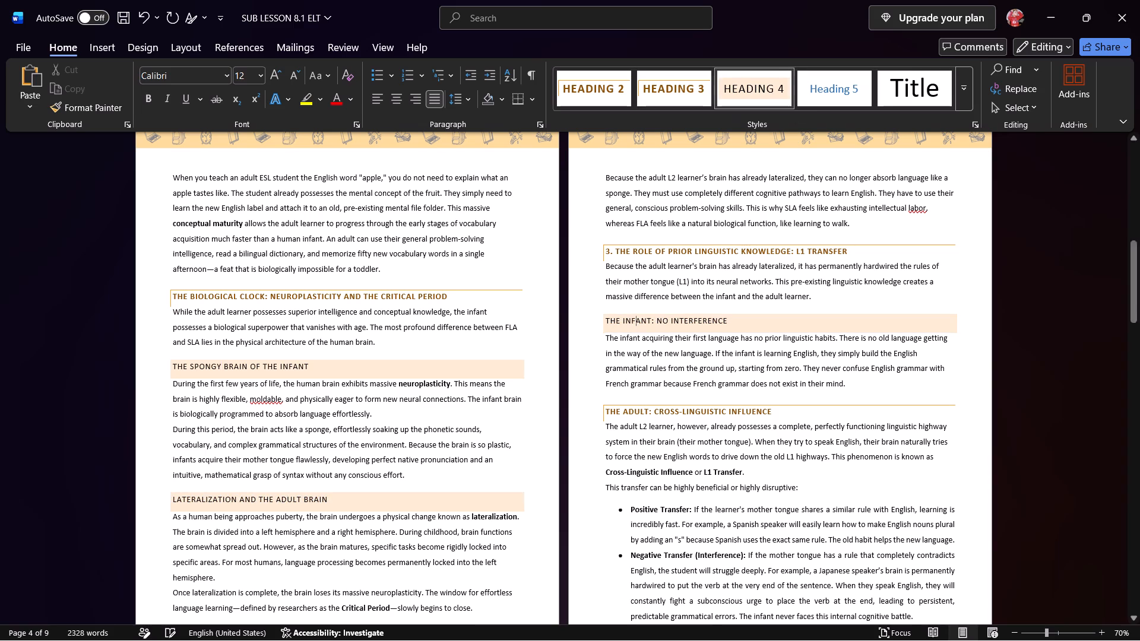
{"action": "left_click", "coordinate": [622, 408]}
{"action": "left_click", "coordinate": [751, 82]}
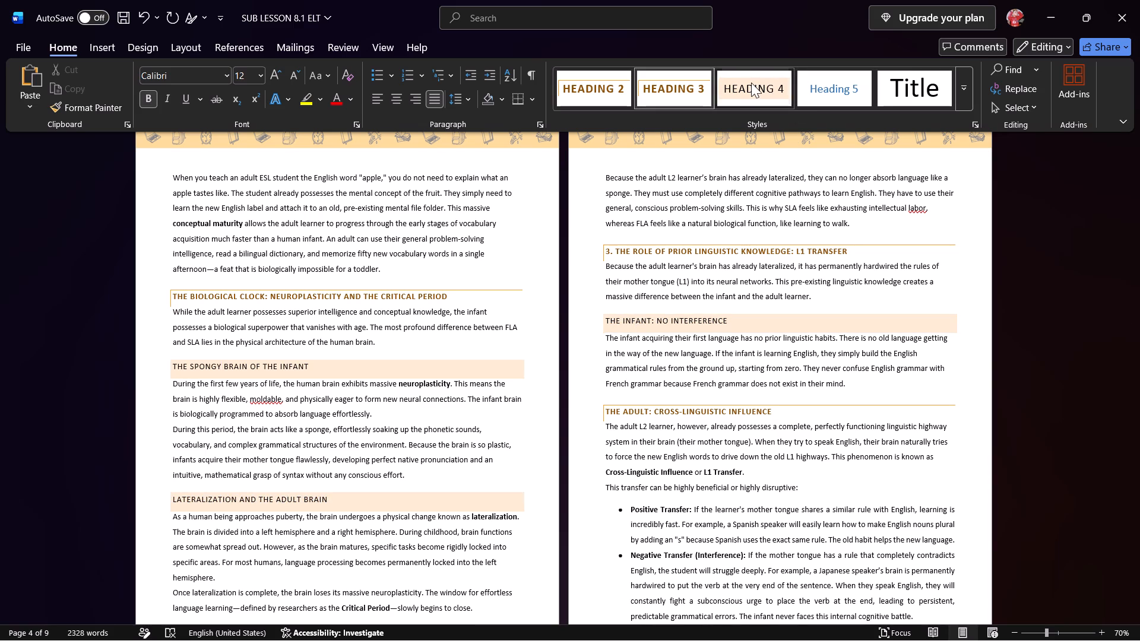
Apply the Heading 4 style to "The Fearless Infant", "Massive, Immersive L1 Input", "Limited, Artificial L2 Input" and "The Fragile Language Ego of the Adult".
{"action": "scroll", "coordinate": [616, 364], "scroll_direction": "down", "scroll_amount": 17}
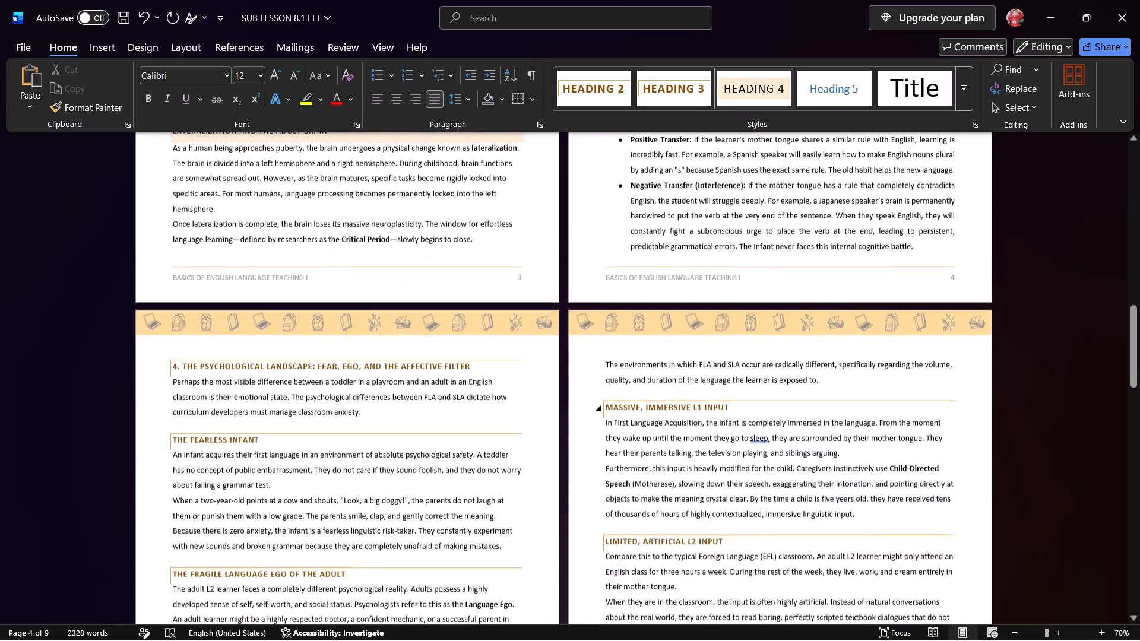
{"action": "scroll", "coordinate": [617, 370], "scroll_direction": "down", "scroll_amount": 1}
{"action": "left_click", "coordinate": [245, 358]}
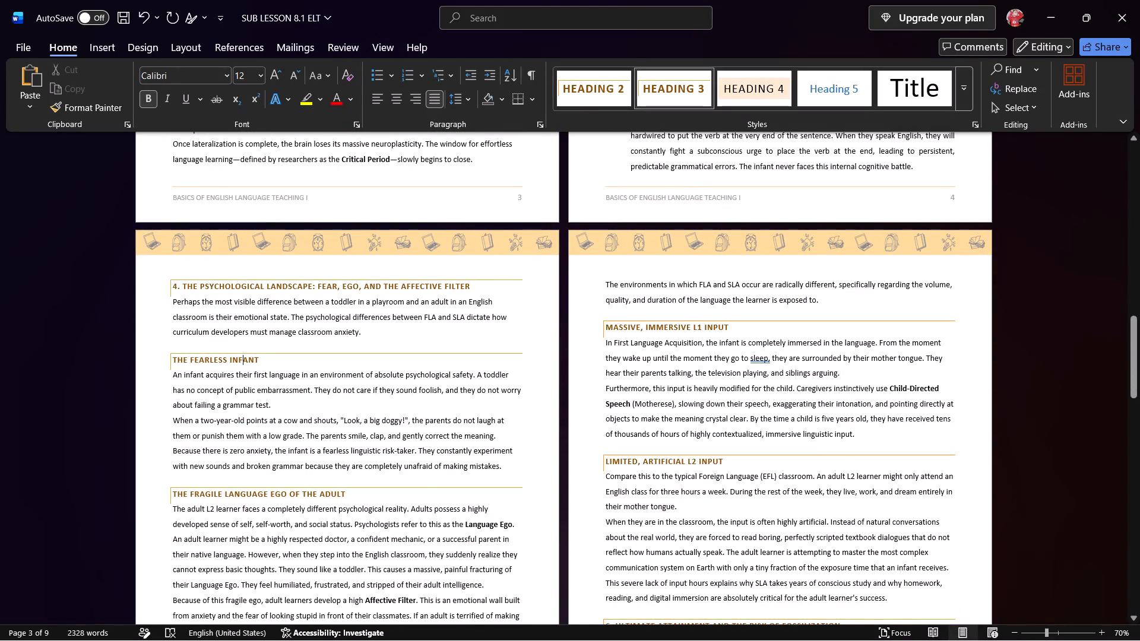
{"action": "left_click", "coordinate": [756, 101]}
{"action": "left_click", "coordinate": [655, 332]}
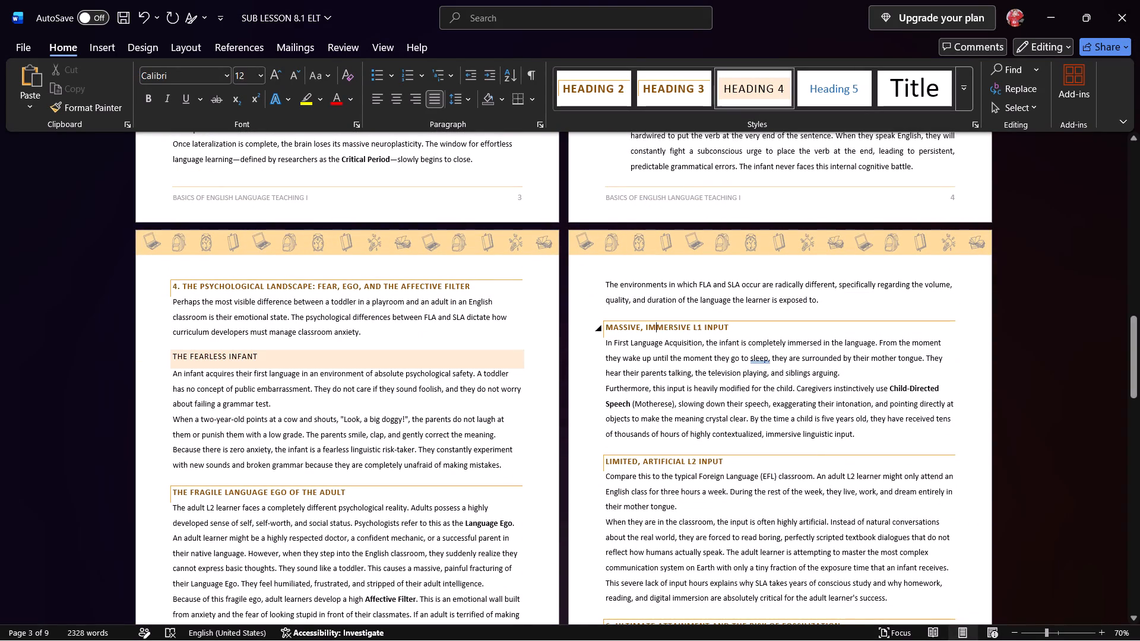
{"action": "left_click", "coordinate": [749, 93]}
{"action": "left_click", "coordinate": [622, 458]}
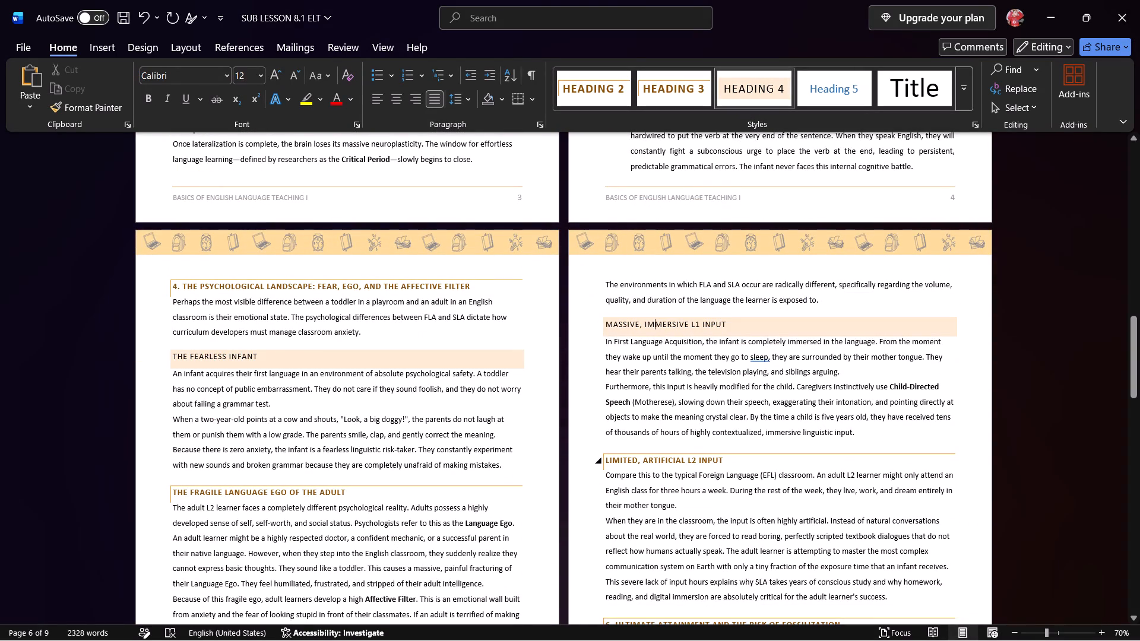
{"action": "left_click", "coordinate": [761, 90]}
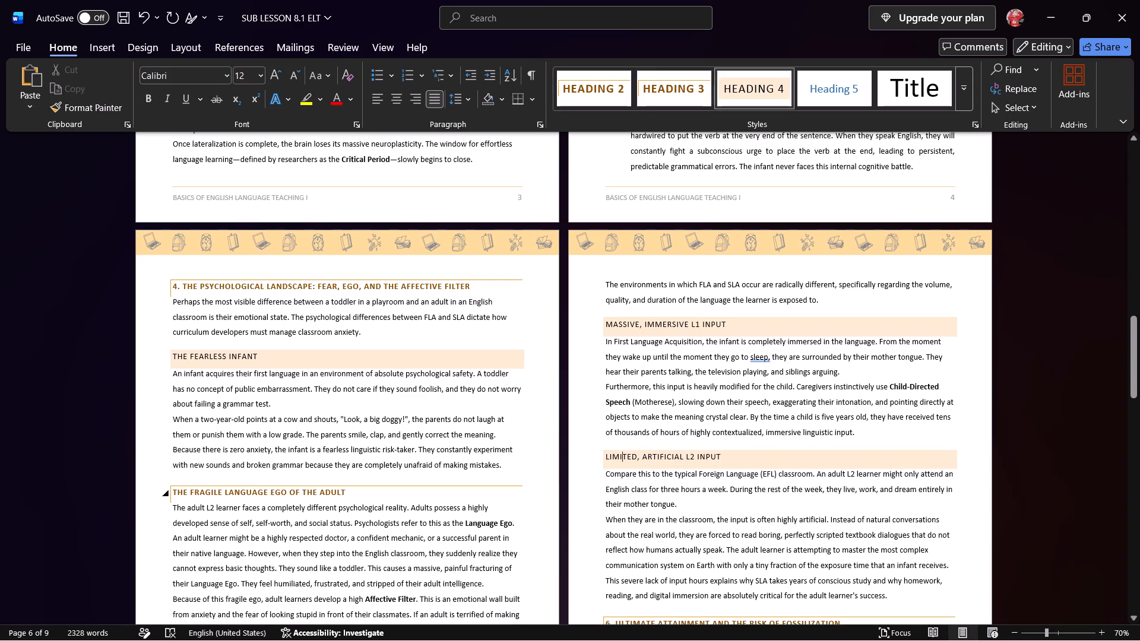
{"action": "left_click", "coordinate": [321, 493]}
{"action": "left_click", "coordinate": [756, 96]}
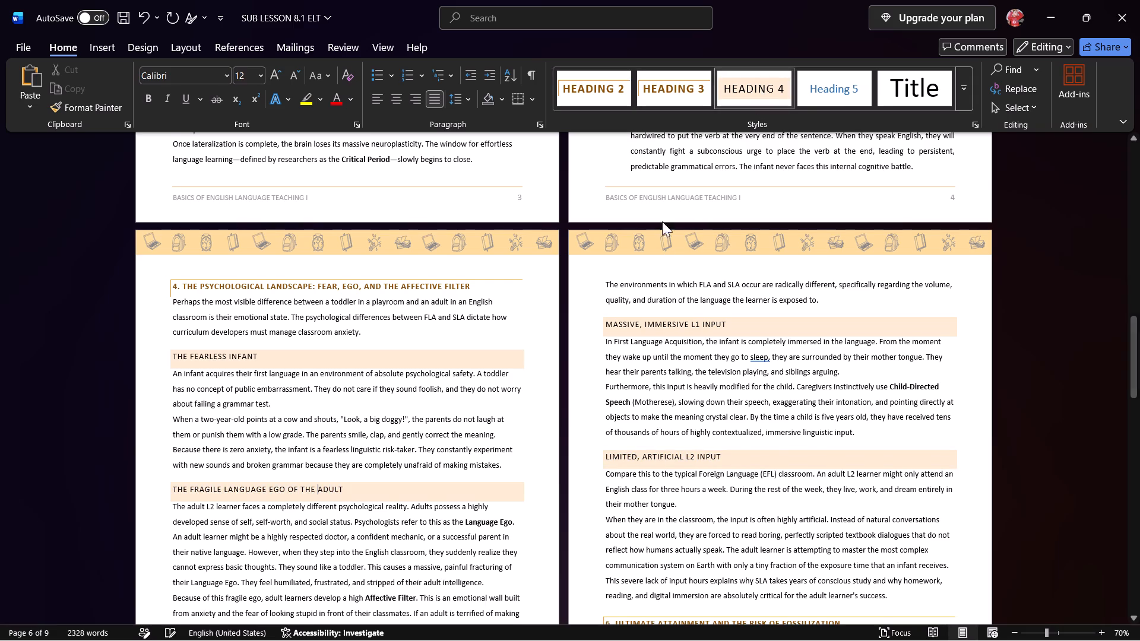
Apply the Heading 4 style to the "The Uniform Success of FLA" subheading at the end of page 6.
{"action": "scroll", "coordinate": [379, 394], "scroll_direction": "down", "scroll_amount": 11}
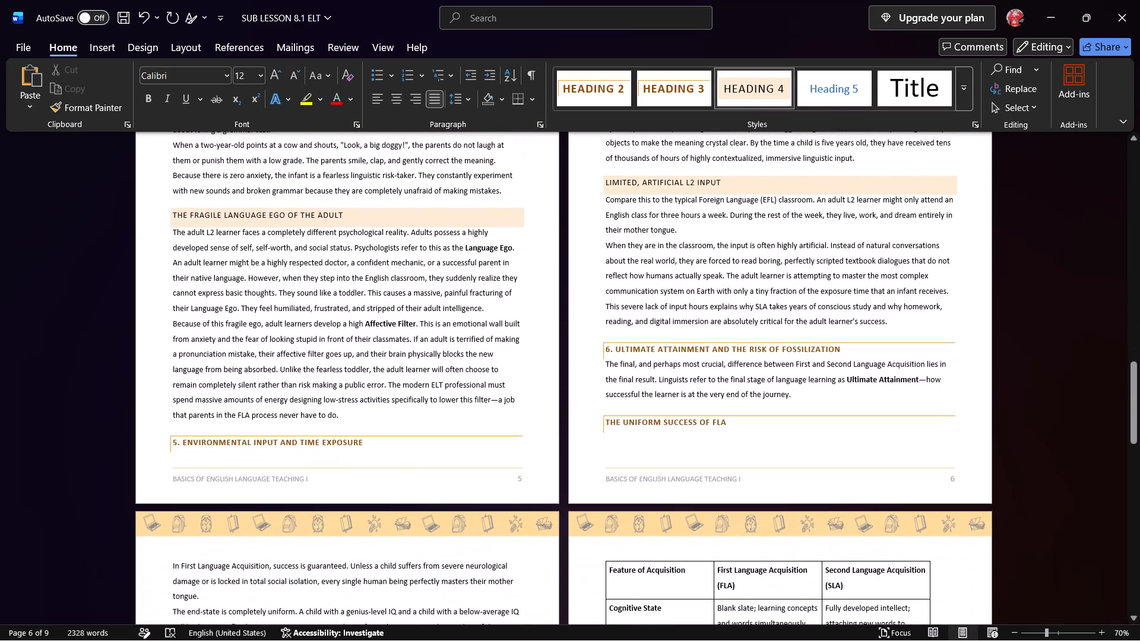
{"action": "left_click", "coordinate": [673, 427]}
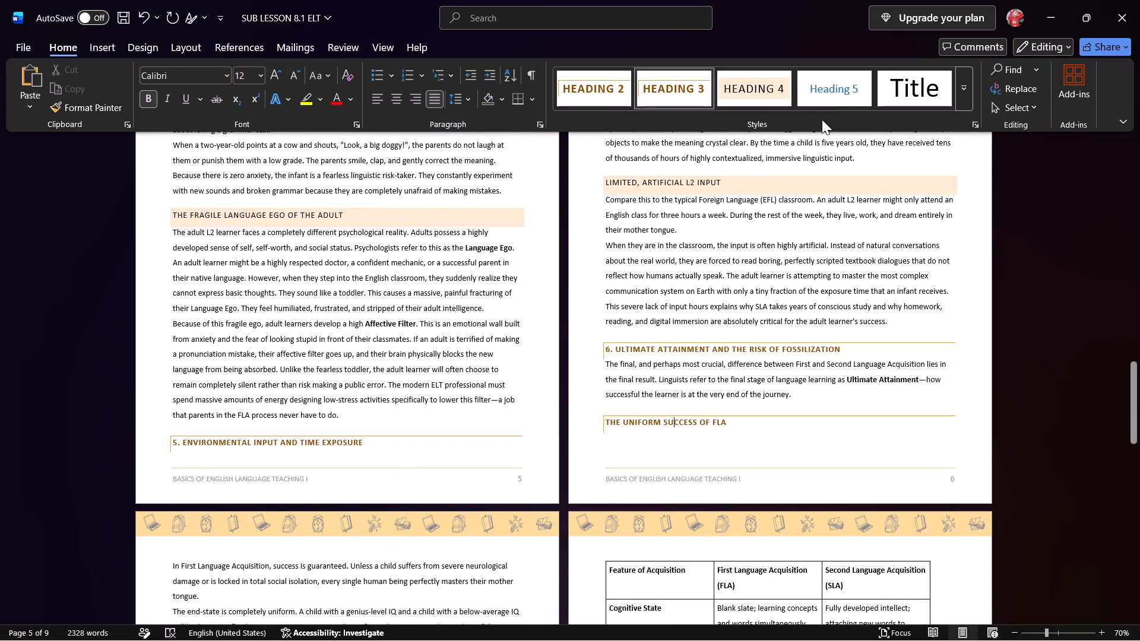
{"action": "left_click", "coordinate": [752, 90]}
Widen the Second Language Acquisition (SLA) column of the page 8 comparison table out to the text margin.
{"action": "scroll", "coordinate": [674, 424], "scroll_direction": "down", "scroll_amount": 15}
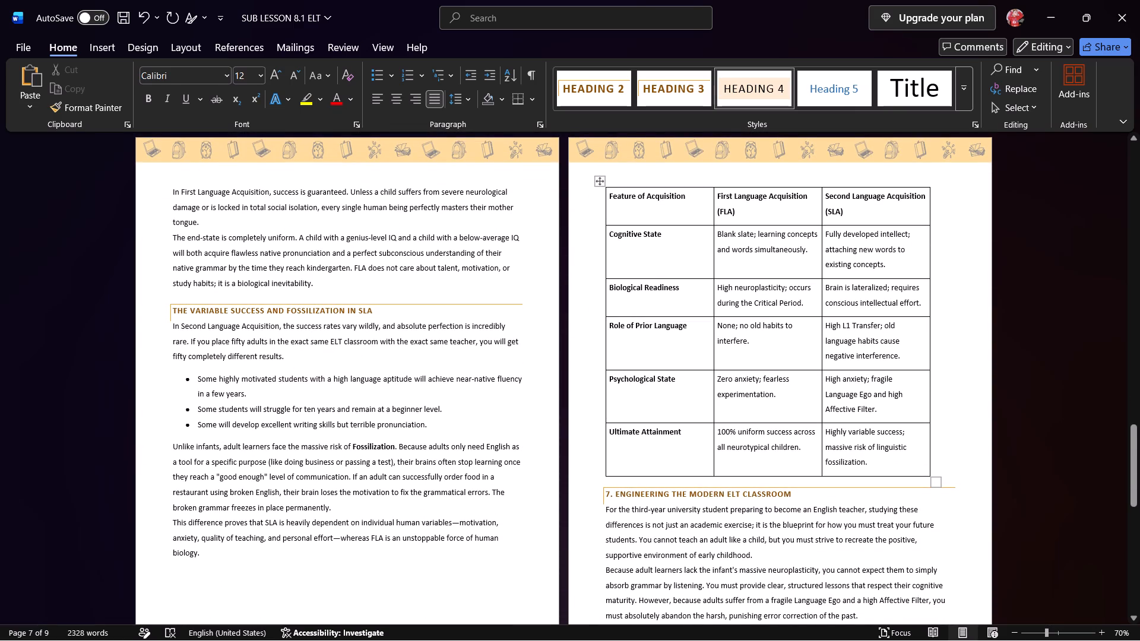
{"action": "left_click_drag", "start_coordinate": [928, 399], "coordinate": [951, 399]}
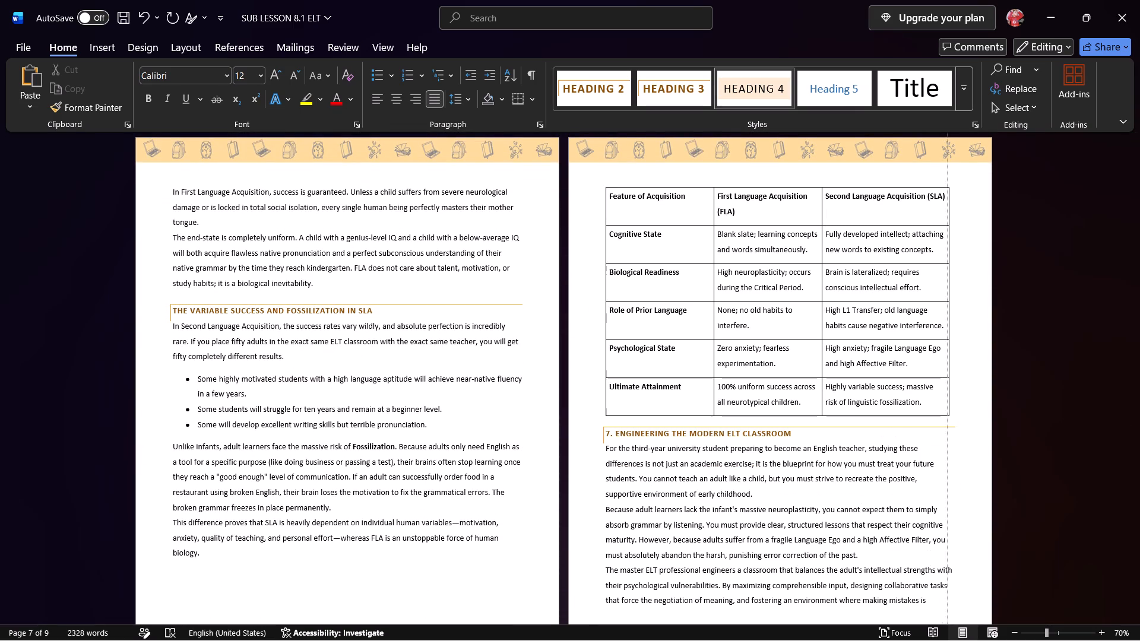
{"action": "left_click_drag", "start_coordinate": [951, 399], "coordinate": [959, 401]}
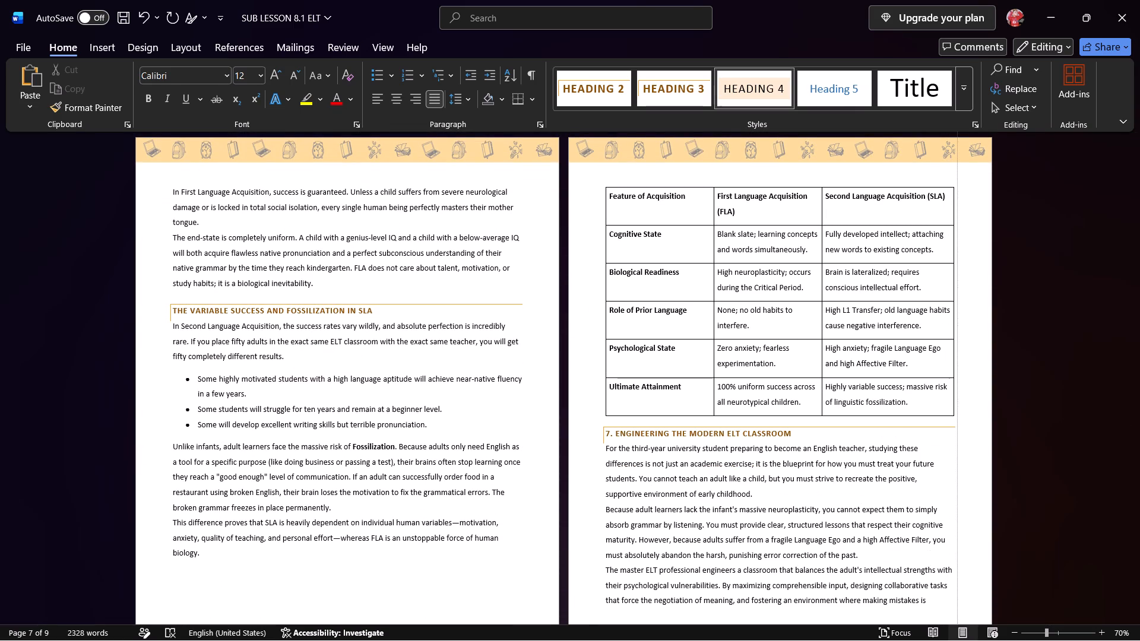
{"action": "left_click_drag", "start_coordinate": [959, 401], "coordinate": [958, 401]}
Apply the Heading 4 style to the "The Variable Success and Fossilization in SLA" subheading on page 7.
{"action": "left_click", "coordinate": [290, 312]}
{"action": "left_click", "coordinate": [737, 86]}
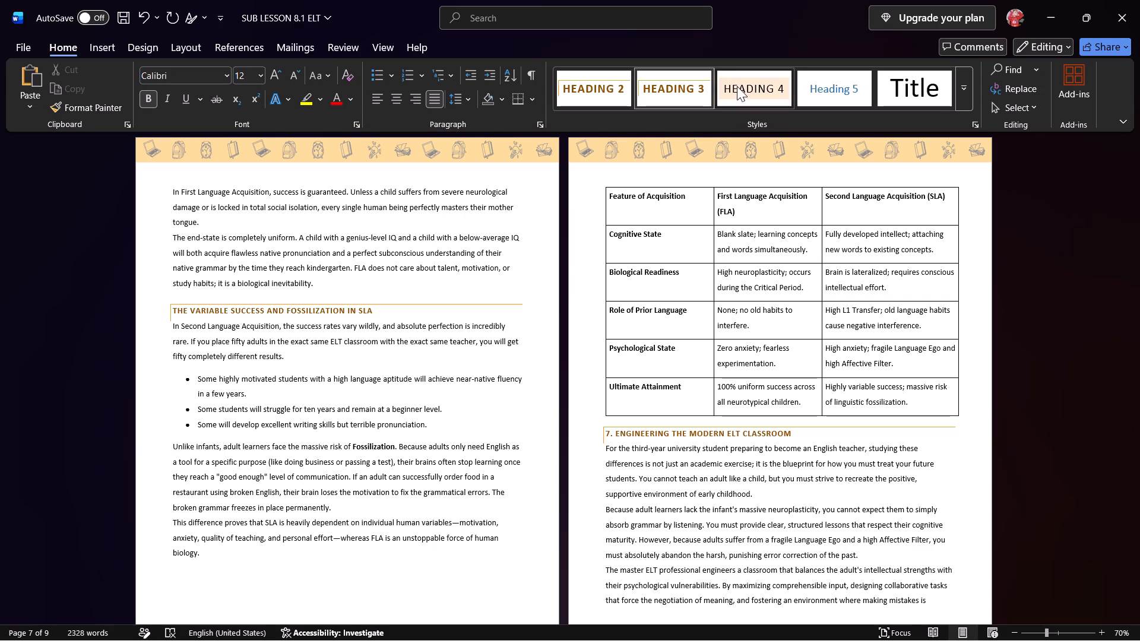
Delete the blank line above the "Key Takeaways" heading on the last page.
{"action": "scroll", "coordinate": [669, 277], "scroll_direction": "down", "scroll_amount": 15}
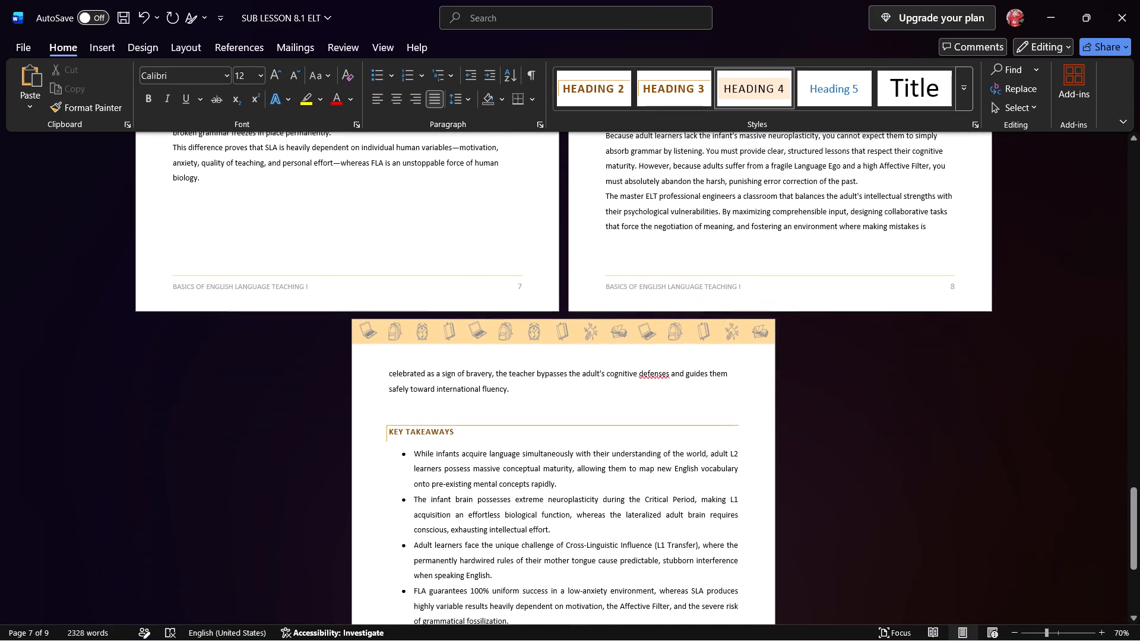
{"action": "left_click", "coordinate": [410, 414]}
{"action": "key", "text": "Delete"}
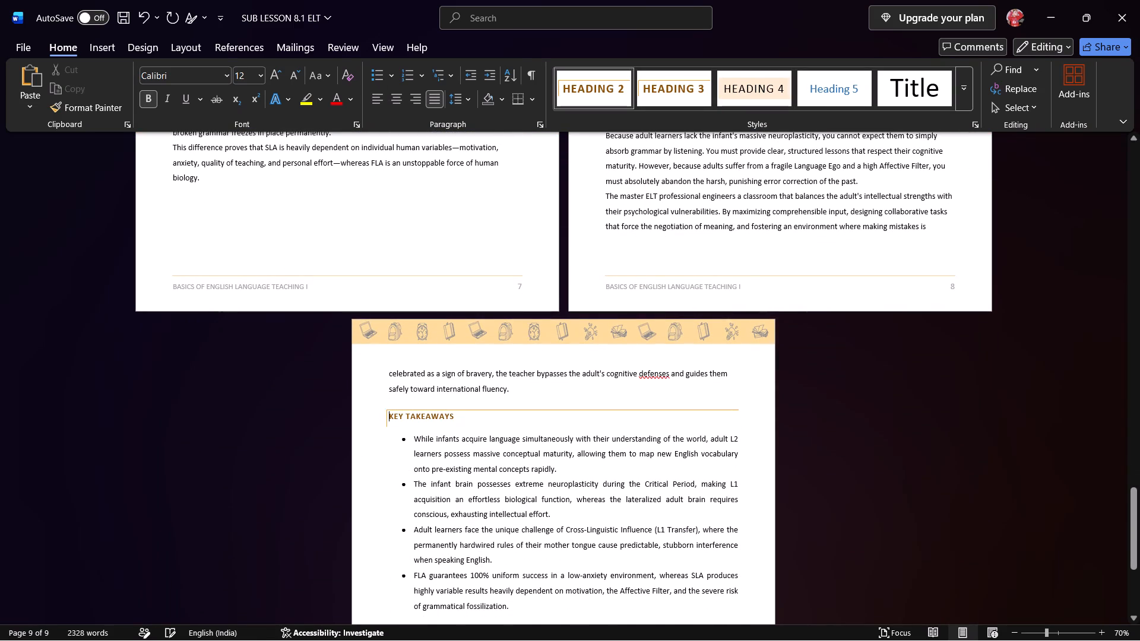
Return to the document's start and remove the leading number "3." from the "The Role of Prior Linguistic Knowledge: L1 Transfer" heading.
{"action": "left_click_drag", "start_coordinate": [1131, 512], "coordinate": [1128, 405]}
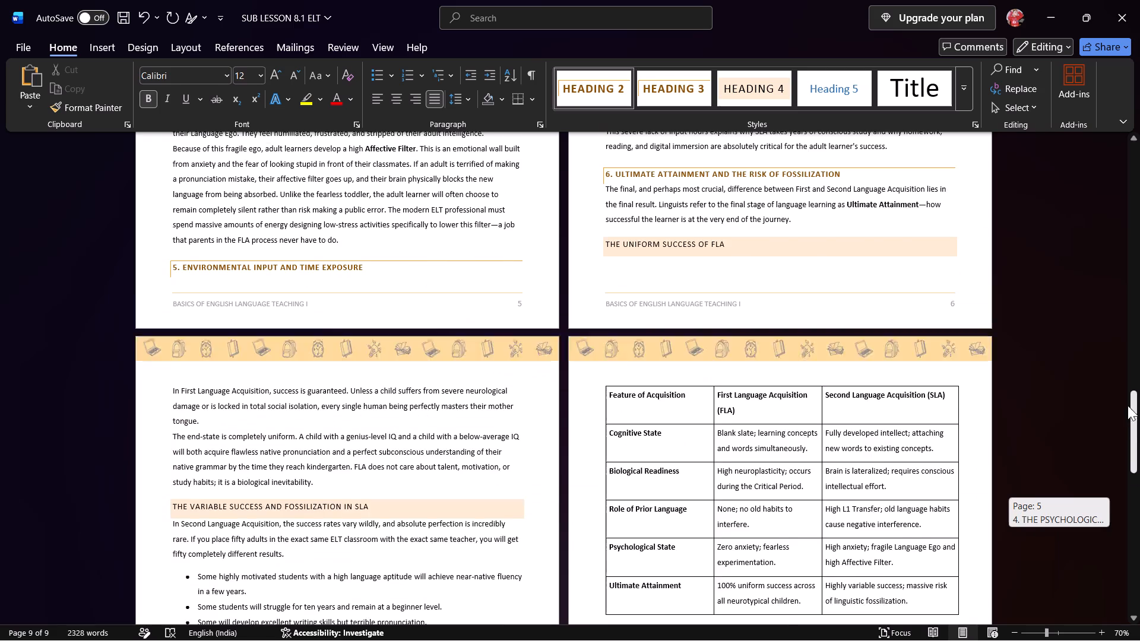
{"action": "left_click_drag", "start_coordinate": [1128, 405], "coordinate": [1130, 116]}
{"action": "scroll", "coordinate": [677, 567], "scroll_direction": "down", "scroll_amount": 6}
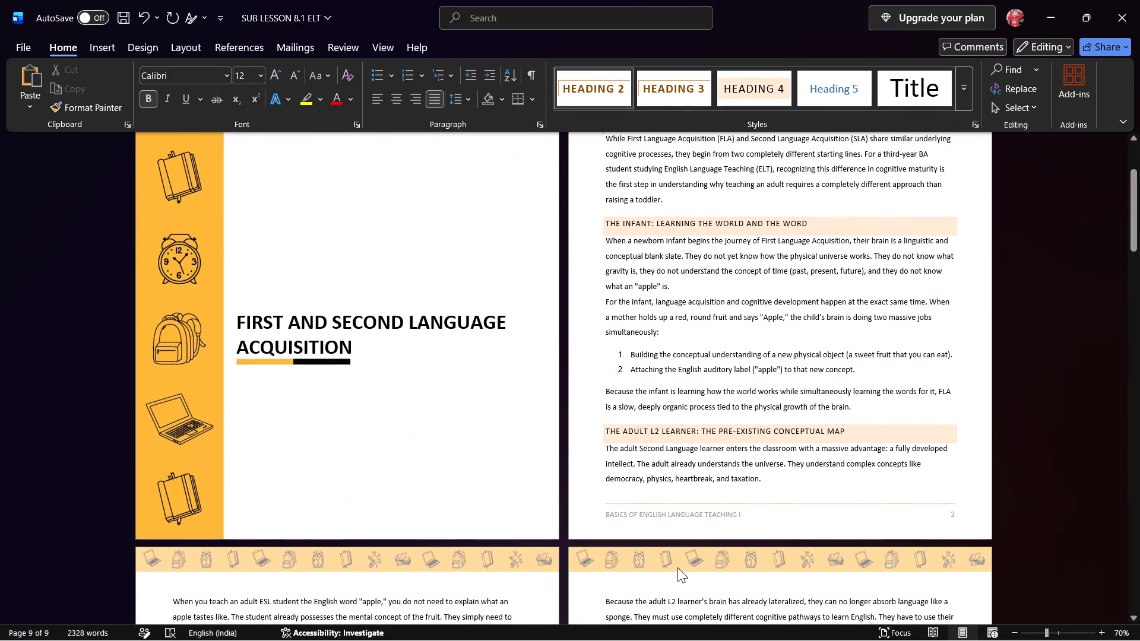
{"action": "scroll", "coordinate": [677, 567], "scroll_direction": "down", "scroll_amount": 11}
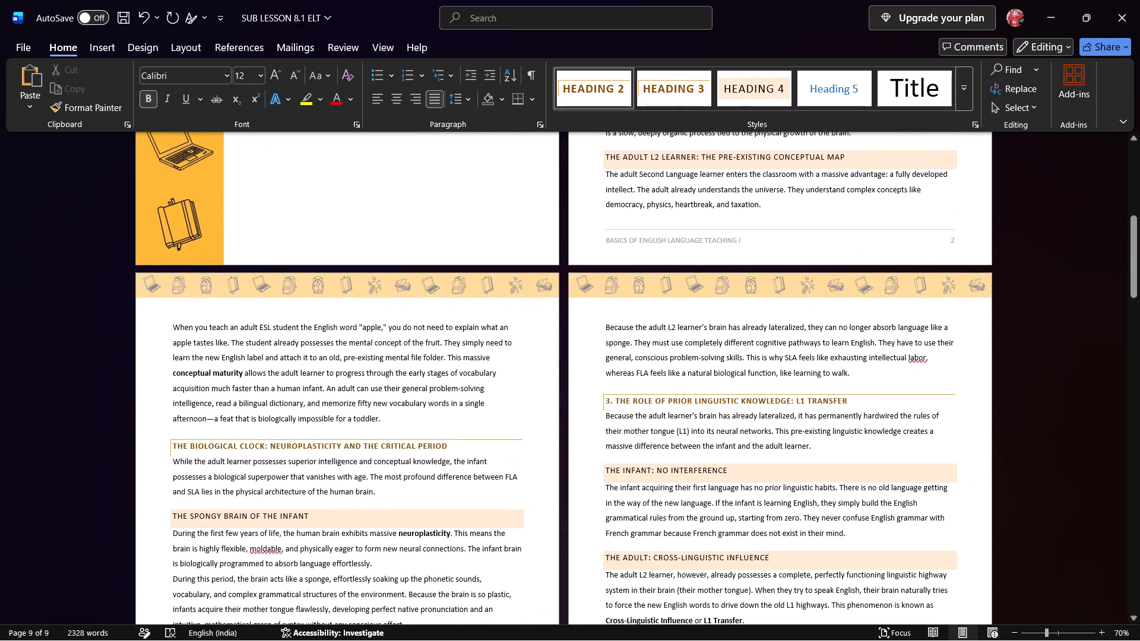
{"action": "scroll", "coordinate": [591, 472], "scroll_direction": "down", "scroll_amount": 4}
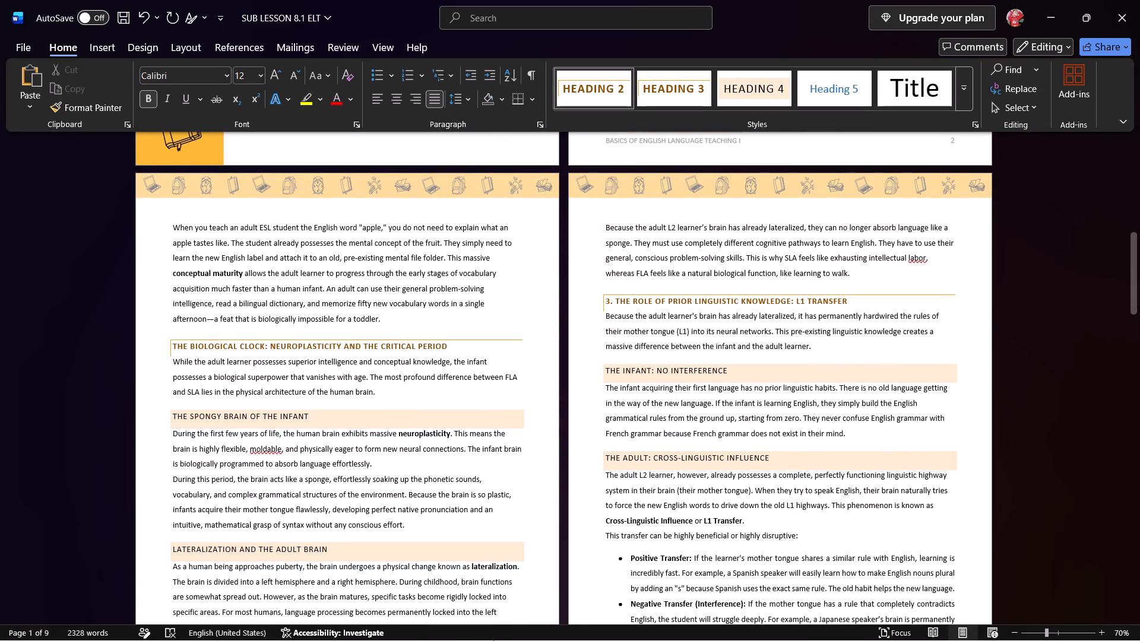
{"action": "left_click", "coordinate": [614, 299]}
{"action": "key", "text": "Delete"}
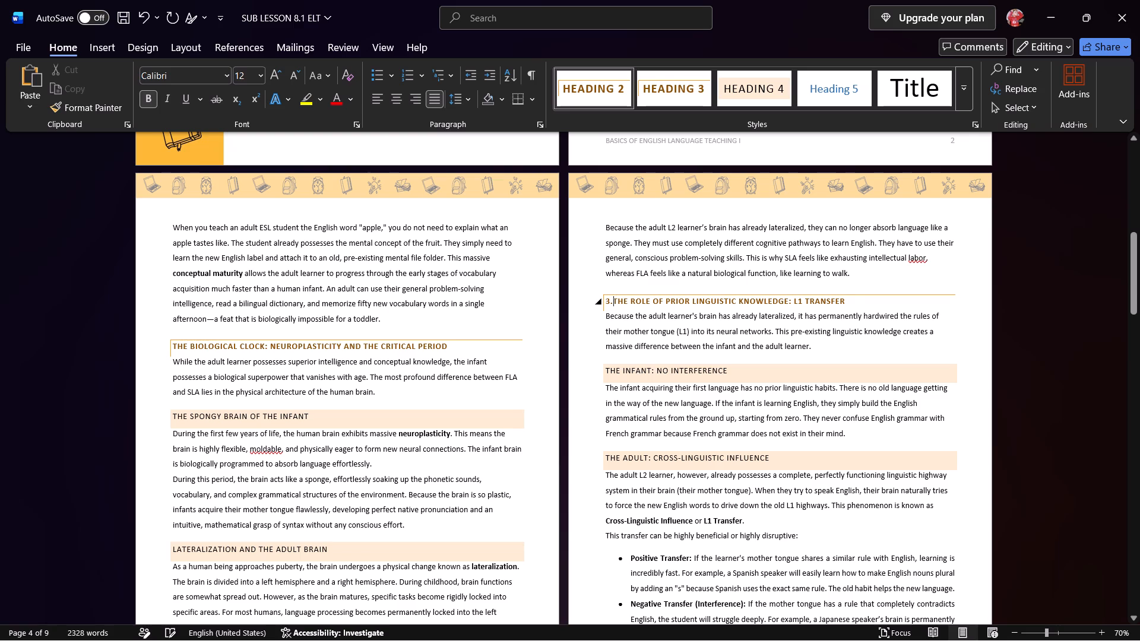
{"action": "key", "text": "BackSpace"}
{"action": "key", "text": "BackSpace"}
Remove the leading number "4." from the "The Psychological Landscape: Fear, Ego, and the Affective Filter" heading on page 5.
{"action": "scroll", "coordinate": [438, 335], "scroll_direction": "down", "scroll_amount": 6}
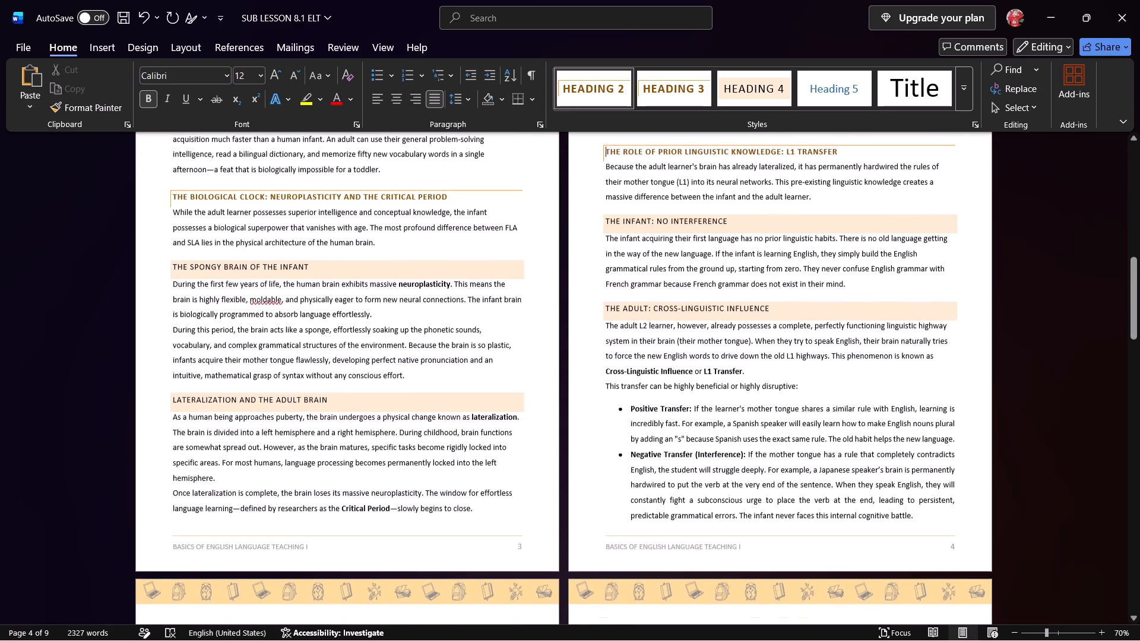
{"action": "scroll", "coordinate": [439, 326], "scroll_direction": "down", "scroll_amount": 10}
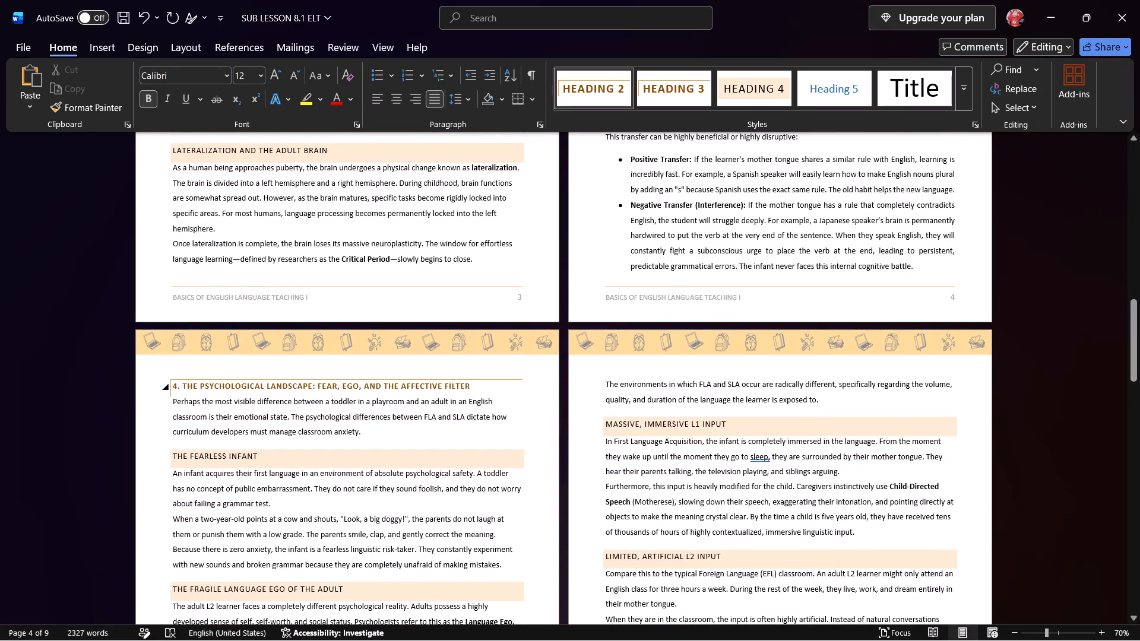
{"action": "left_click", "coordinate": [182, 385]}
{"action": "key", "text": "BackSpace"}
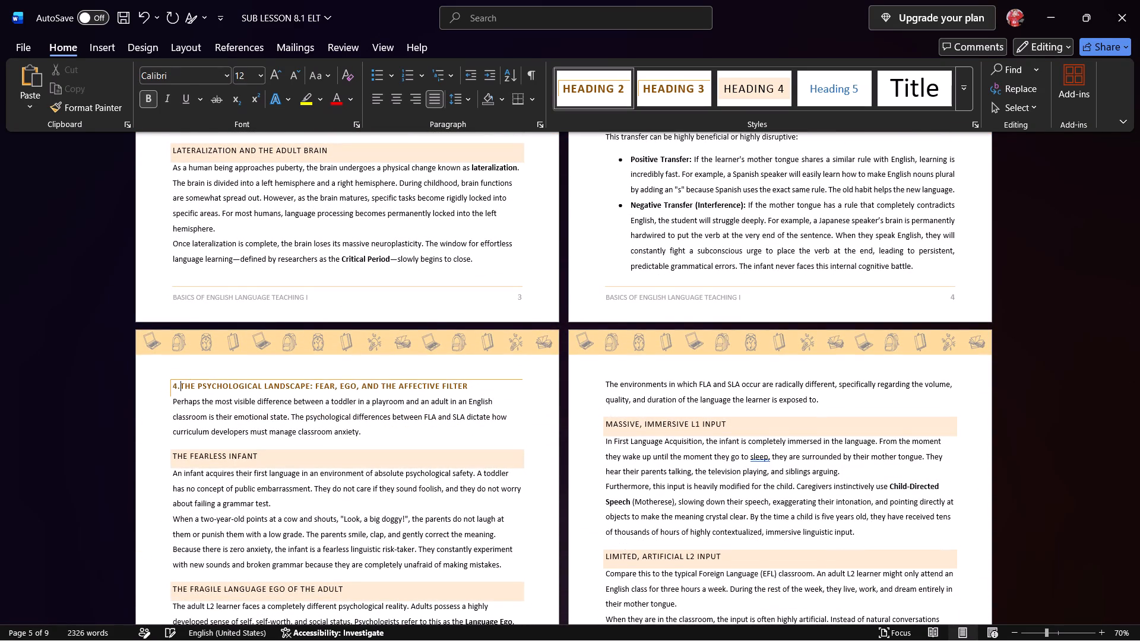
{"action": "key", "text": "BackSpace"}
{"action": "key", "text": "BackSpace"}
Remove the leading numbers "5." and "6." from "Environmental Input and Time Exposure" and "Ultimate Attainment and the Risk of Fossilization".
{"action": "scroll", "coordinate": [388, 360], "scroll_direction": "down", "scroll_amount": 3}
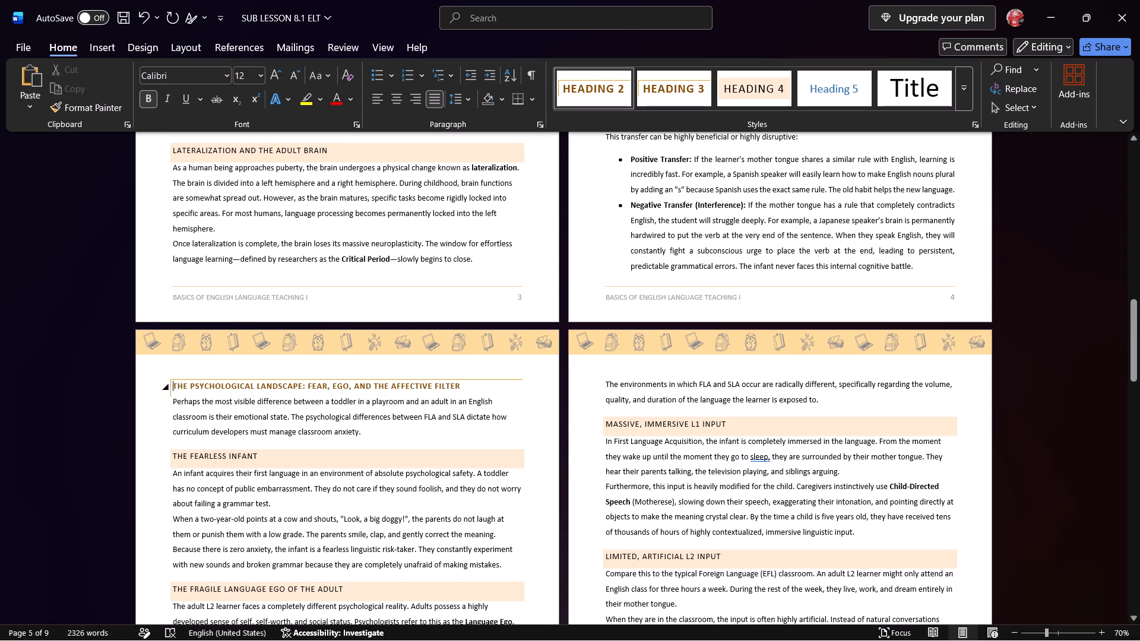
{"action": "scroll", "coordinate": [388, 360], "scroll_direction": "down", "scroll_amount": 9}
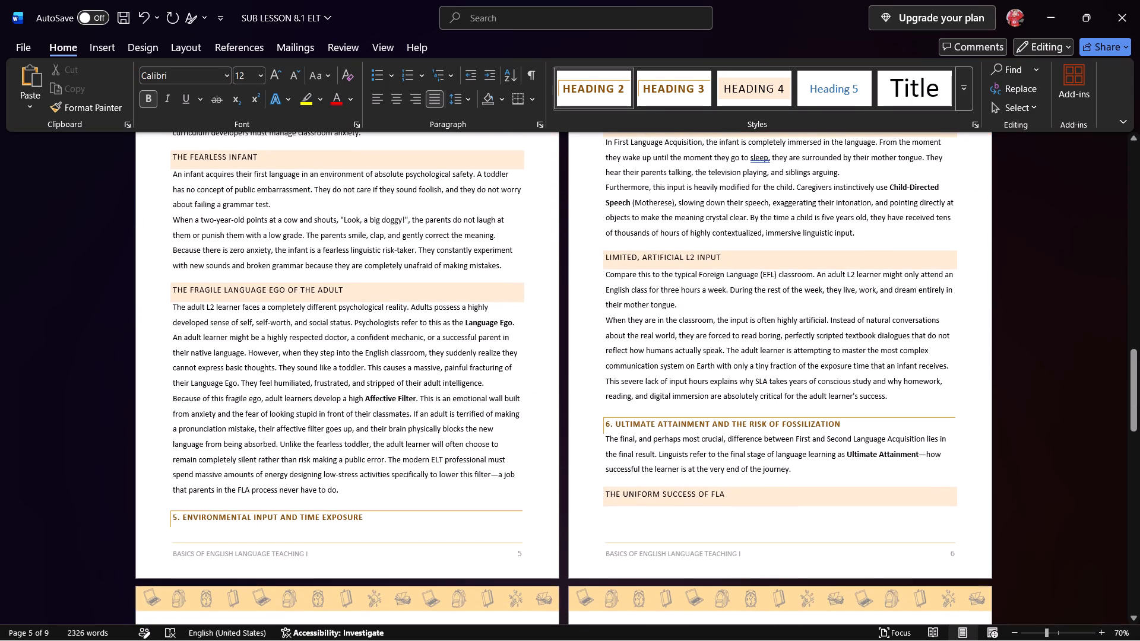
{"action": "left_click", "coordinate": [182, 516]}
{"action": "key", "text": "BackSpace"}
{"action": "key", "text": "BackSpace"}
{"action": "key", "text": "BackSpace"}
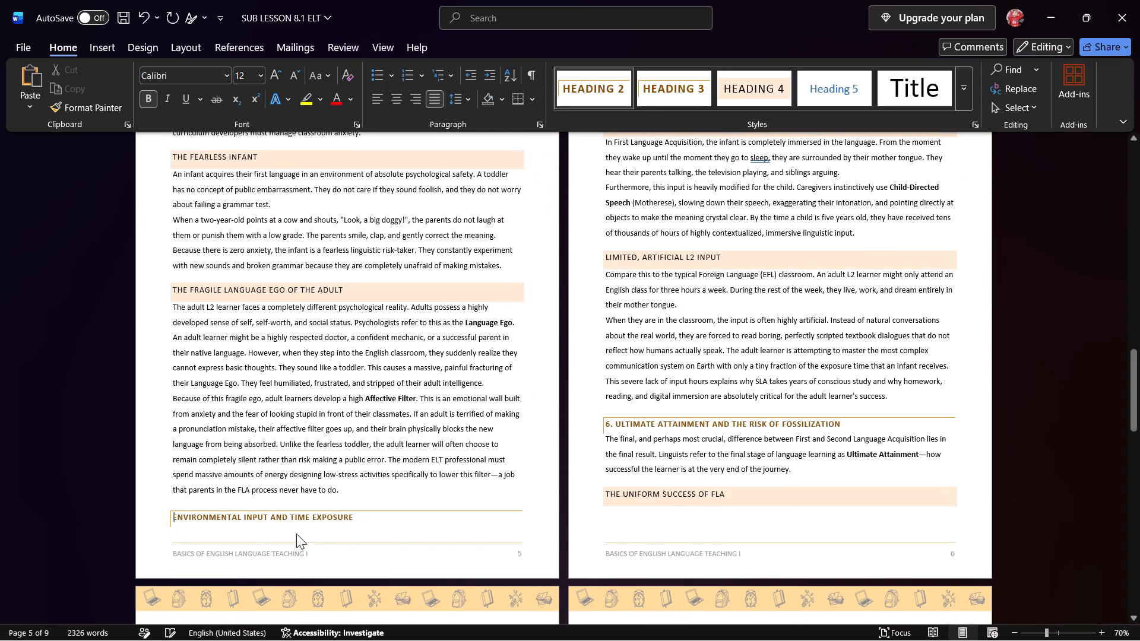
{"action": "left_click", "coordinate": [615, 426]}
{"action": "key", "text": "BackSpace"}
{"action": "key", "text": "BackSpace"}
{"action": "key", "text": "BackSpace"}
{"action": "scroll", "coordinate": [629, 426], "scroll_direction": "down", "scroll_amount": 6}
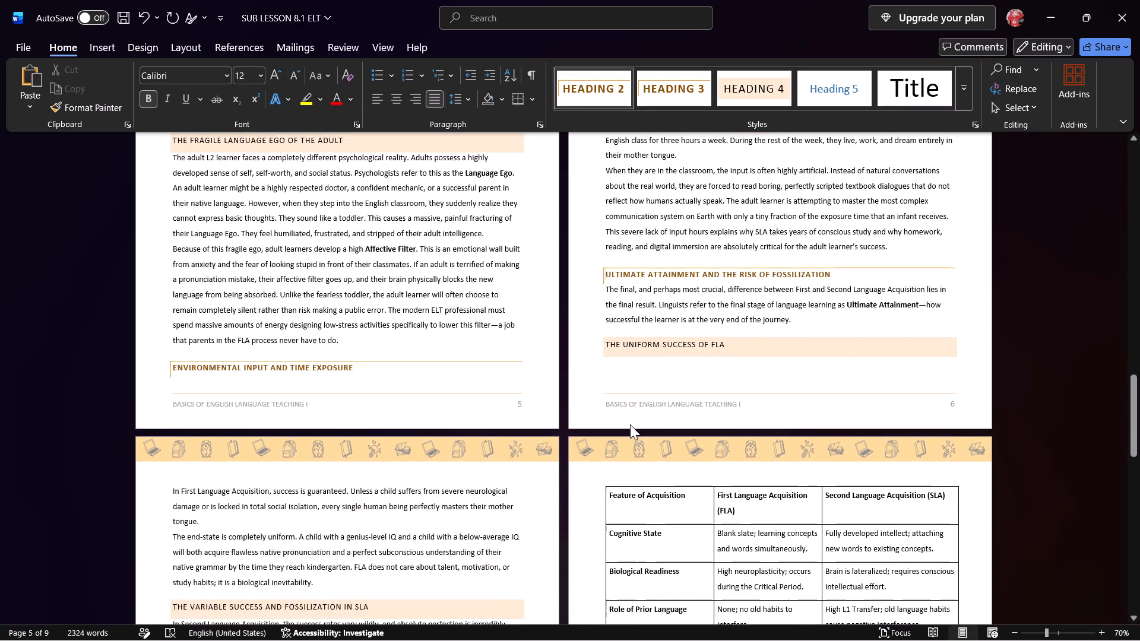
Remove the leading number "7." from the "Engineering the Modern ELT Classroom" heading below the table on page 8.
{"action": "scroll", "coordinate": [630, 424], "scroll_direction": "down", "scroll_amount": 16}
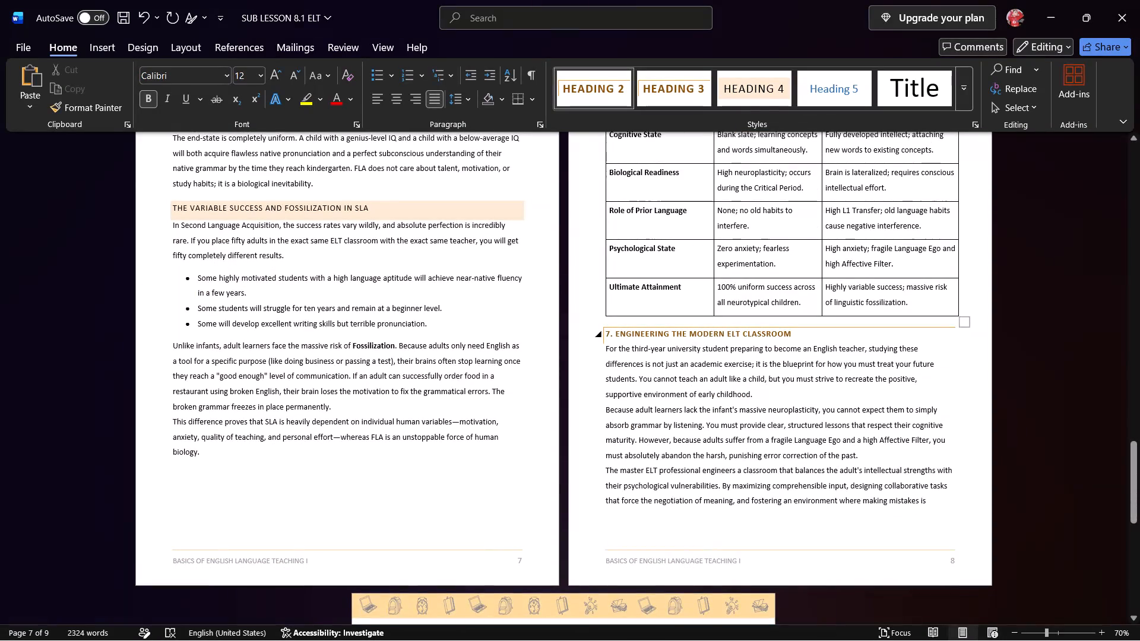
{"action": "left_click", "coordinate": [615, 334]}
{"action": "key", "text": "BackSpace"}
{"action": "key", "text": "BackSpace"}
{"action": "key", "text": "BackSpace"}
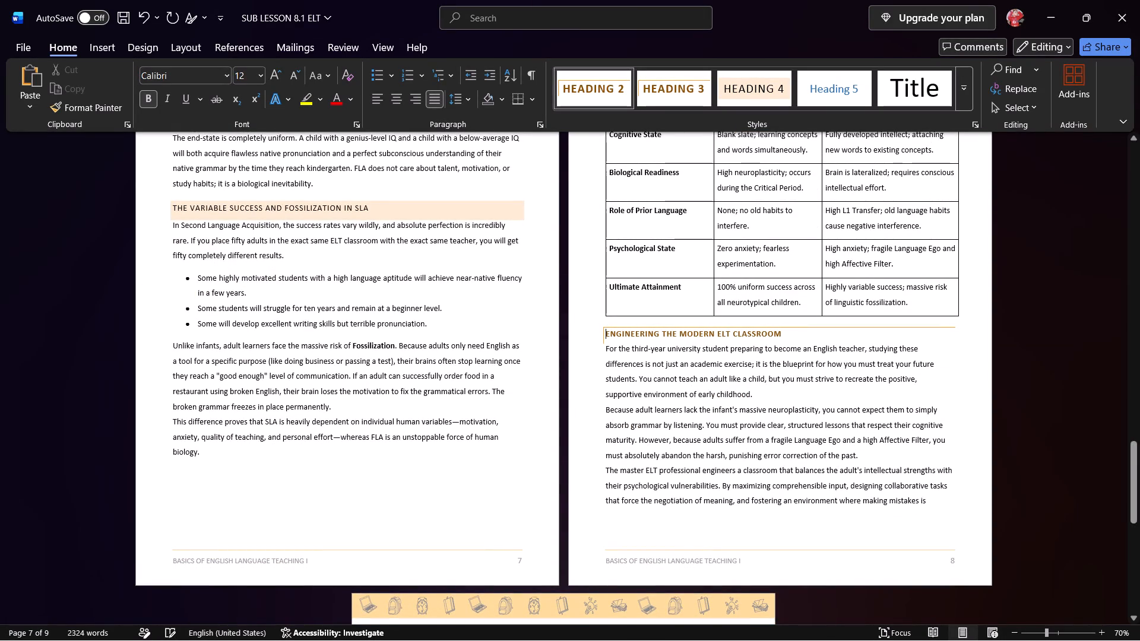
Check the remaining pages through Key Takeaways, then copy "SUB LESSON 8.2" from the title banner on page 2.
{"action": "scroll", "coordinate": [626, 376], "scroll_direction": "down", "scroll_amount": 13}
{"action": "scroll", "coordinate": [501, 392], "scroll_direction": "down", "scroll_amount": 6}
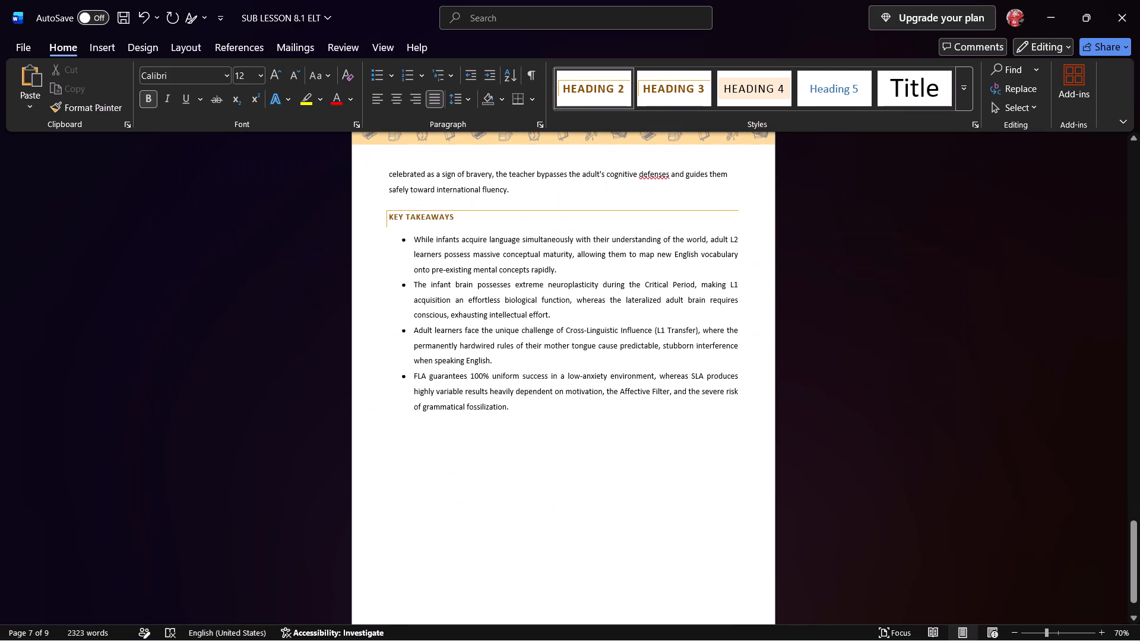
{"action": "left_click_drag", "start_coordinate": [1130, 532], "coordinate": [1129, 244]}
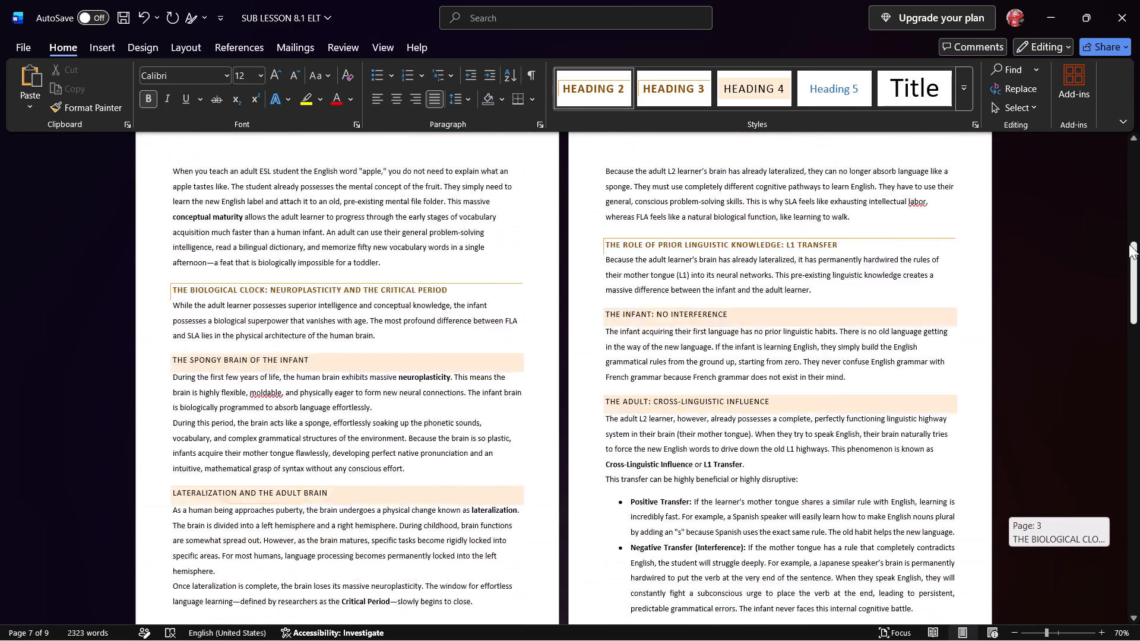
{"action": "left_click_drag", "start_coordinate": [1129, 244], "coordinate": [1109, 114]}
{"action": "left_click_drag", "start_coordinate": [820, 201], "coordinate": [720, 198]}
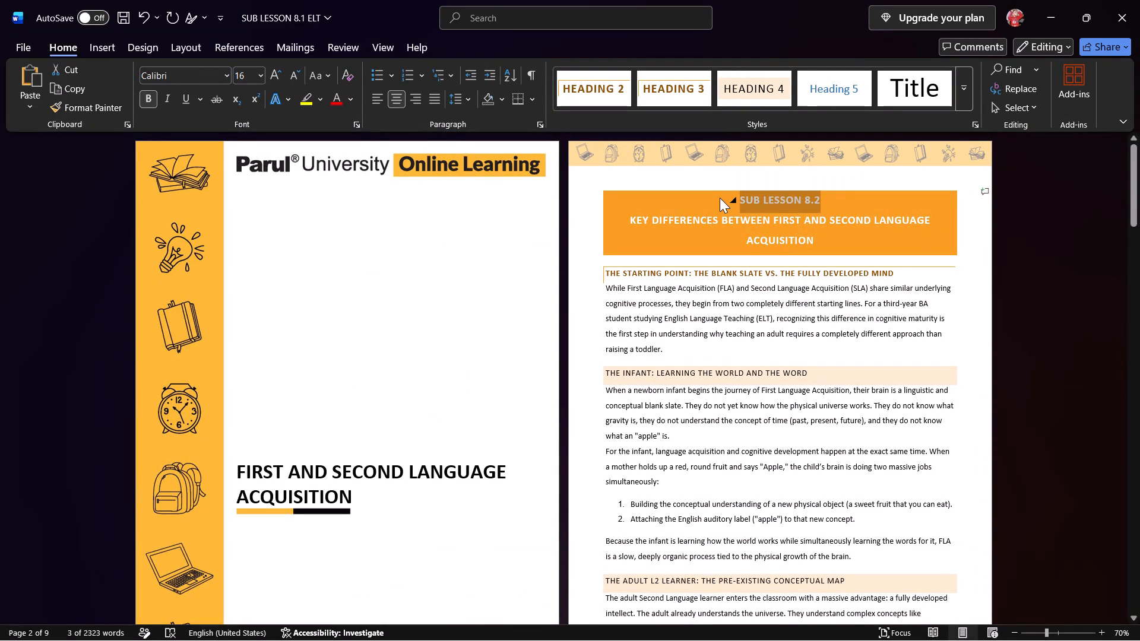
{"action": "key", "text": "ctrl+c"}
Save the document as a separate Word file named "SUB LESSON 8.2 ELT" in the Downloads folder.
{"action": "left_click", "coordinate": [13, 46]}
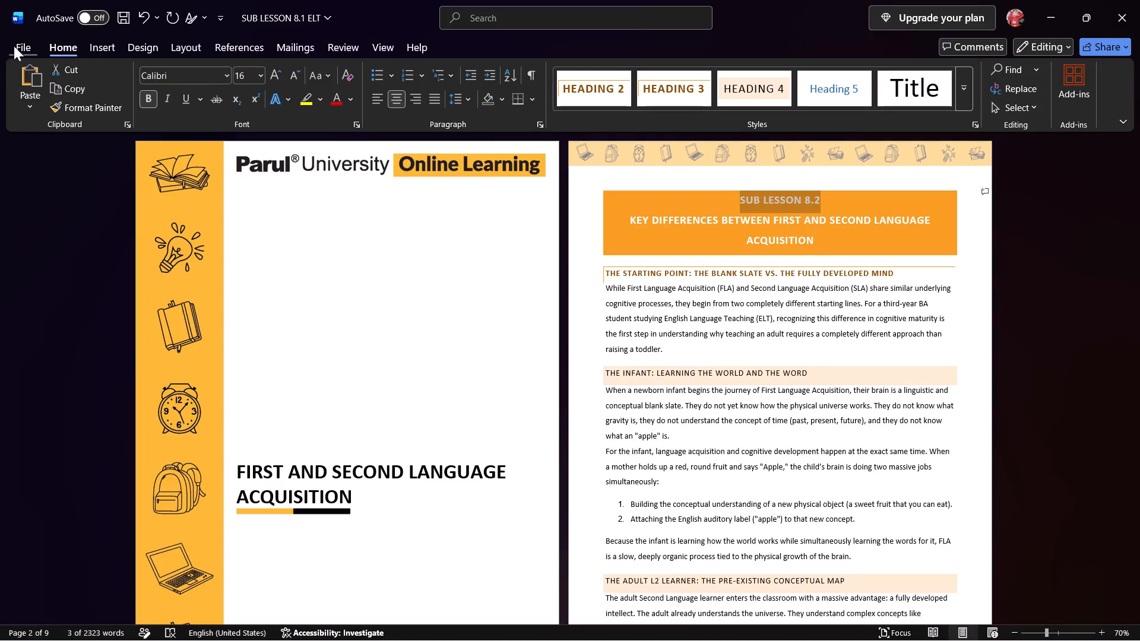
{"action": "left_click", "coordinate": [59, 284]}
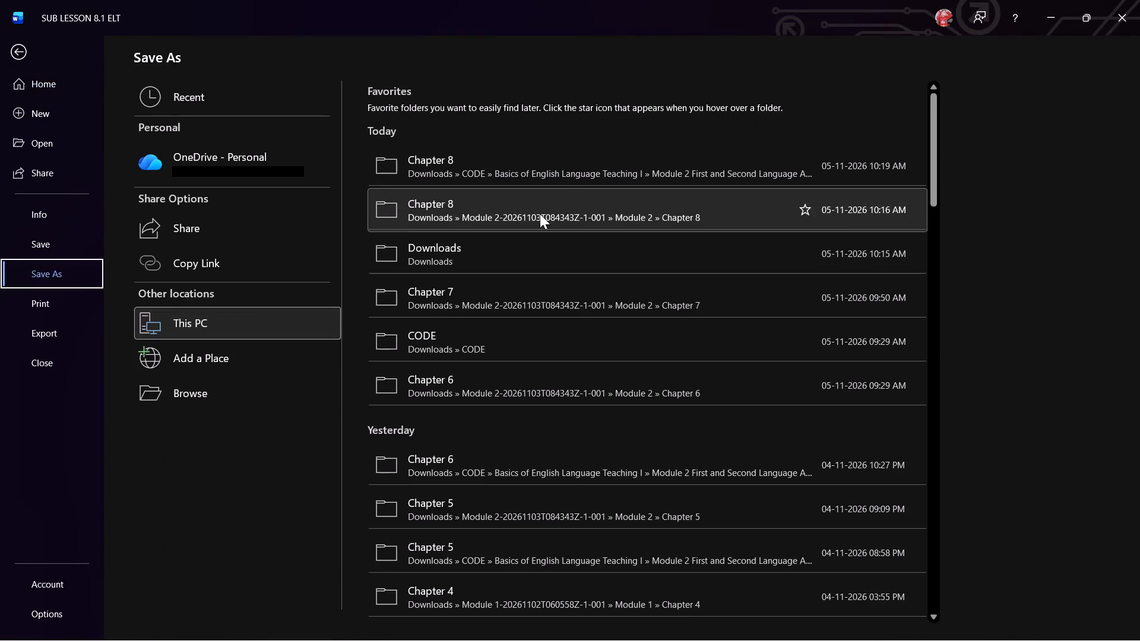
{"action": "left_click", "coordinate": [527, 262]}
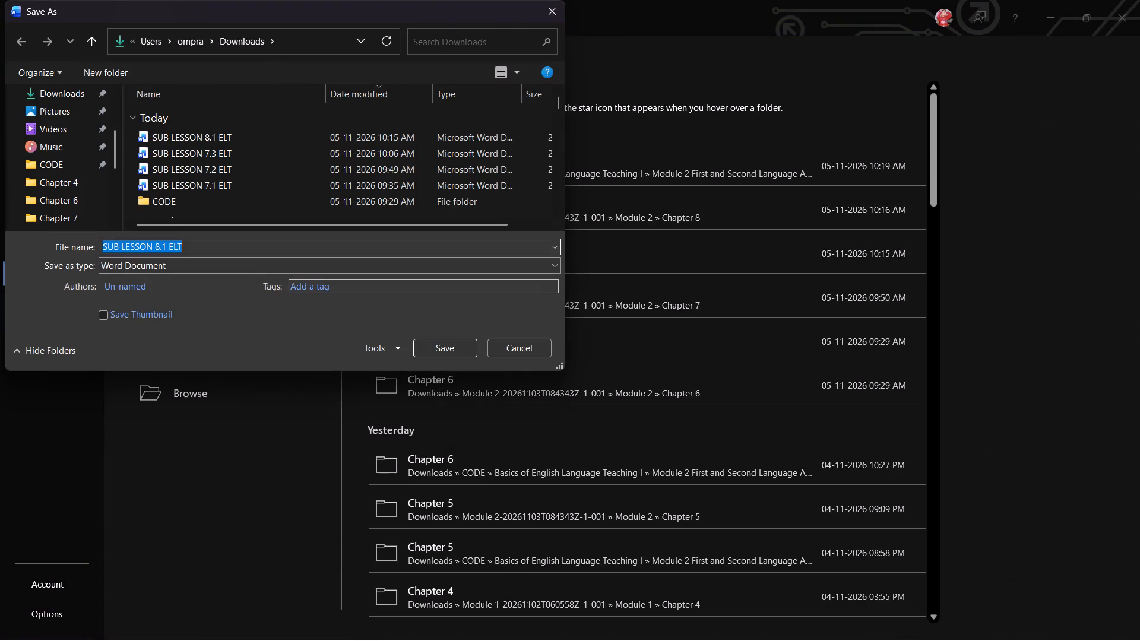
{"action": "left_click", "coordinate": [164, 247]}
{"action": "left_click_drag", "start_coordinate": [163, 247], "coordinate": [123, 249]}
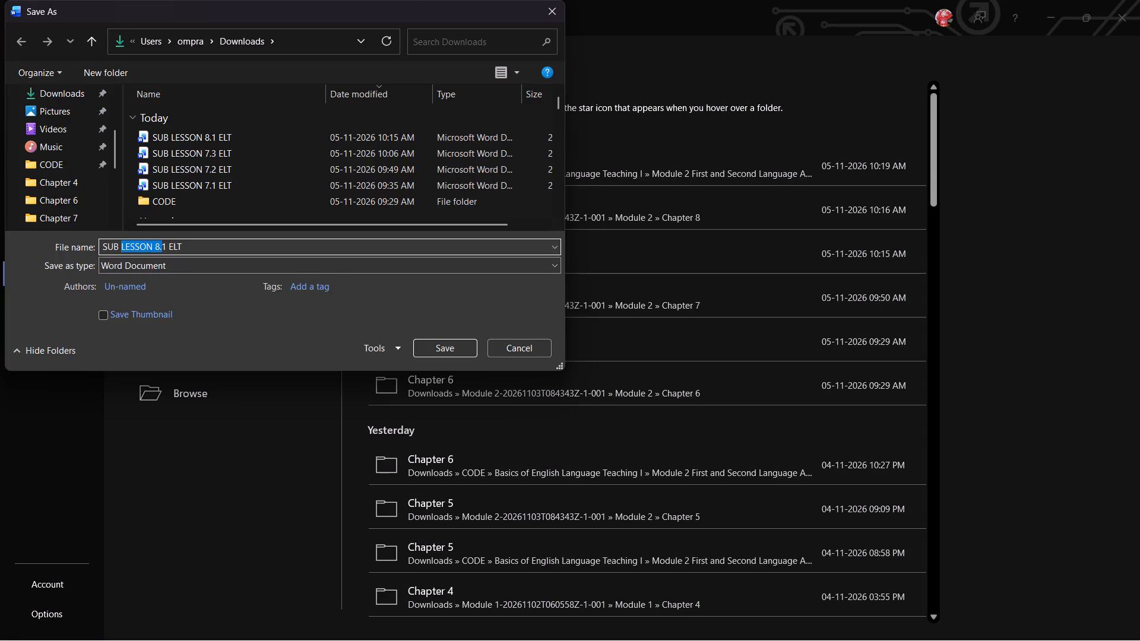
{"action": "left_click_drag", "start_coordinate": [164, 246], "coordinate": [65, 243]}
{"action": "key", "text": "ctrl+v"}
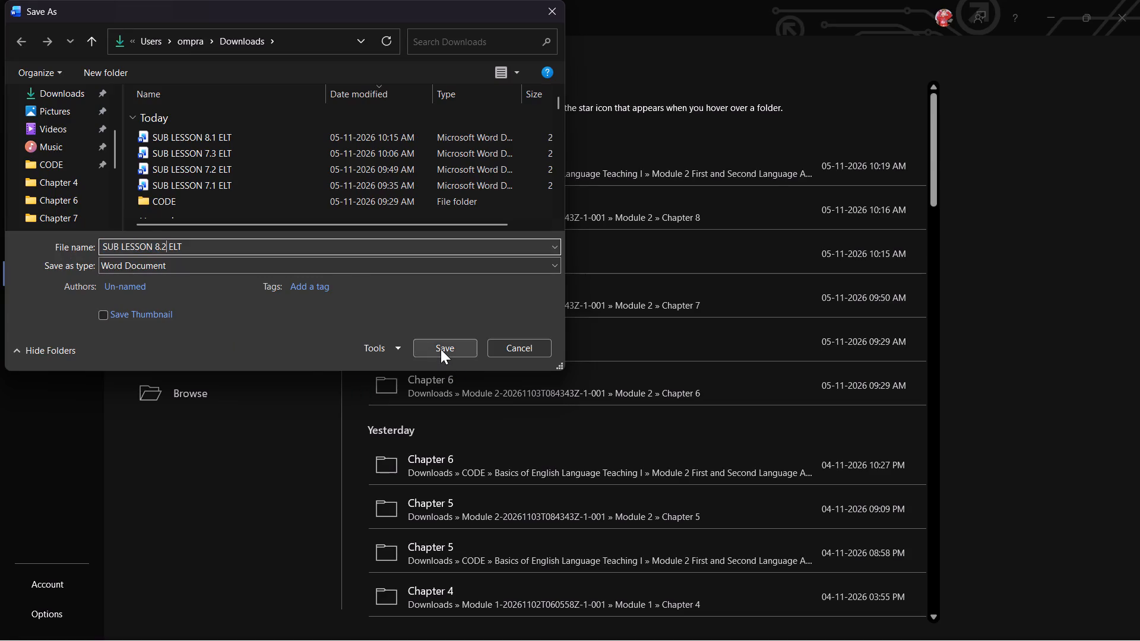
{"action": "left_click", "coordinate": [441, 349]}
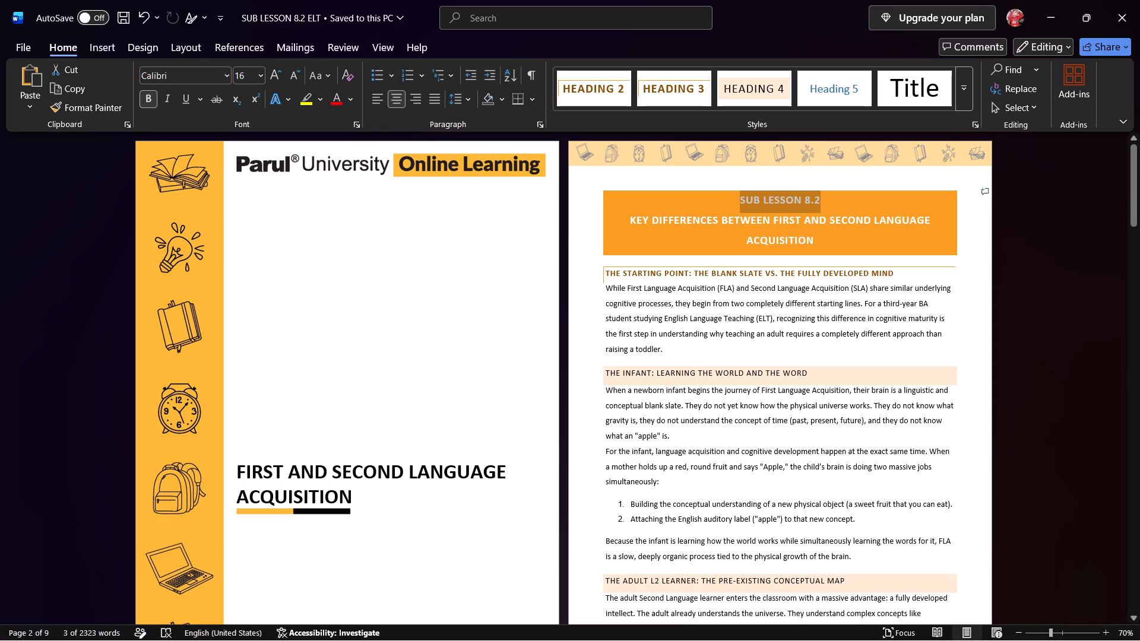
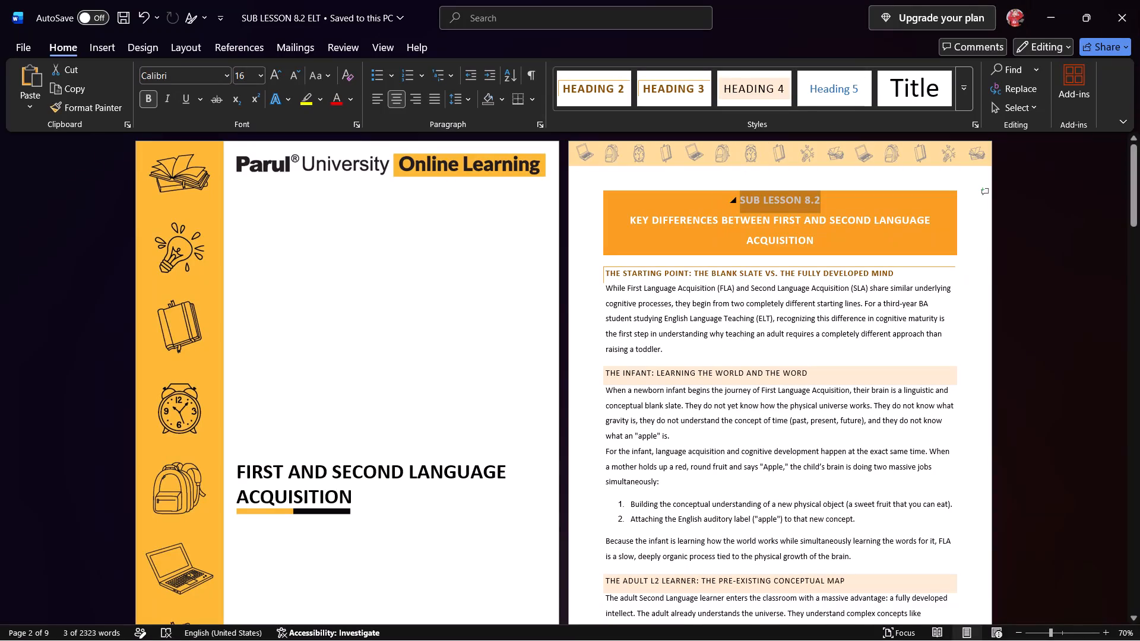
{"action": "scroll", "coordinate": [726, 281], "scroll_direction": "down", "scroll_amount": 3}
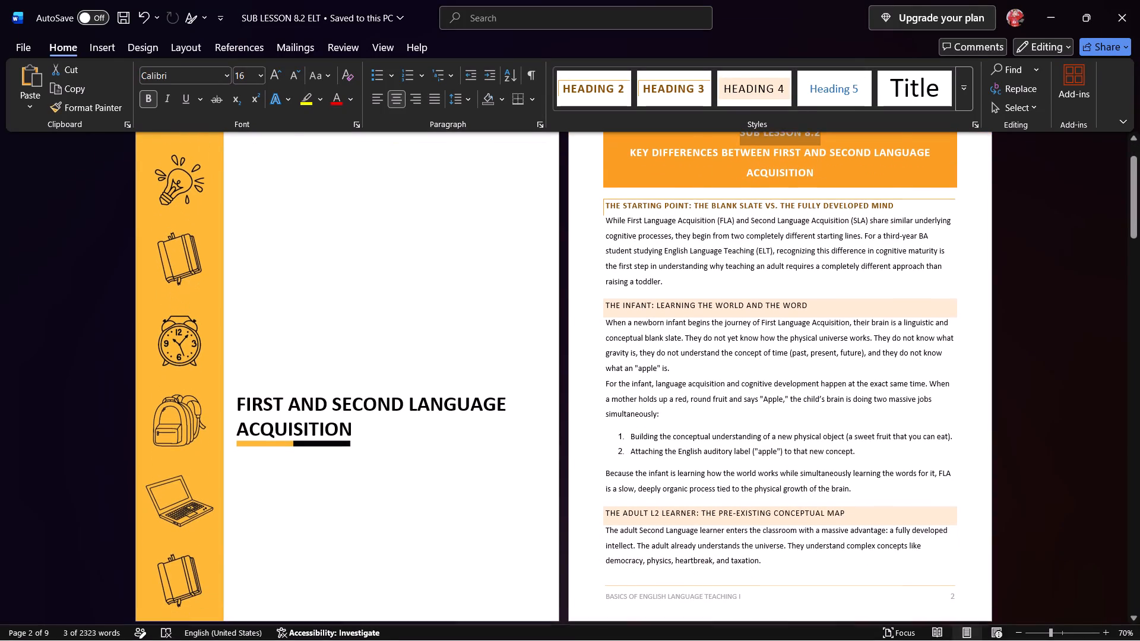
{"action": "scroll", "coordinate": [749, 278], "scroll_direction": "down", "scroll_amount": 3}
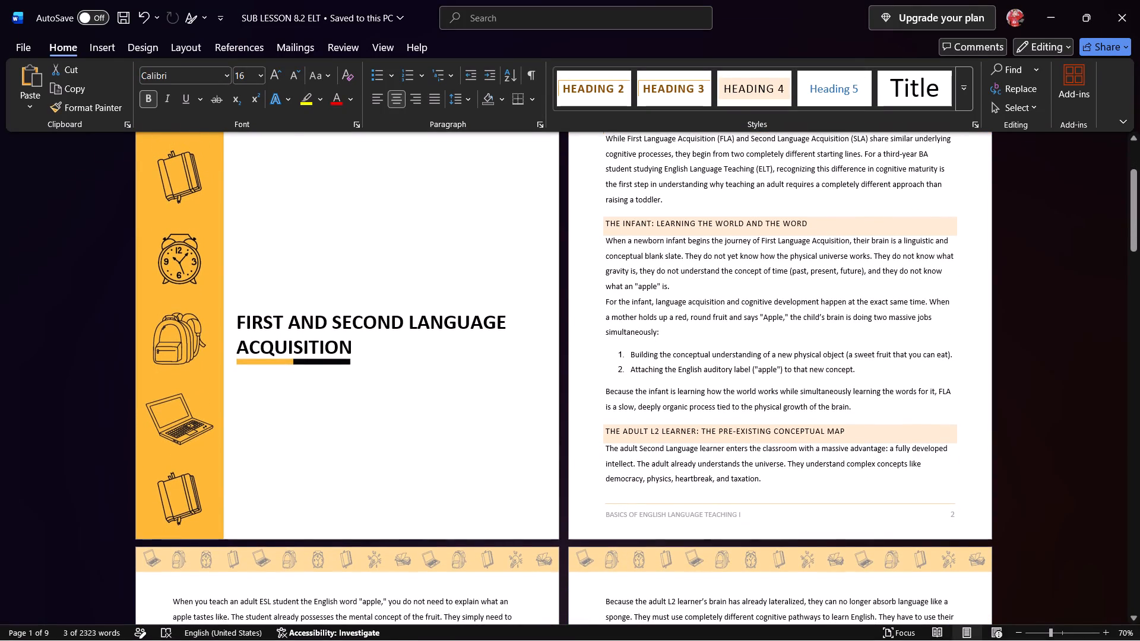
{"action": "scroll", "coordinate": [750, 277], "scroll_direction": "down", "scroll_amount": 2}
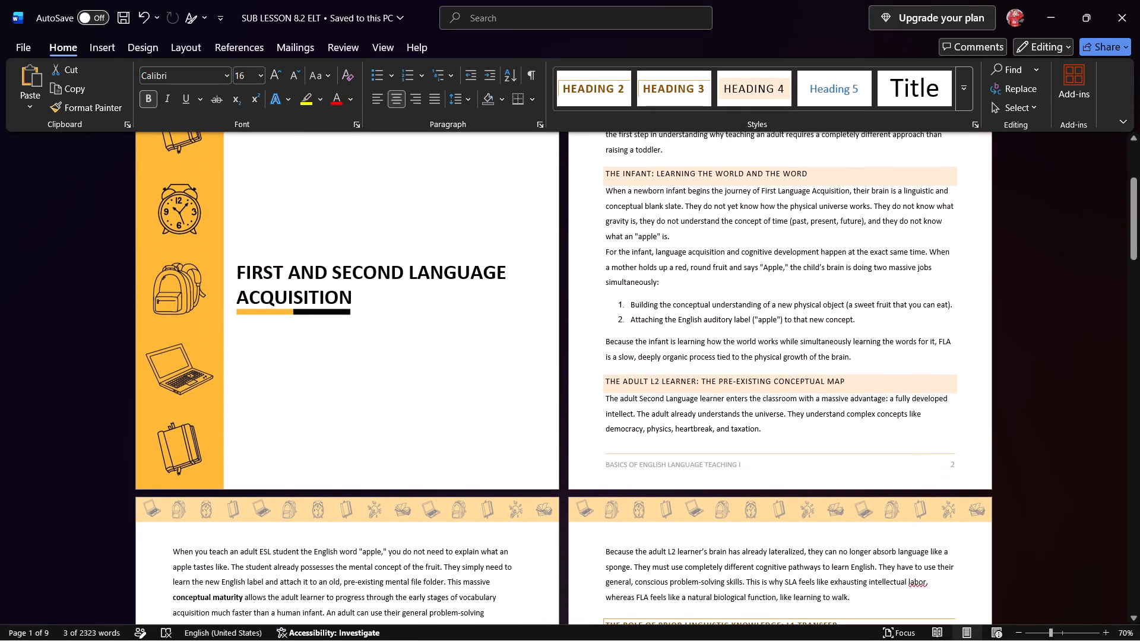
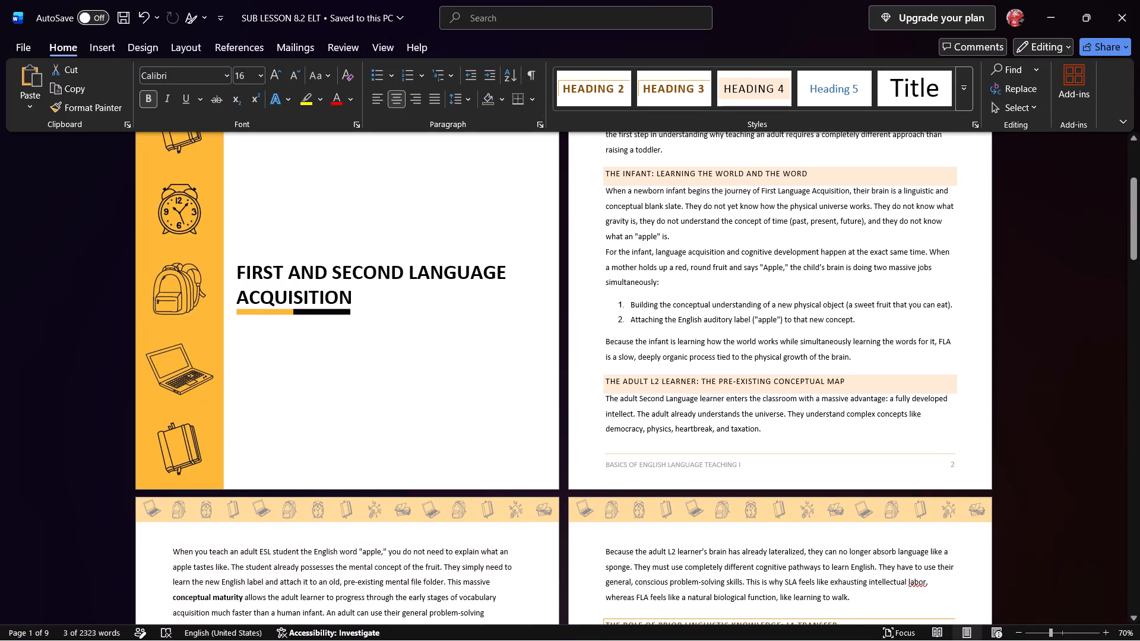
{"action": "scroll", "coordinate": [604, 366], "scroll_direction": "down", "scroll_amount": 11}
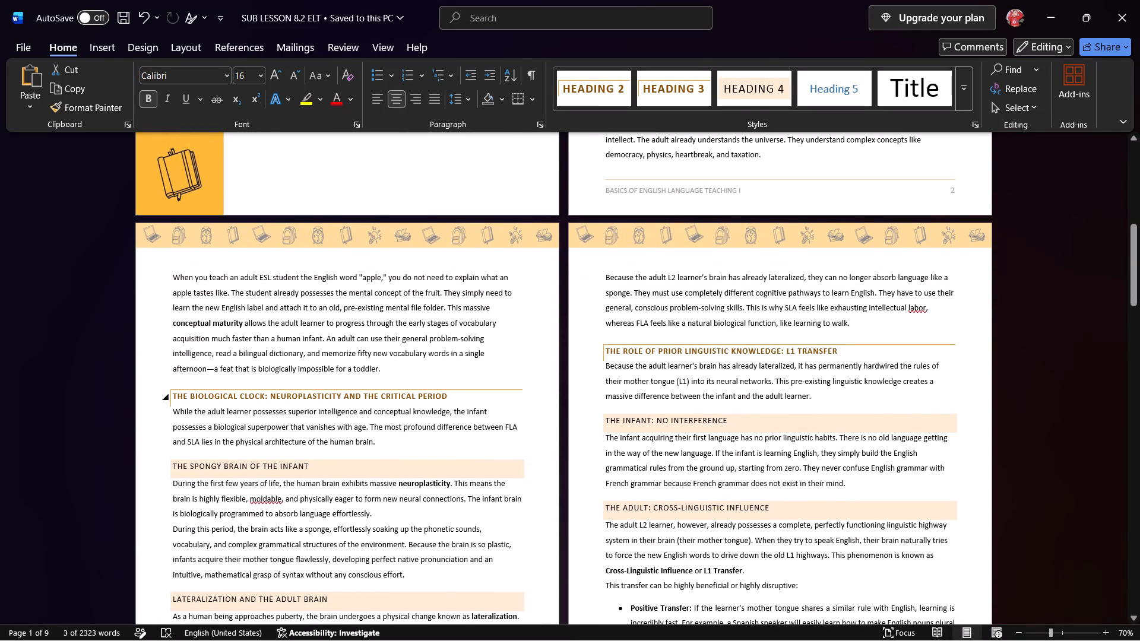